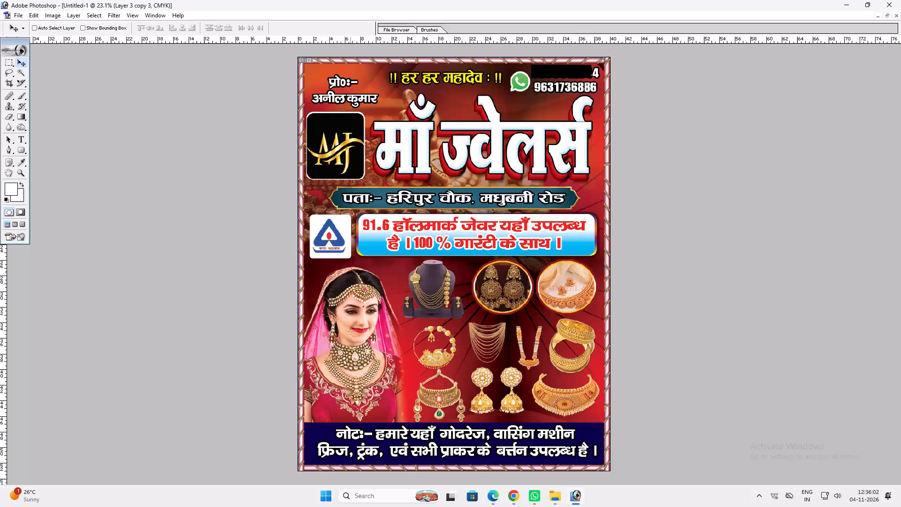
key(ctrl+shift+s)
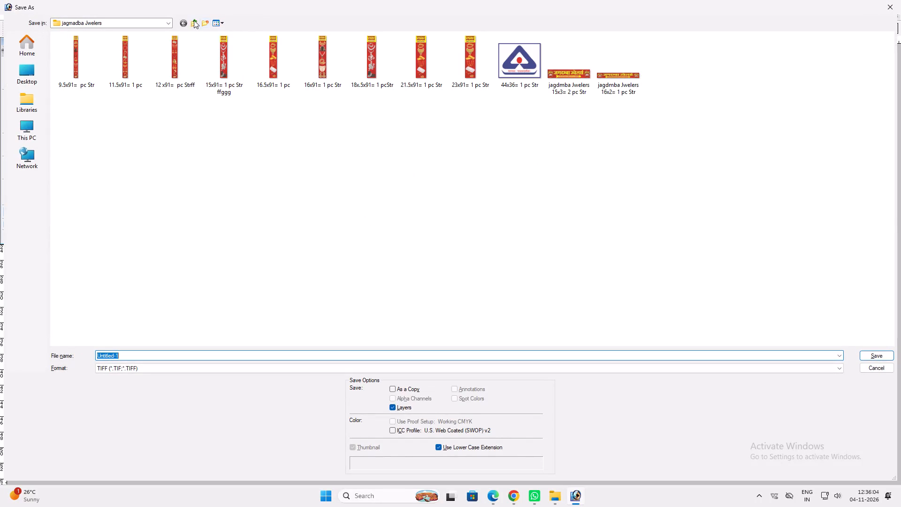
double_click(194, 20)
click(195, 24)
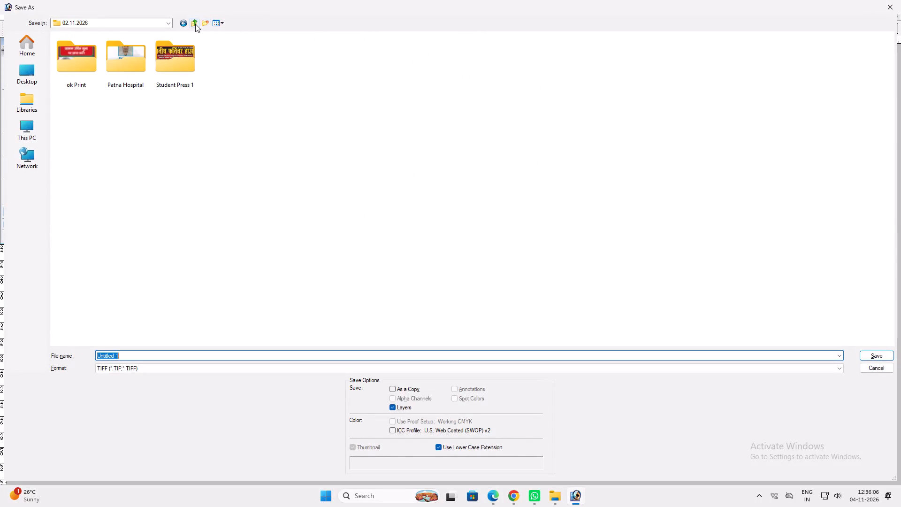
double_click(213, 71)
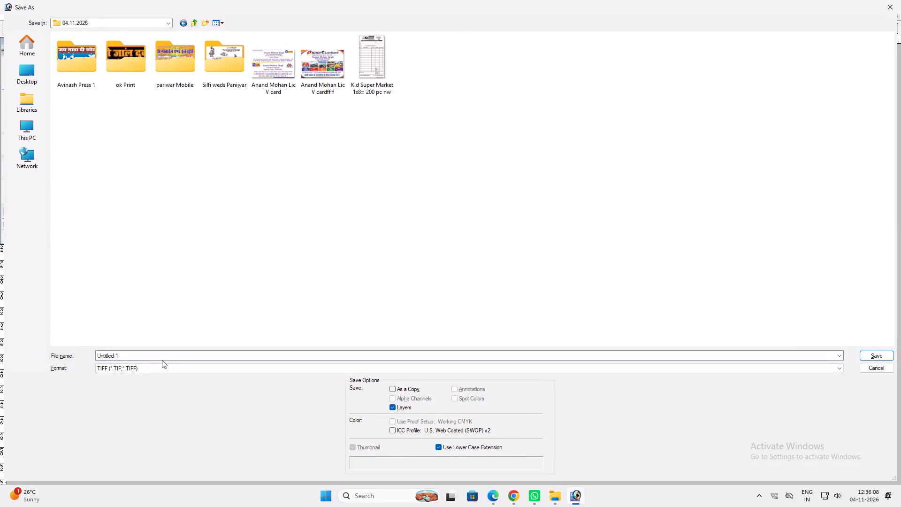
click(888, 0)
Start saving the poster under a new name and go to the 04.11.2026 folder inside November.
key(ctrl+shift+s)
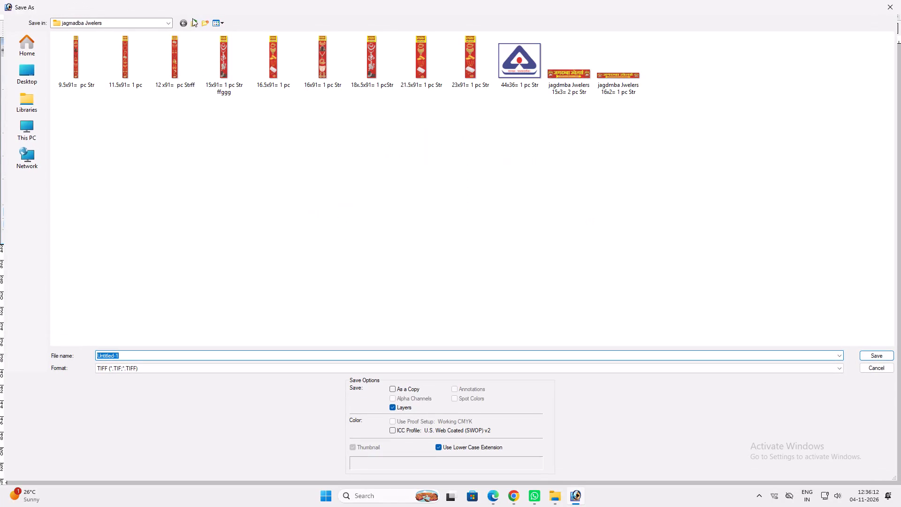
click(192, 18)
click(190, 23)
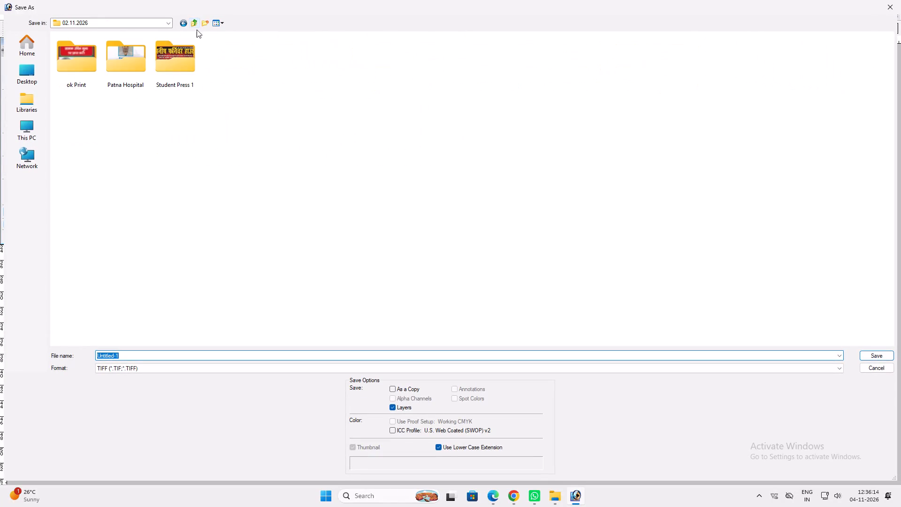
click(192, 23)
double_click(238, 63)
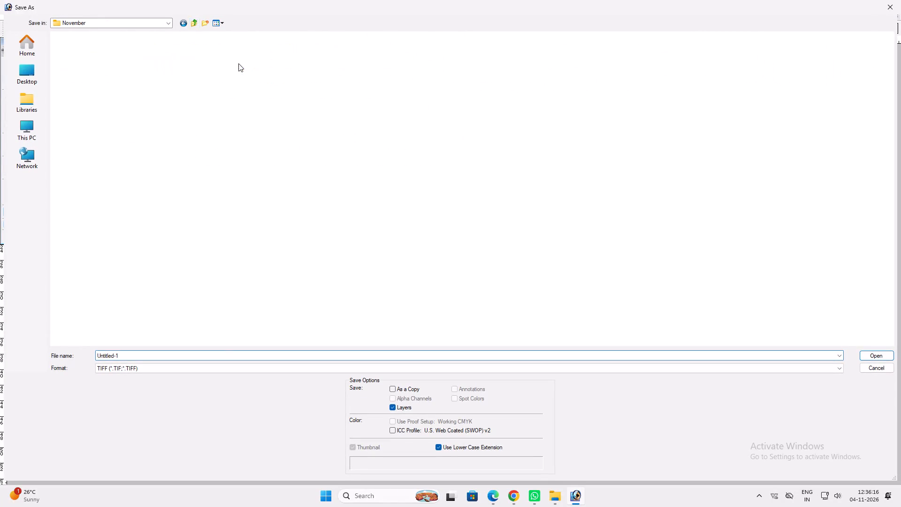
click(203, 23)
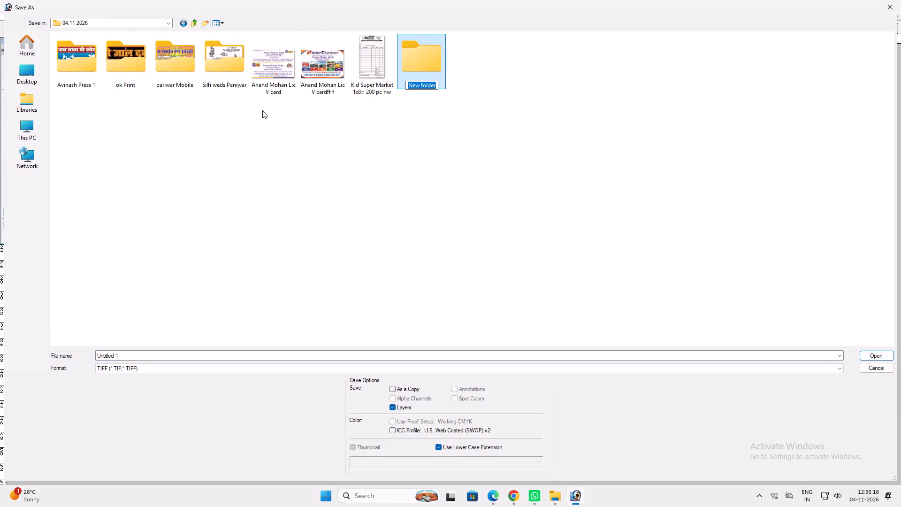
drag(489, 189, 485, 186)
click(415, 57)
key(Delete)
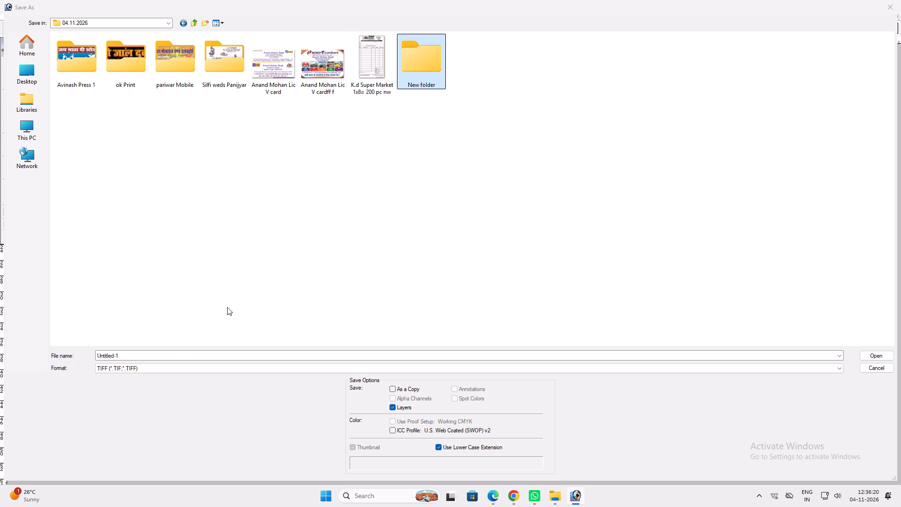
Save the poster as a layered TIFF named Maa Jwelers with the default TIFF options.
click(179, 356)
text(Maa Jwe)
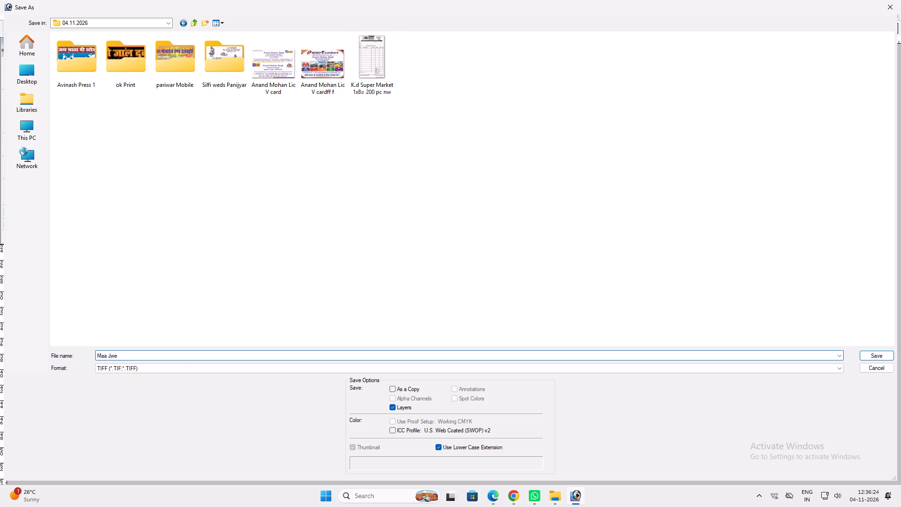
text(lers)
key(space)
key(Return)
key(Return)
key(Return)
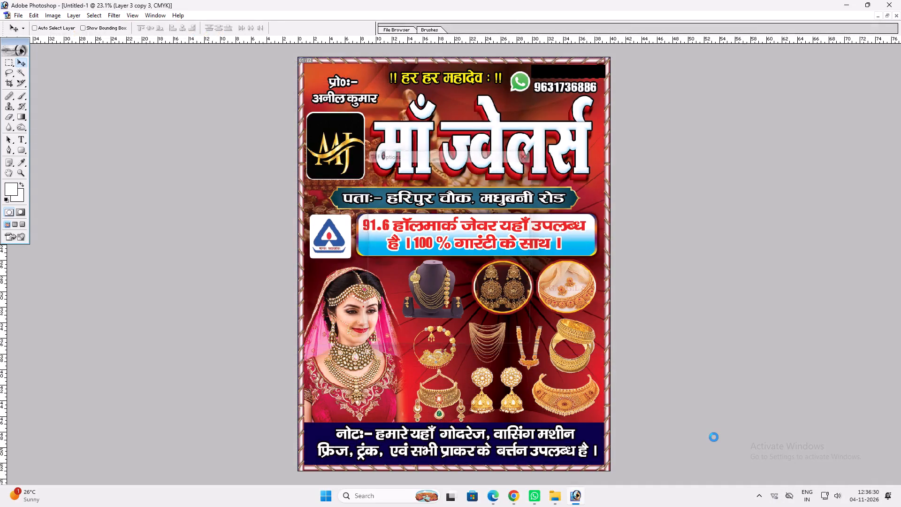
key(Return)
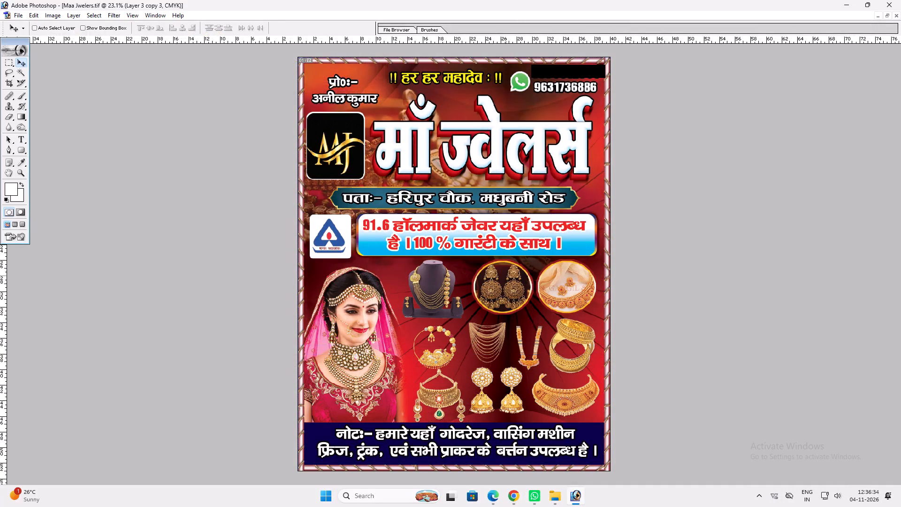
Create a new blank CMYK document 93 wide by 55 high.
key(ctrl+n)
key(Tab)
key(Tab)
key(9)
key(3)
key(Tab)
key(Down)
key(Tab)
text(55)
key(Tab)
key(Down)
key(Tab)
key(Tab)
key(Tab)
key(Right)
key(Return)
key(v)
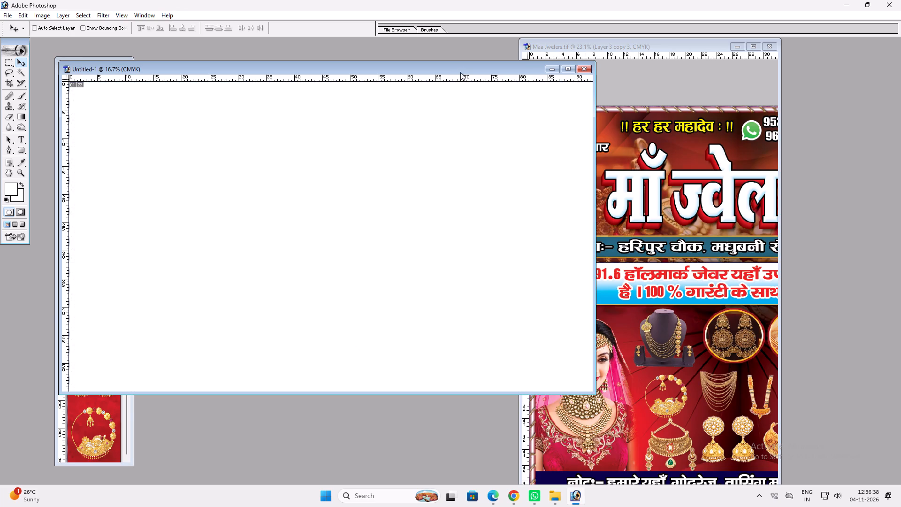
Copy the faded jewellery photo layer from the poster into the new document and place it in the canvas's upper-left corner.
drag(455, 68, 848, 135)
click(626, 97)
ctrl+click(618, 121)
drag(607, 123, 758, 203)
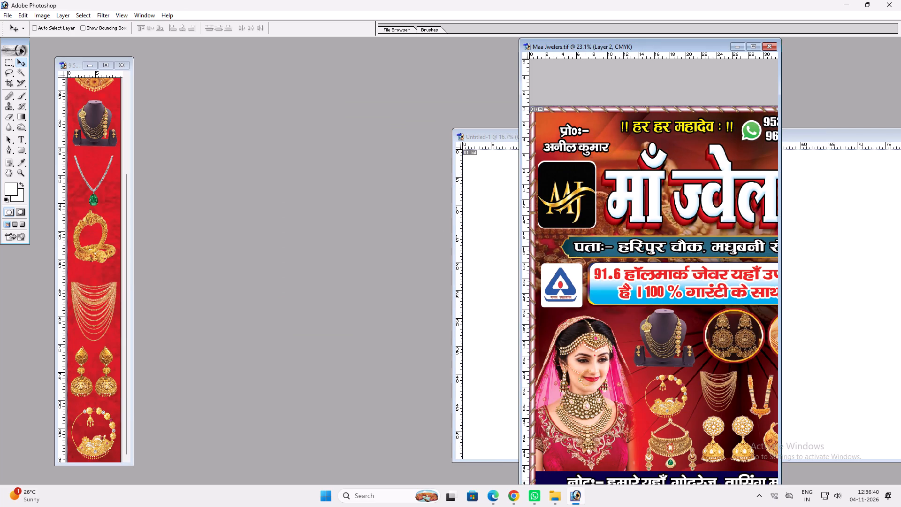
drag(758, 203, 874, 231)
double_click(813, 138)
drag(759, 226, 518, 219)
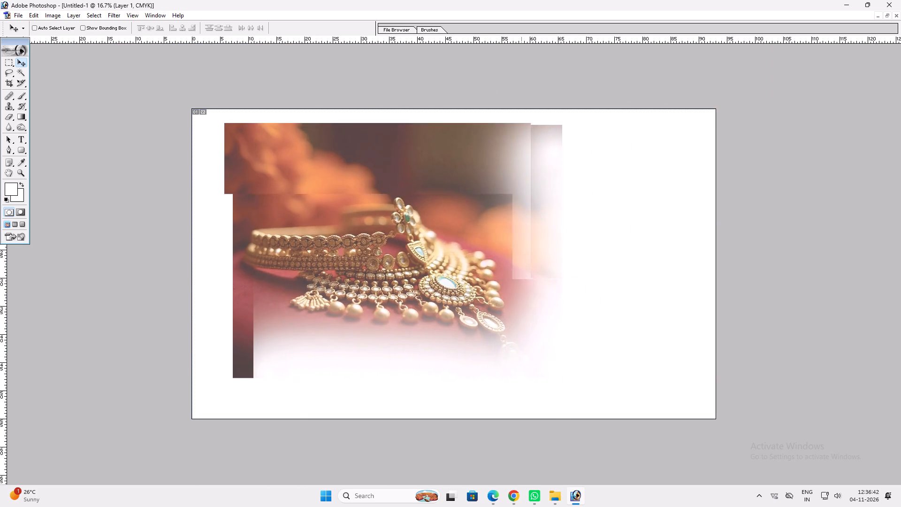
drag(518, 219, 441, 158)
Copy the red pattern background layer from the Maa Jwelers poster into the new document and position it across the canvas.
key(f)
text(ff)
drag(587, 42, 540, 48)
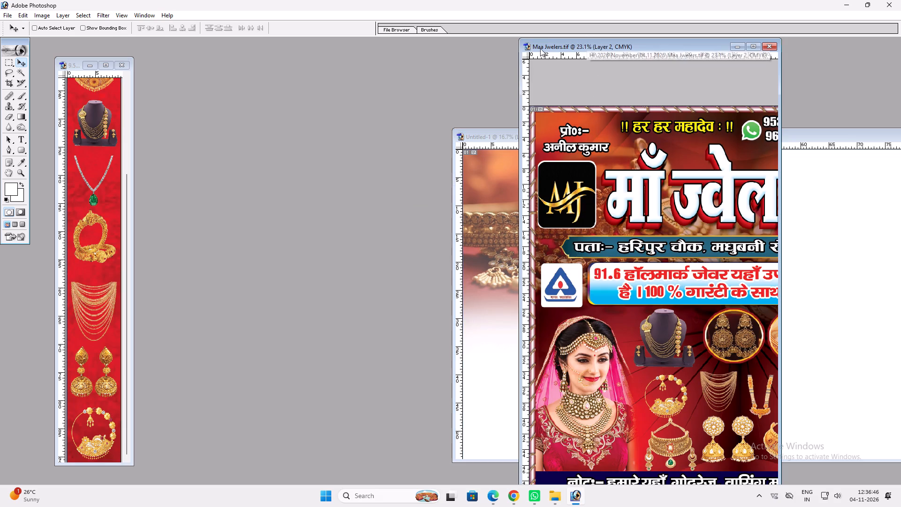
drag(540, 48, 393, 56)
right_click(597, 124)
click(621, 142)
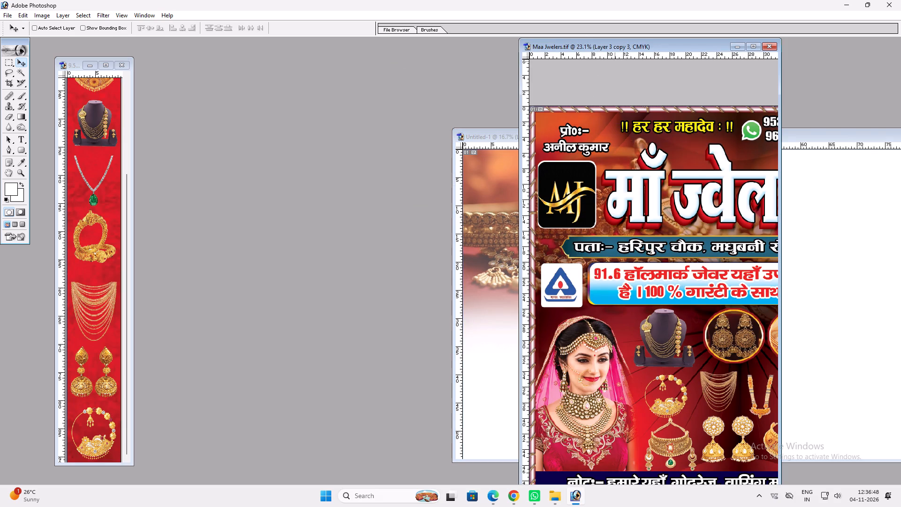
drag(604, 45, 328, 65)
click(403, 169)
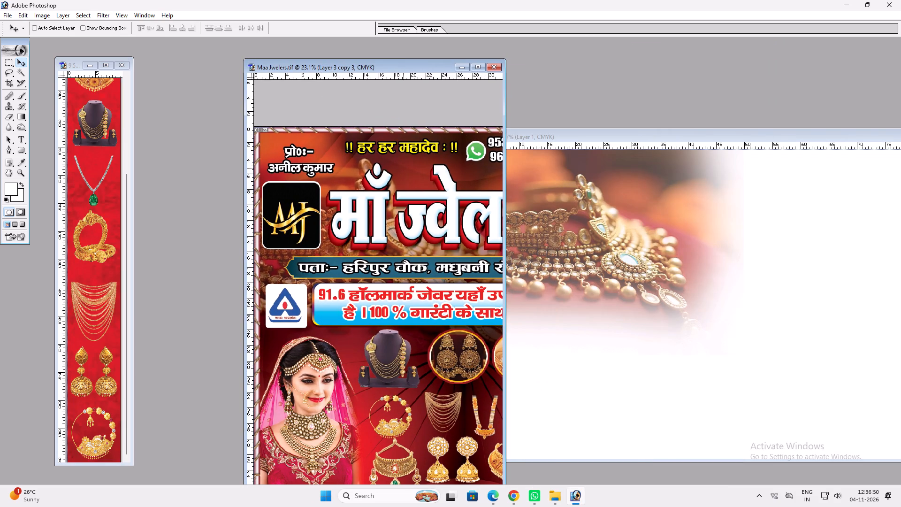
right_click(403, 169)
click(447, 185)
drag(443, 185, 682, 175)
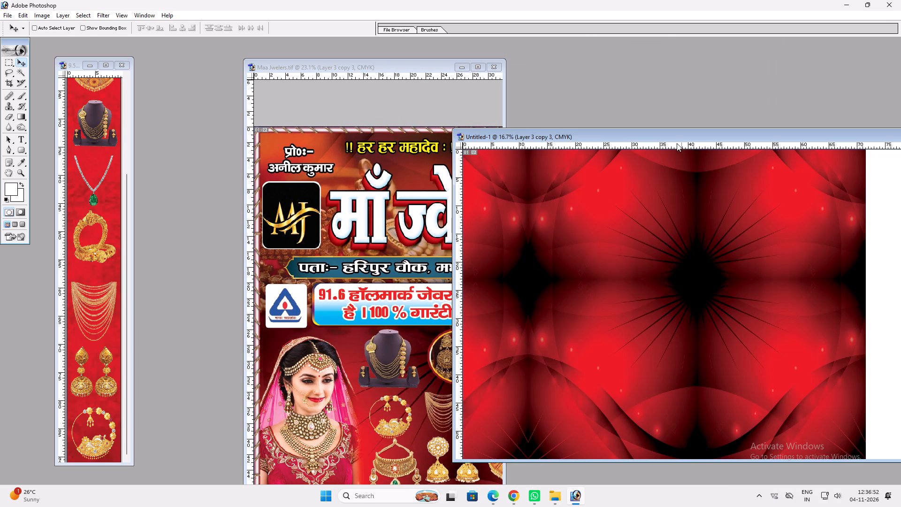
double_click(675, 141)
drag(503, 239, 657, 228)
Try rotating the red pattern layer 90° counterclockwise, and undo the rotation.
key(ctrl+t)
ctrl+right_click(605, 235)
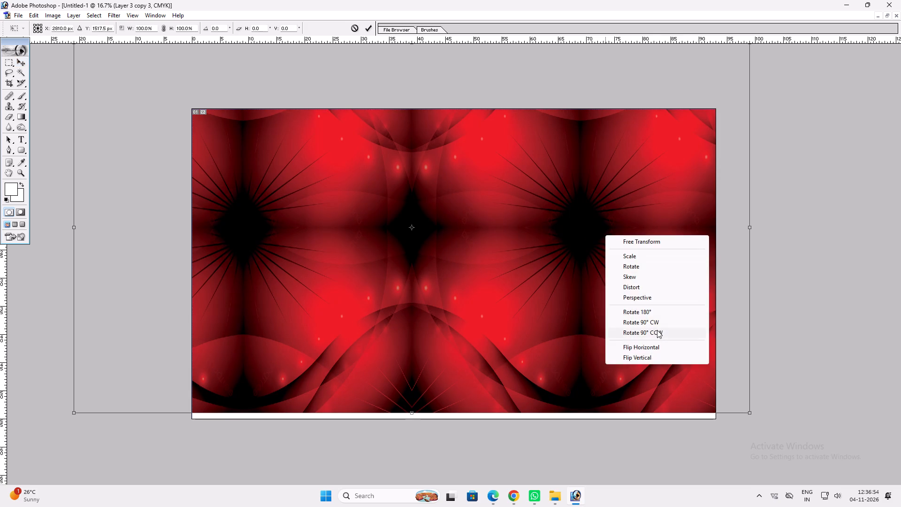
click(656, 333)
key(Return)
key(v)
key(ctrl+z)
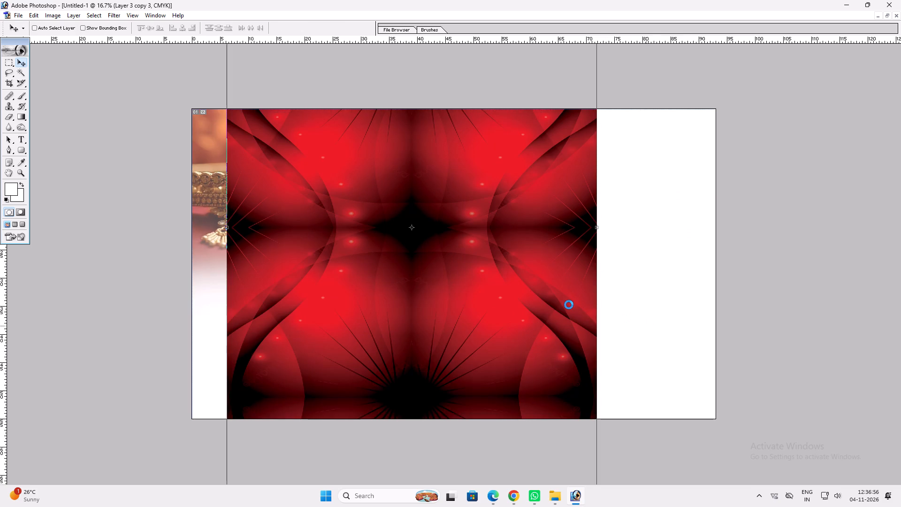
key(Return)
Move the red pattern layer down so it covers about the lower half of the canvas.
drag(550, 296, 549, 399)
drag(539, 311, 542, 333)
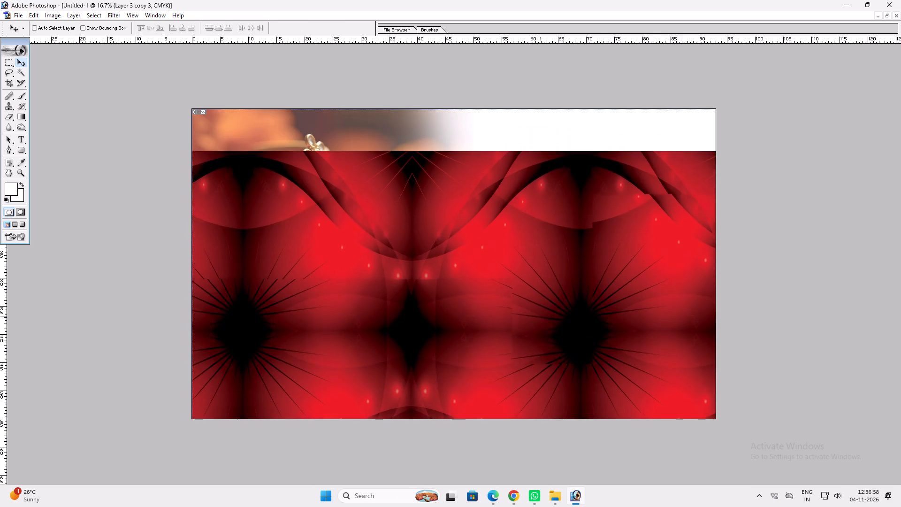
drag(542, 333, 535, 406)
drag(513, 356, 515, 376)
scroll(499, 349, up, 3)
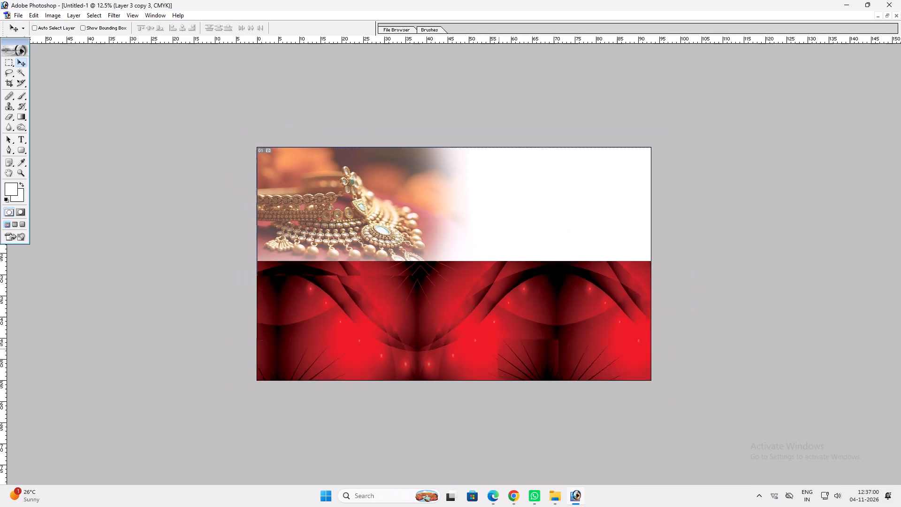
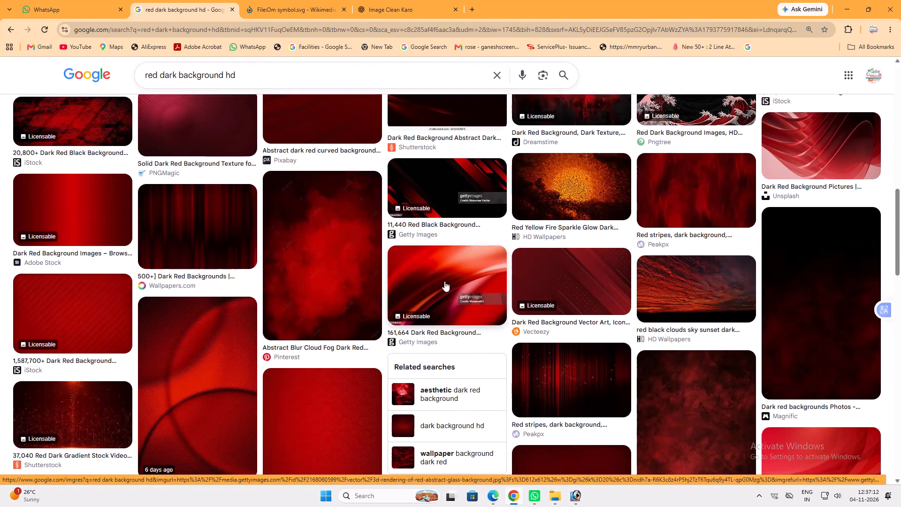
Browse the "red dark background hd" image results and their related images for a suitable banner background.
scroll(444, 281, down, 7)
scroll(442, 280, up, 8)
scroll(338, 232, down, 3)
scroll(388, 239, up, 13)
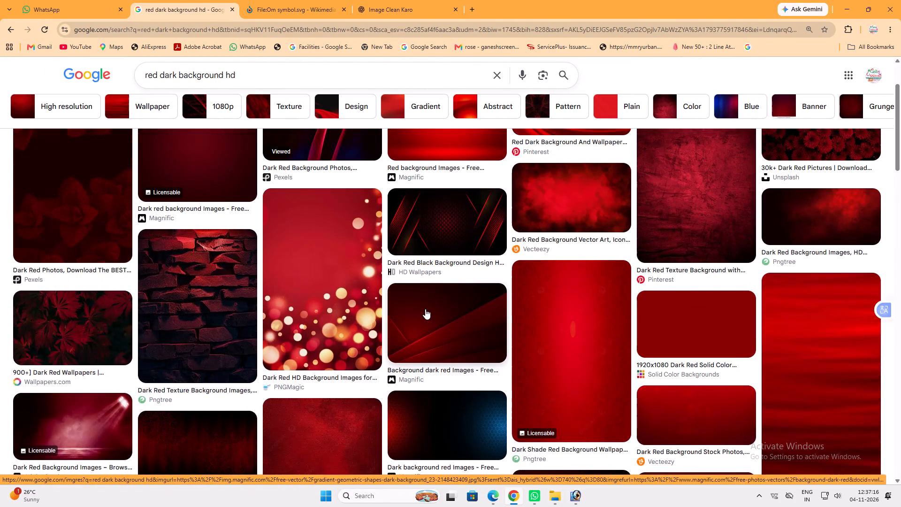
scroll(423, 309, up, 6)
click(517, 224)
scroll(839, 211, down, 6)
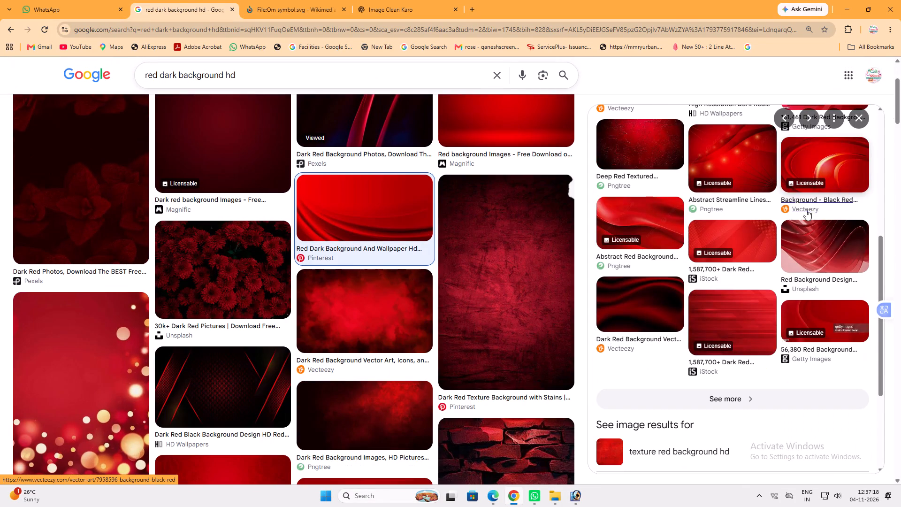
click(821, 167)
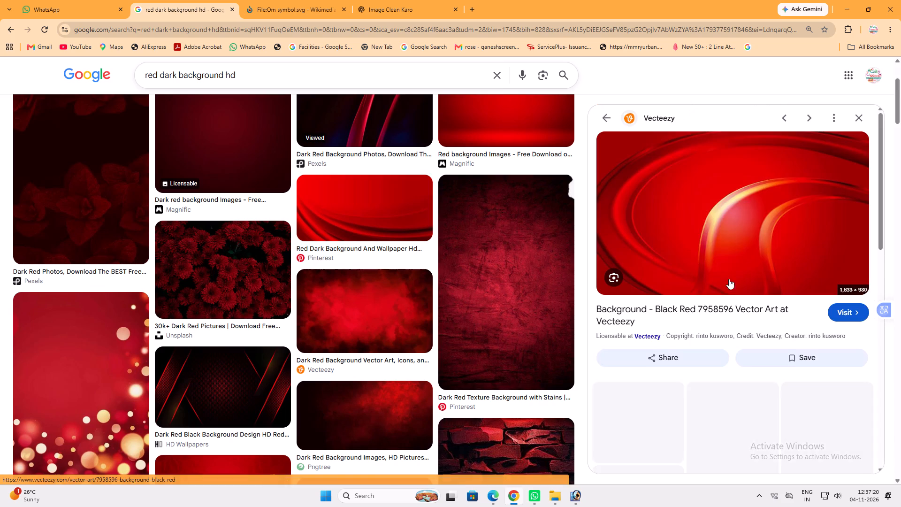
scroll(695, 234, down, 6)
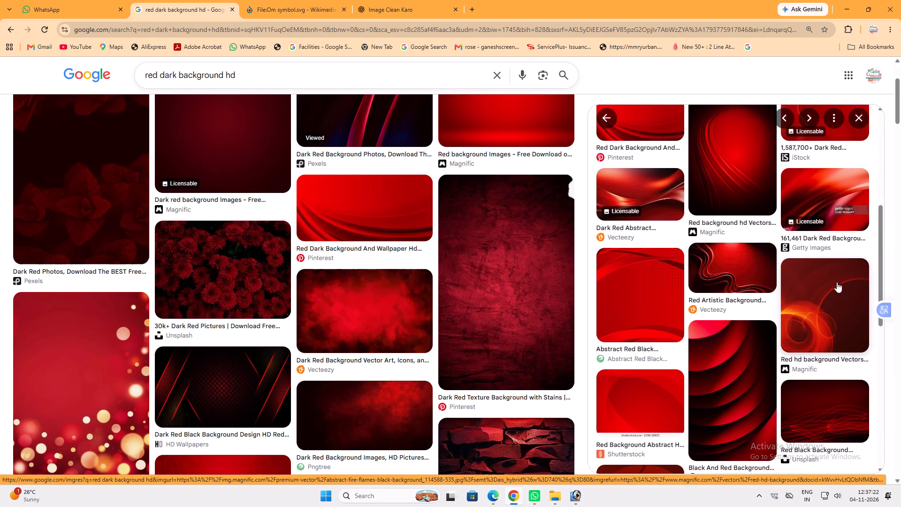
click(834, 281)
scroll(746, 219, down, 6)
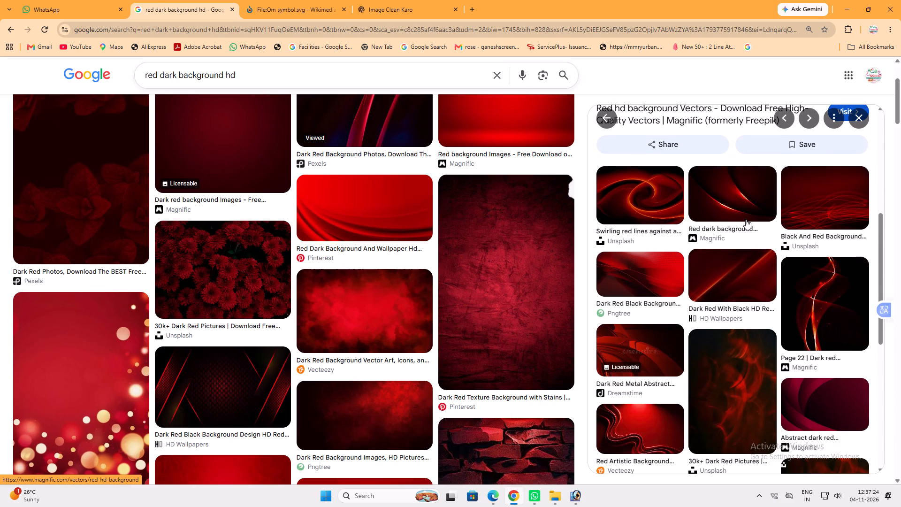
scroll(739, 211, down, 4)
click(710, 392)
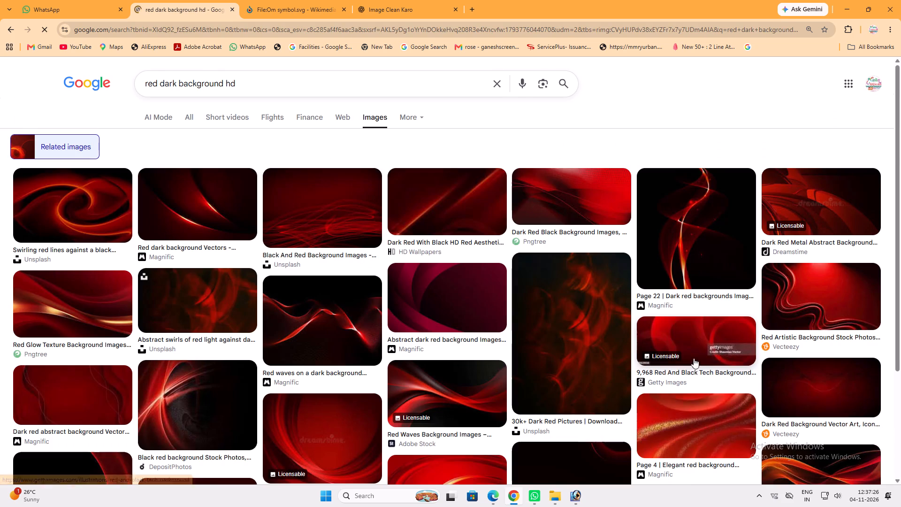
scroll(504, 238, down, 2)
Switch to Photoshop, show the whole Maa Jwelers poster and capture a screenshot of just the poster area.
click(576, 505)
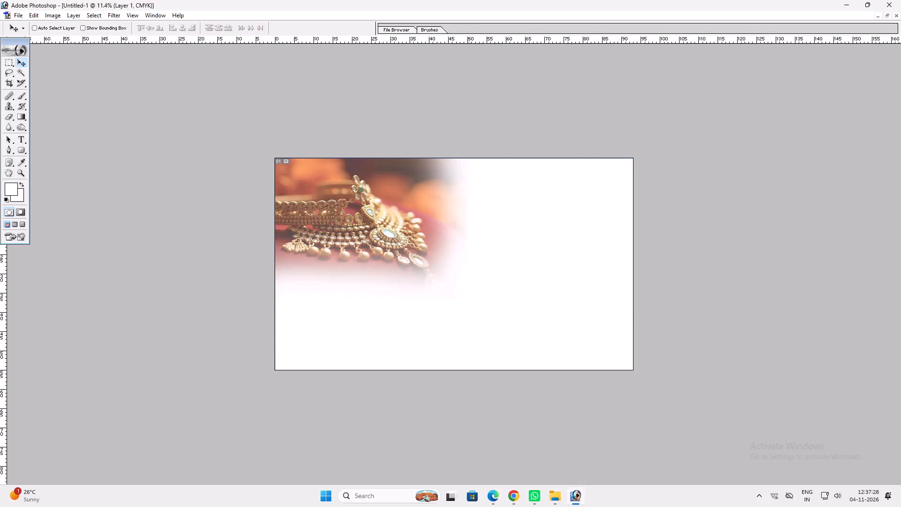
key(ctrl+Tab)
key(ctrl+0)
key(Print)
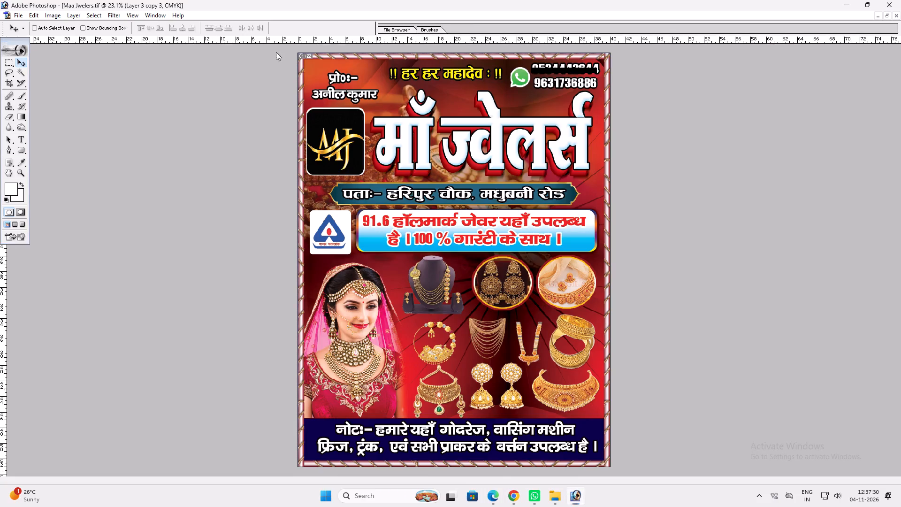
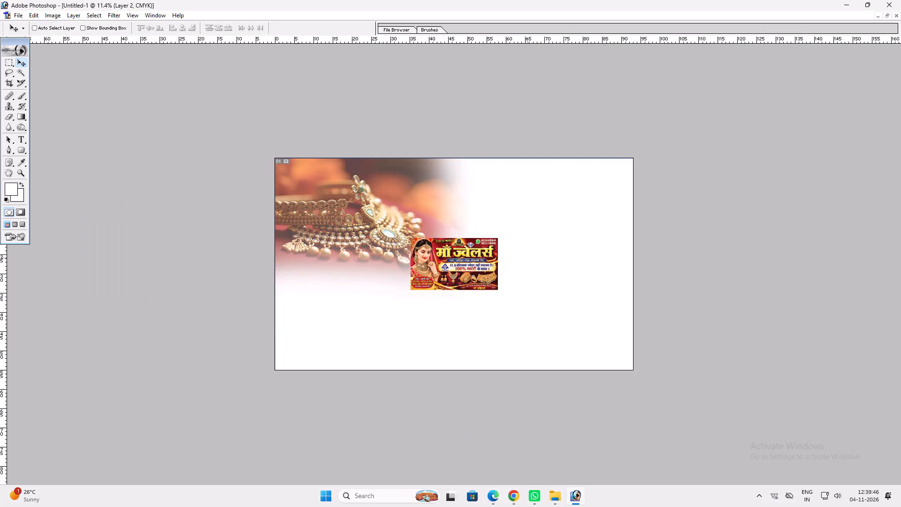
Align the pasted banner with the canvas's upper-left corner and scale it proportionally to fill the whole canvas.
drag(513, 300, 377, 223)
key(ctrl+t)
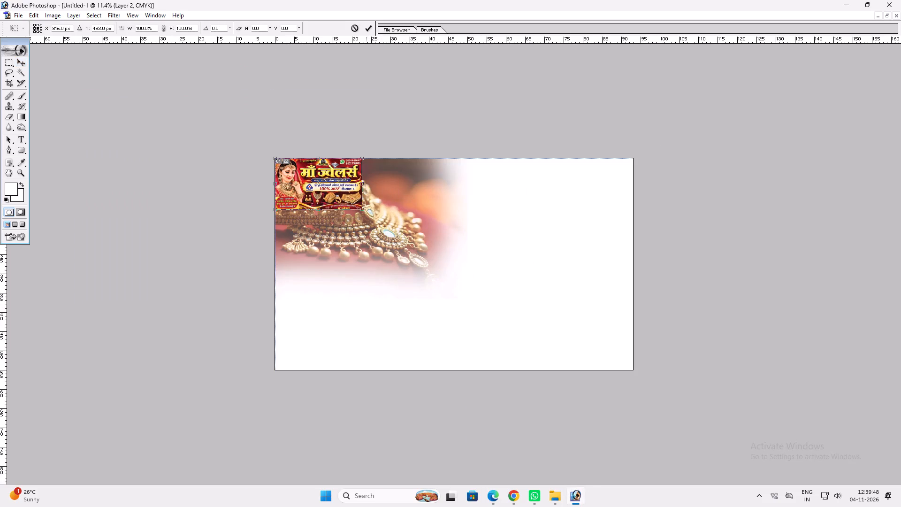
shift+drag(365, 210, 625, 339)
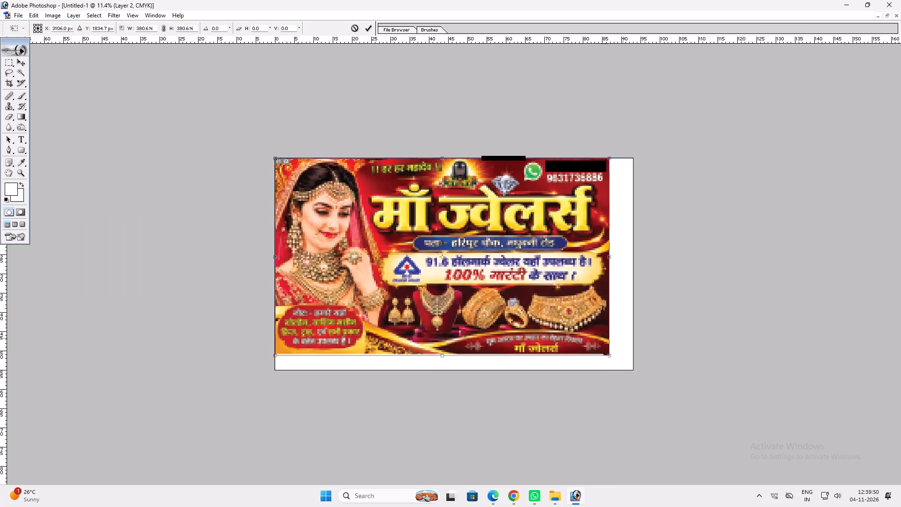
shift+drag(625, 339, 646, 356)
key(shift+Return)
key(ctrl+0)
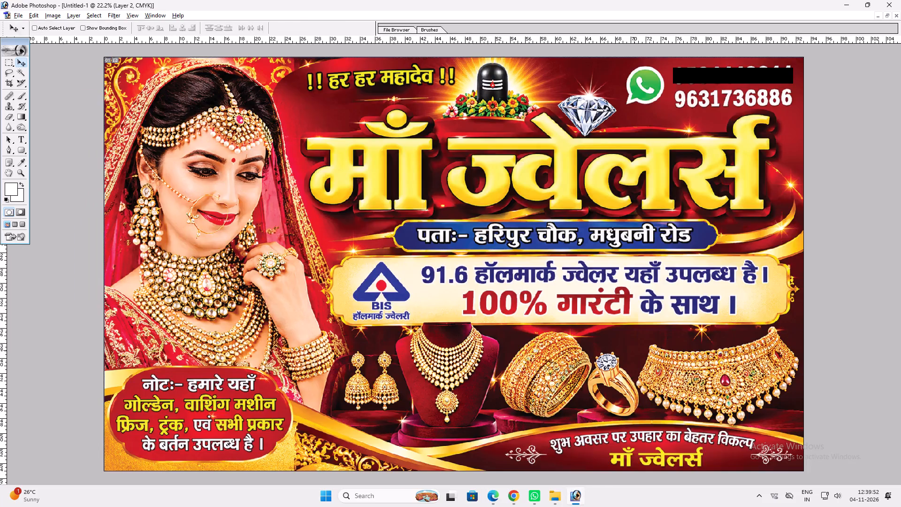
key(alt+i)
key(alt+i)
key(Return)
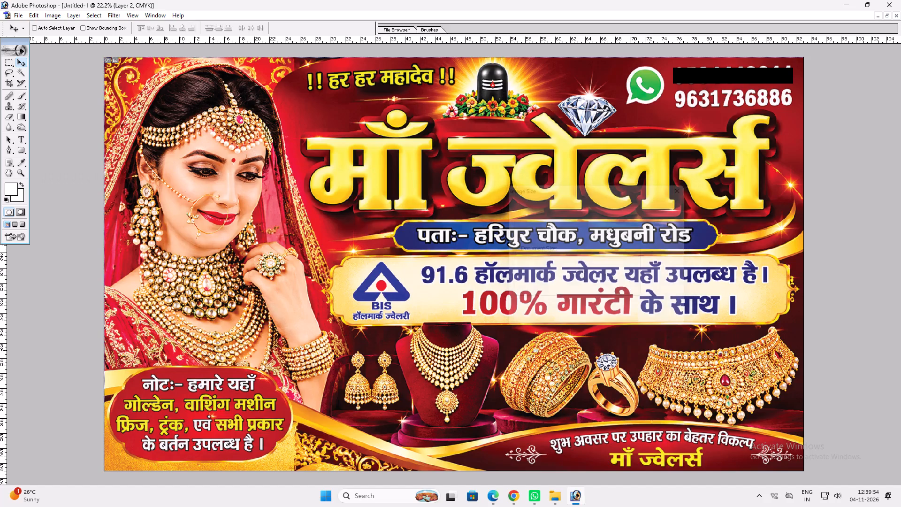
Apply Levels to the banner layer with input values of about 42 for shadows, 1.23 for midtones and 231 for highlights.
key(ctrl+l)
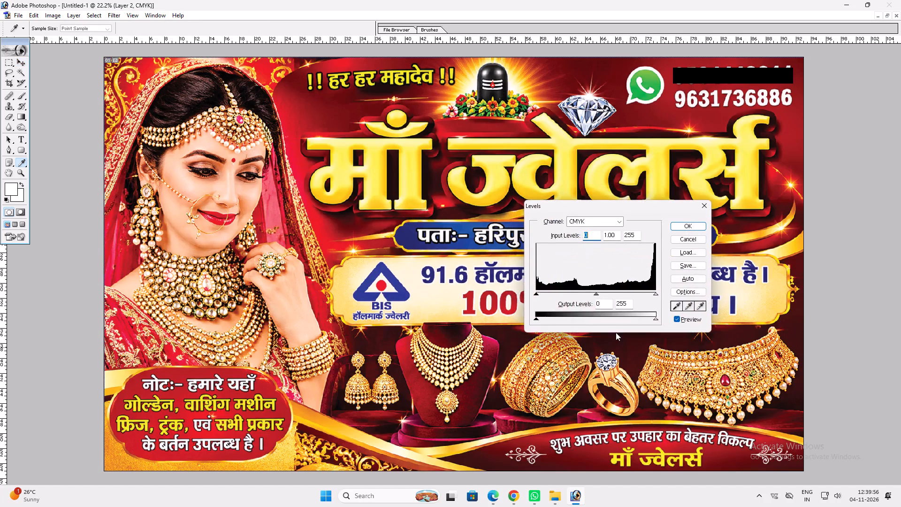
drag(541, 294, 551, 293)
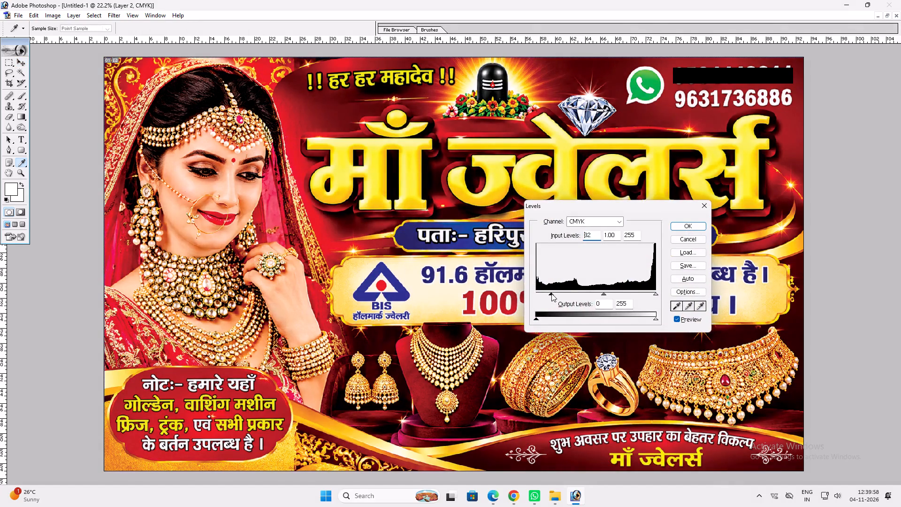
drag(551, 293, 556, 294)
drag(654, 295, 649, 295)
click(649, 293)
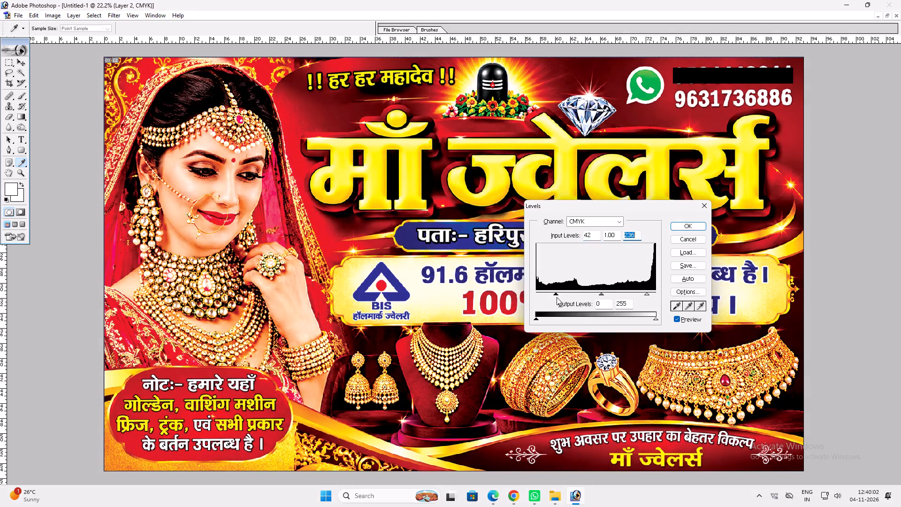
drag(556, 295, 560, 293)
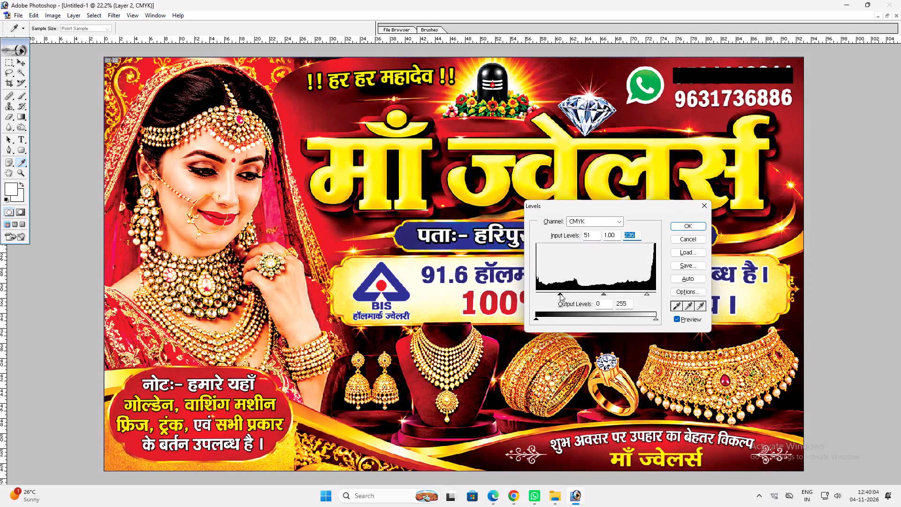
drag(560, 293, 562, 293)
drag(604, 293, 598, 295)
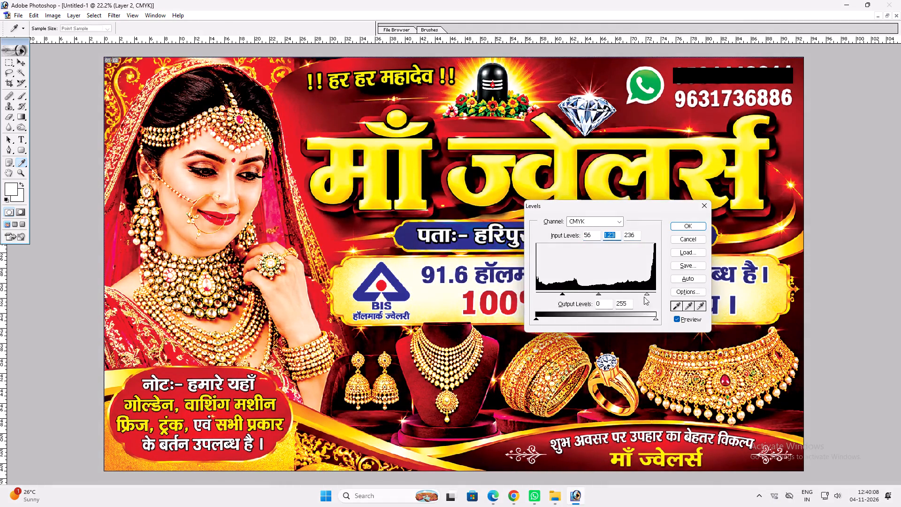
click(645, 292)
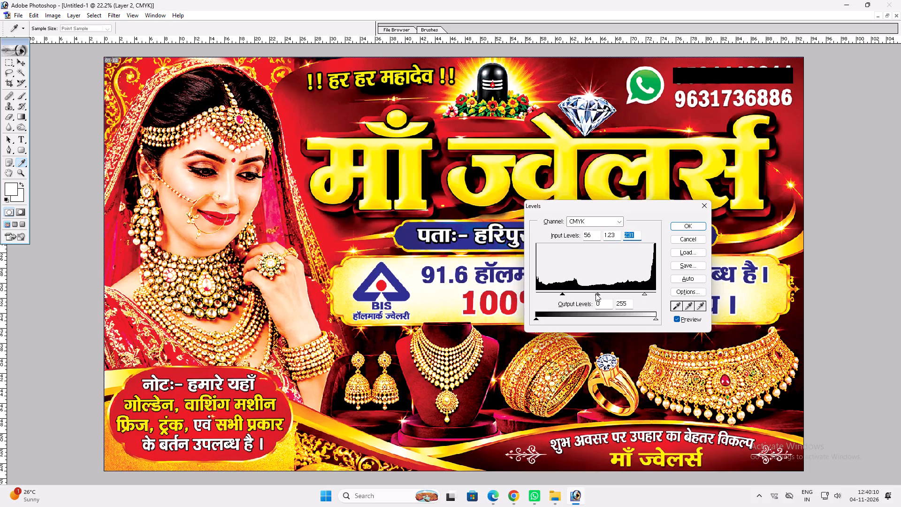
drag(562, 293, 563, 295)
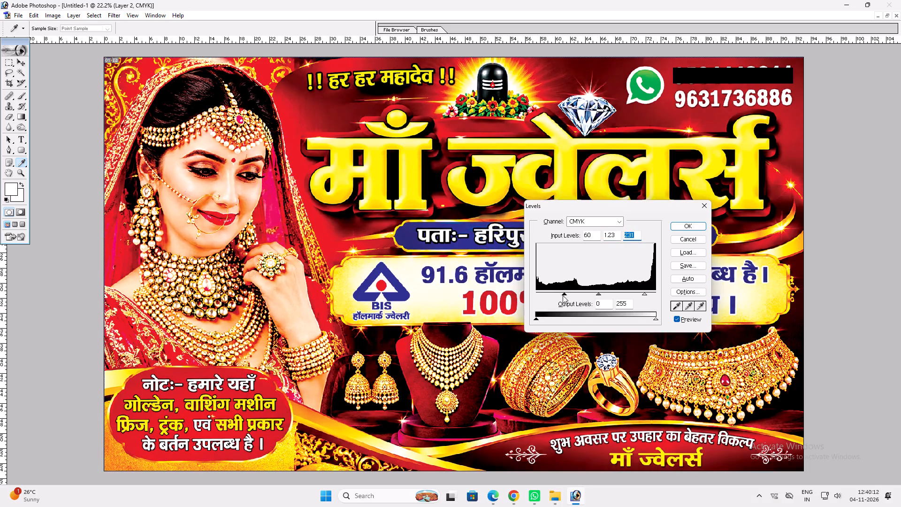
drag(563, 295, 556, 297)
key(Return)
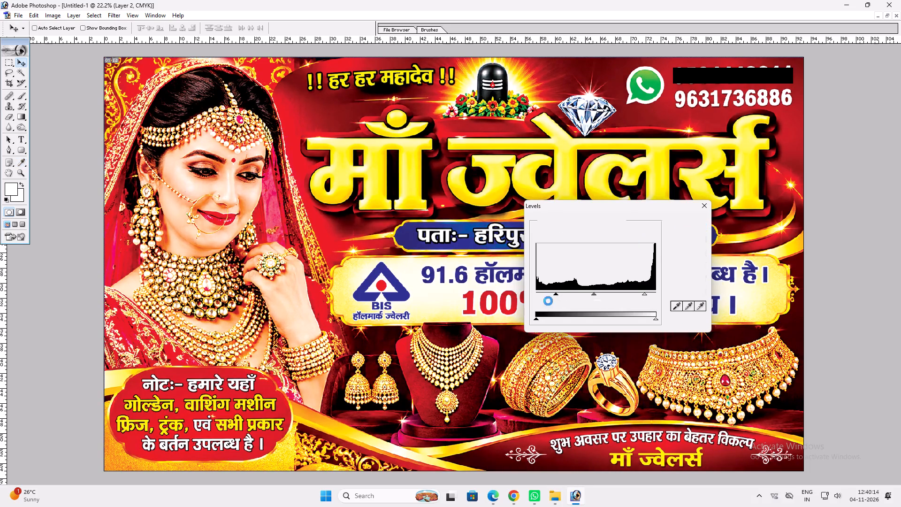
text(vv)
key(ctrl+0)
key(ctrl+0)
key(v)
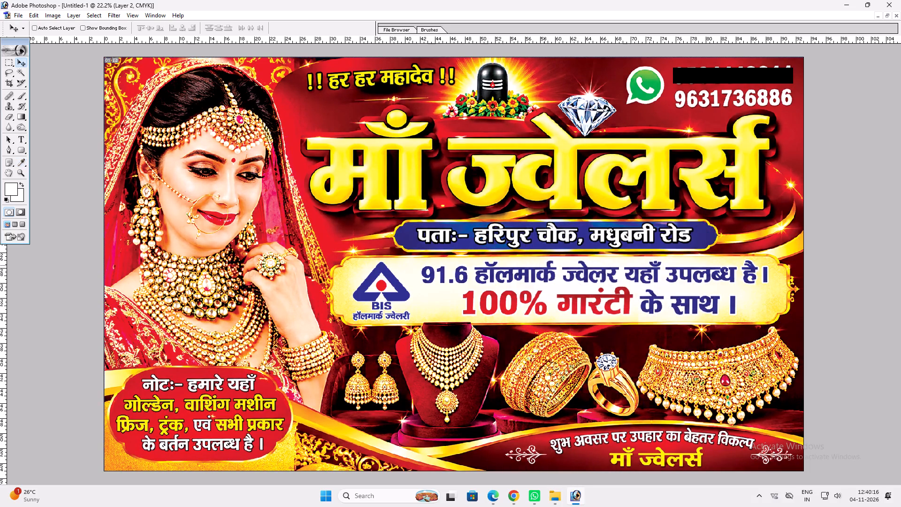
Save the banner as a TIFF named "Maa Jwelers 93x55= 1 pc Str" in the 04.11.2026 folder.
key(ctrl+shift+s)
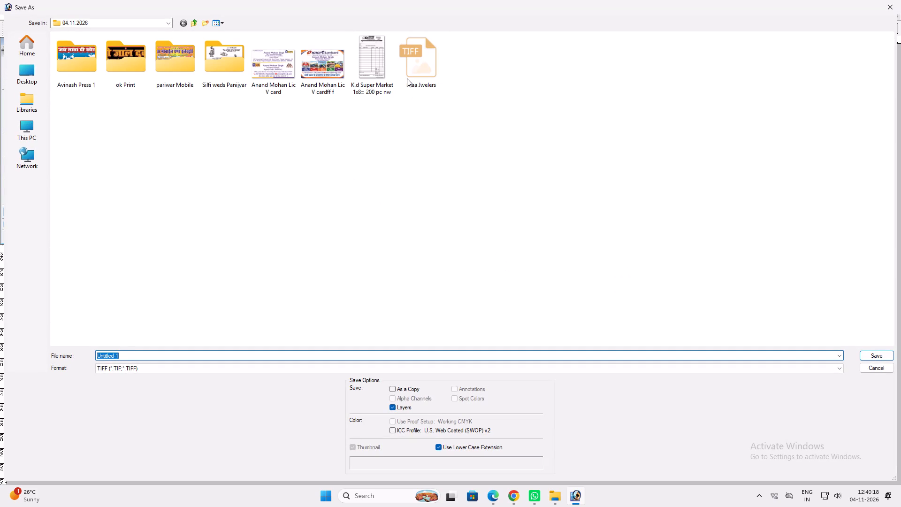
click(407, 78)
triple_click(136, 356)
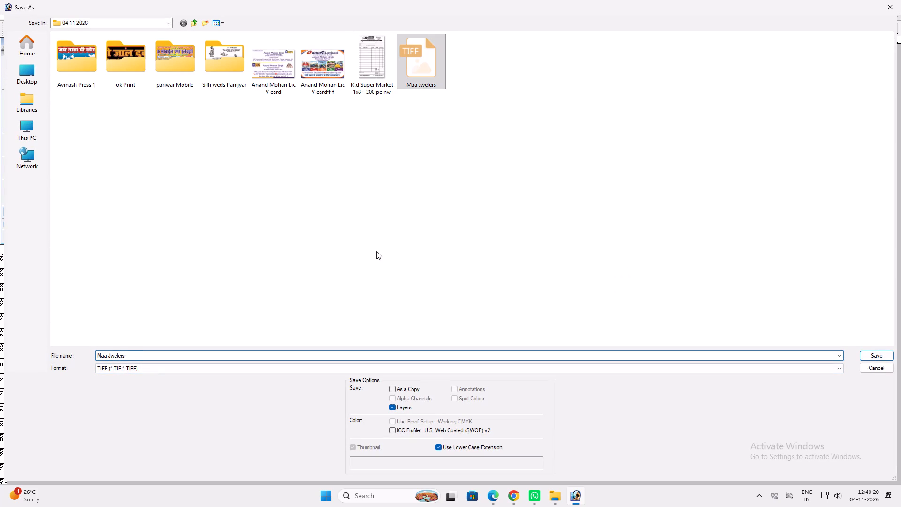
key(space)
key(9)
text(x3)
key(BackSpace)
key(BackSpace)
text(3x55= 1 pc Str)
key(space)
key(Return)
key(Return)
key(Return)
key(space)
key(Return)
key(space)
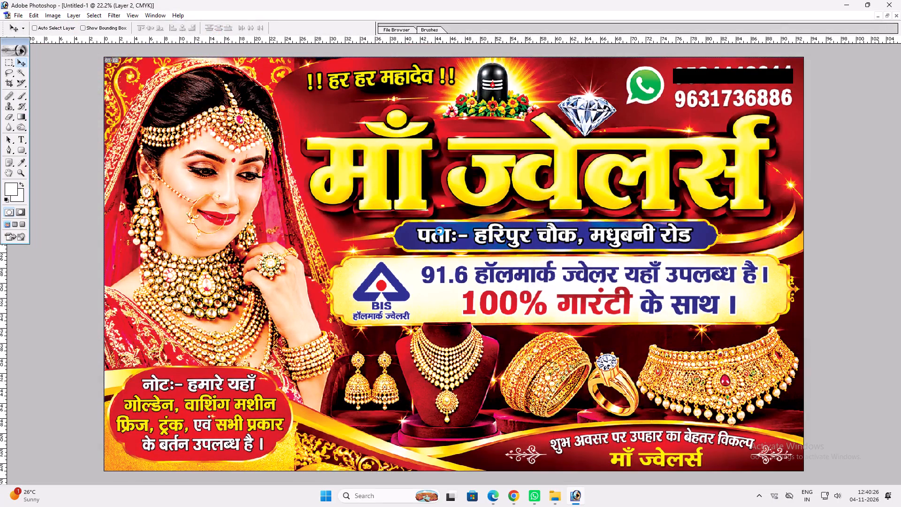
key(ctrl+shift+s)
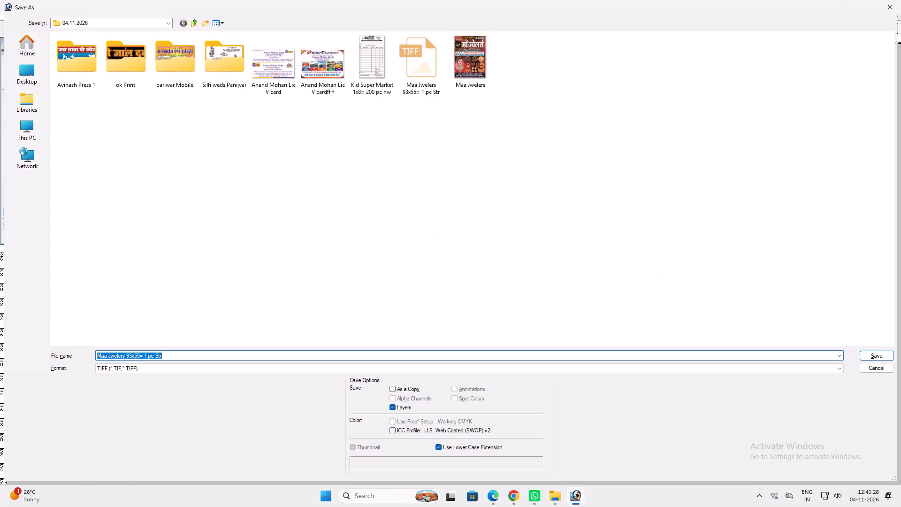
click(896, 9)
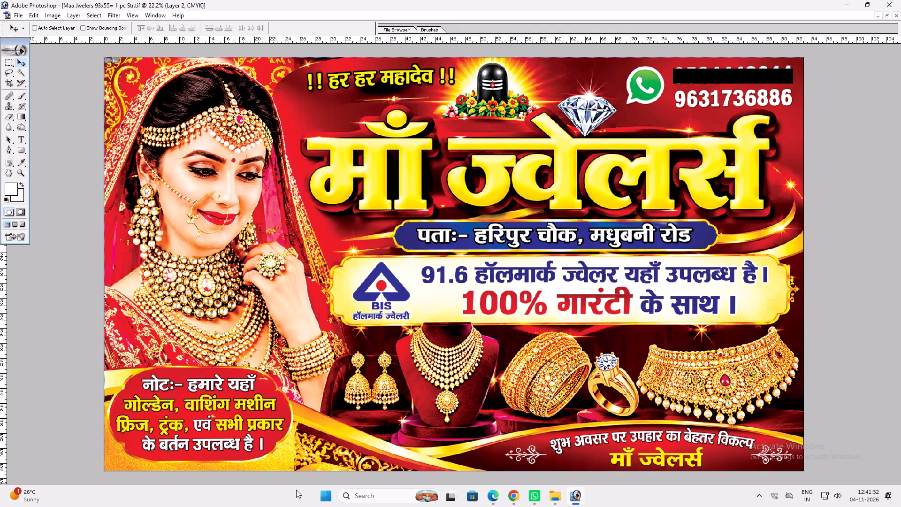
Cover the middle of the note text beside the bride by stretching a thin strip of its red background downward.
key(ctrl+plus)
key(space)
key(space)
key(space)
drag(255, 488, 272, 303)
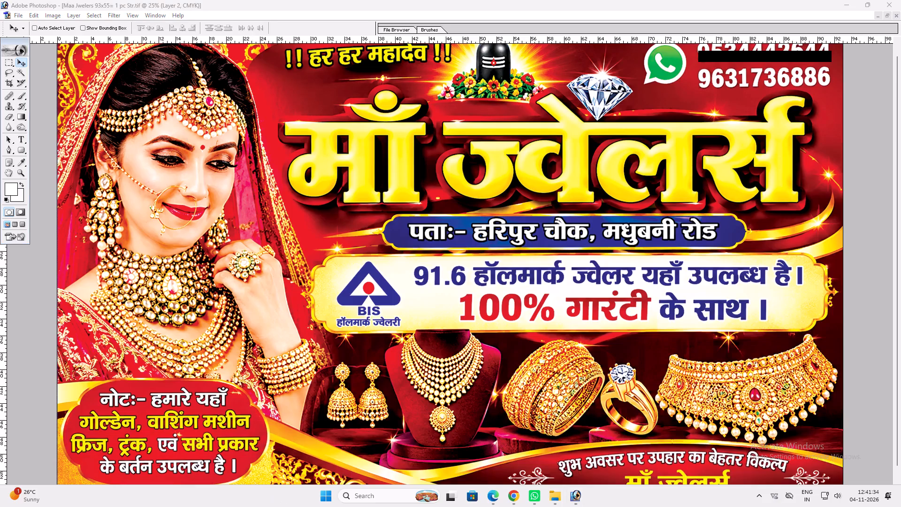
key(v)
ctrl+click(233, 403)
key(m)
drag(107, 384, 110, 384)
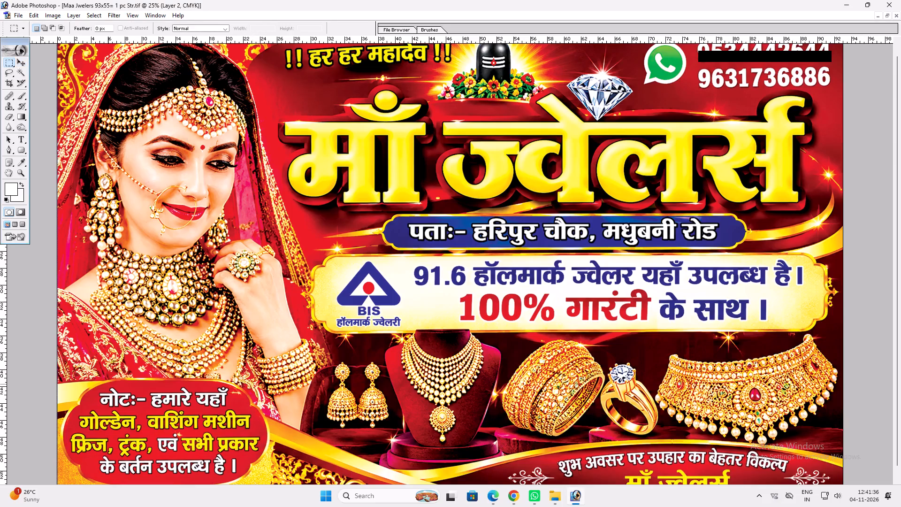
drag(110, 384, 196, 385)
key(ctrl+t)
drag(188, 384, 183, 453)
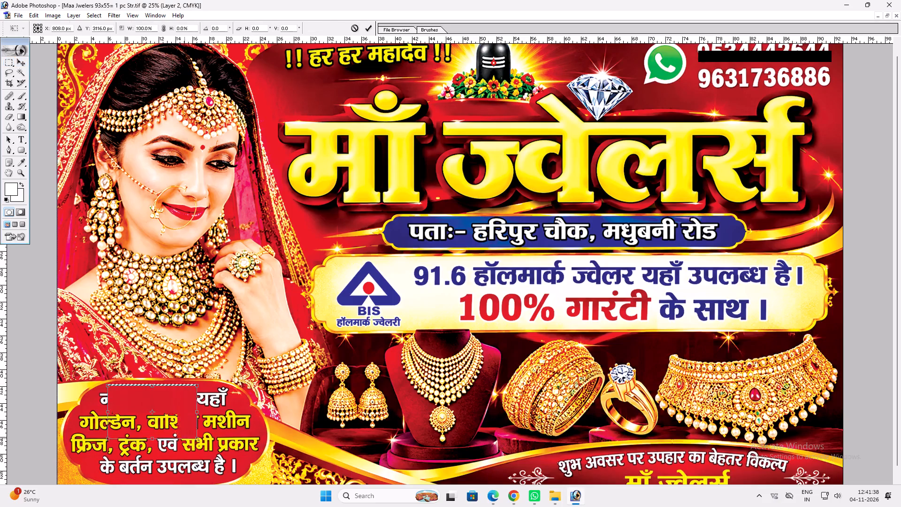
drag(183, 453, 179, 477)
key(Return)
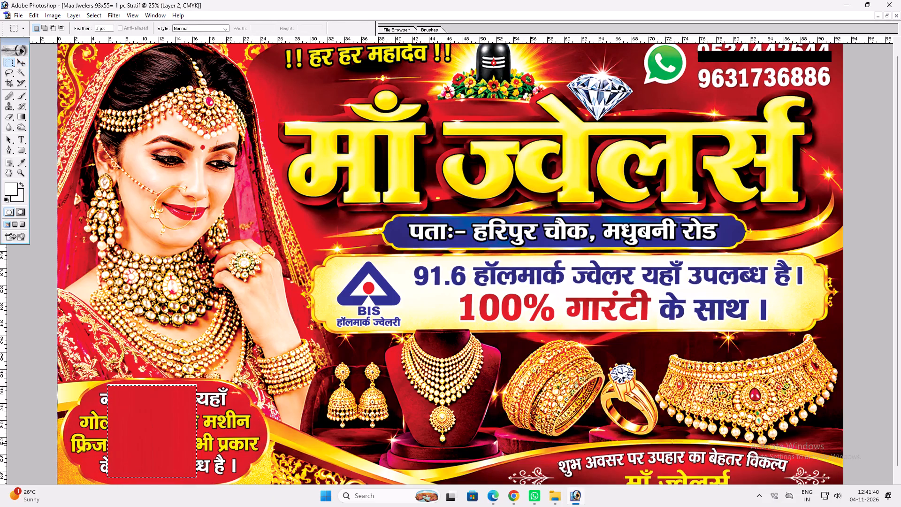
key(ctrl+d)
Cover the white line along the red patch's upper edge by stretching small pieces of the surrounding red over it.
drag(104, 389, 134, 392)
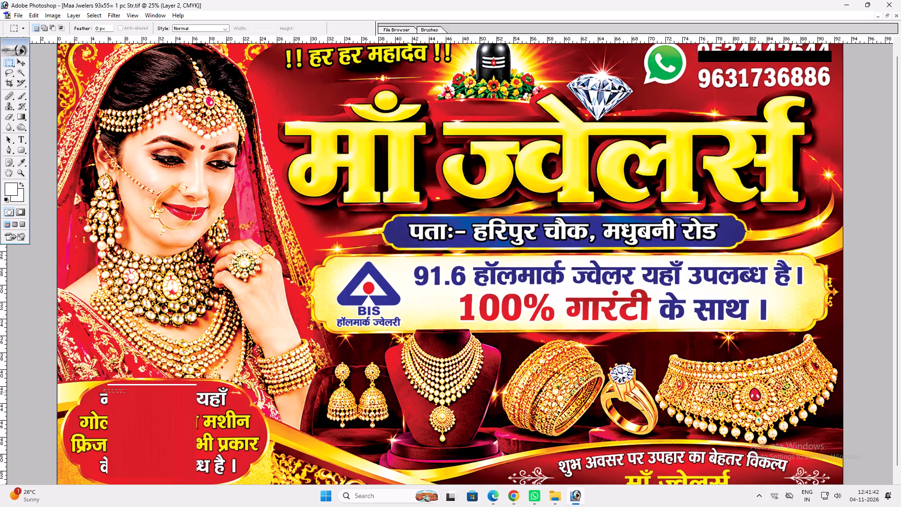
drag(134, 392, 201, 393)
key(ctrl+t)
drag(191, 390, 190, 386)
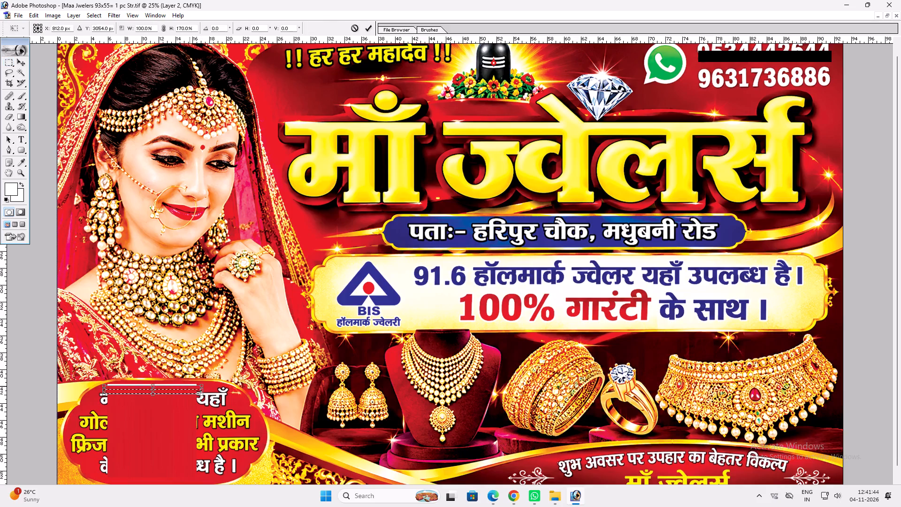
drag(190, 386, 190, 385)
key(Return)
key(ctrl+d)
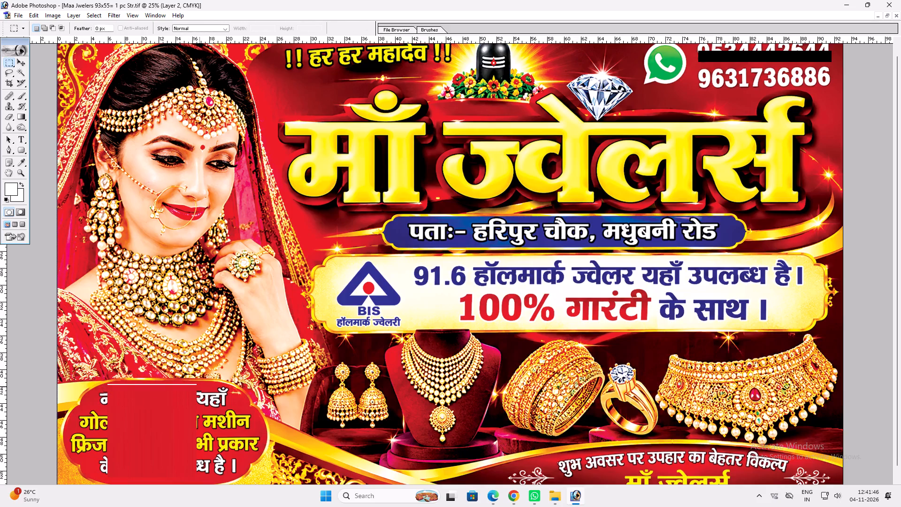
drag(199, 383, 204, 387)
key(ctrl+t)
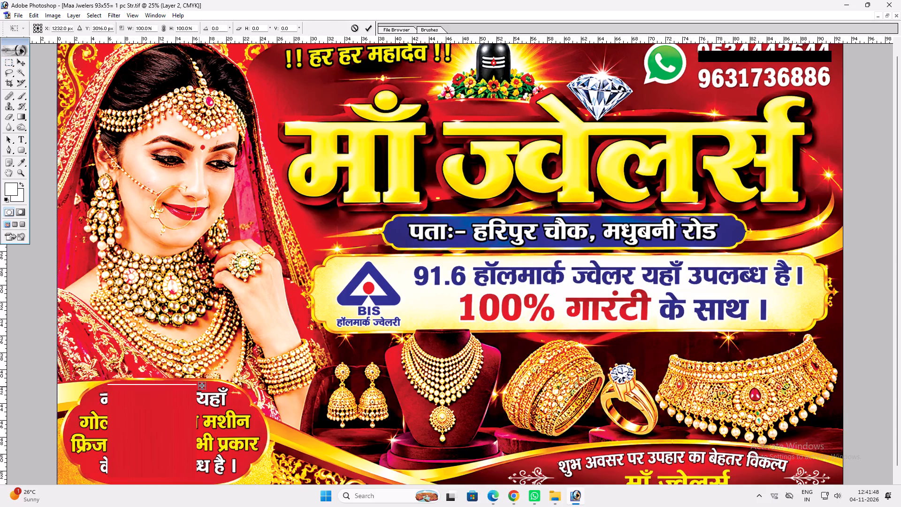
drag(199, 386, 107, 384)
key(Return)
key(ctrl+d)
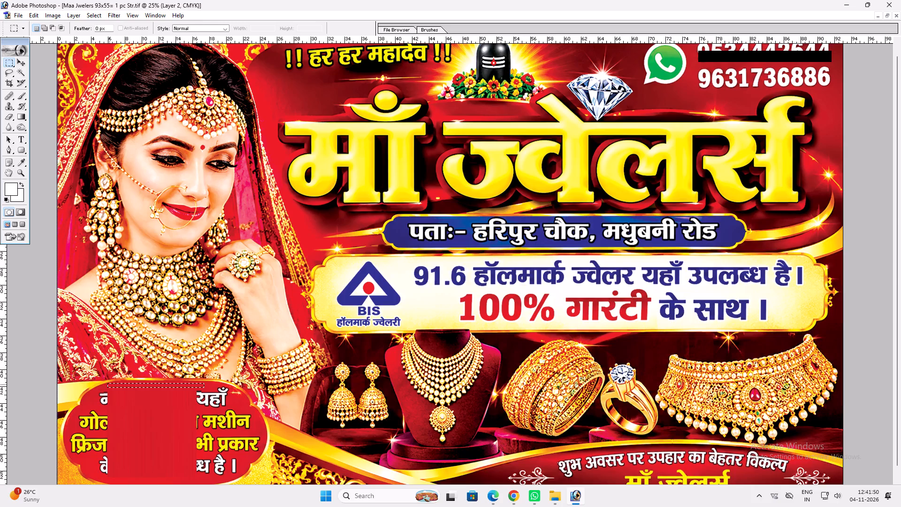
Cover the note letters just beyond the cleared middle and the remnant below them by stretching pieces of red background downward.
drag(190, 384, 215, 391)
key(ctrl+t)
drag(204, 390, 208, 471)
key(Return)
key(ctrl+d)
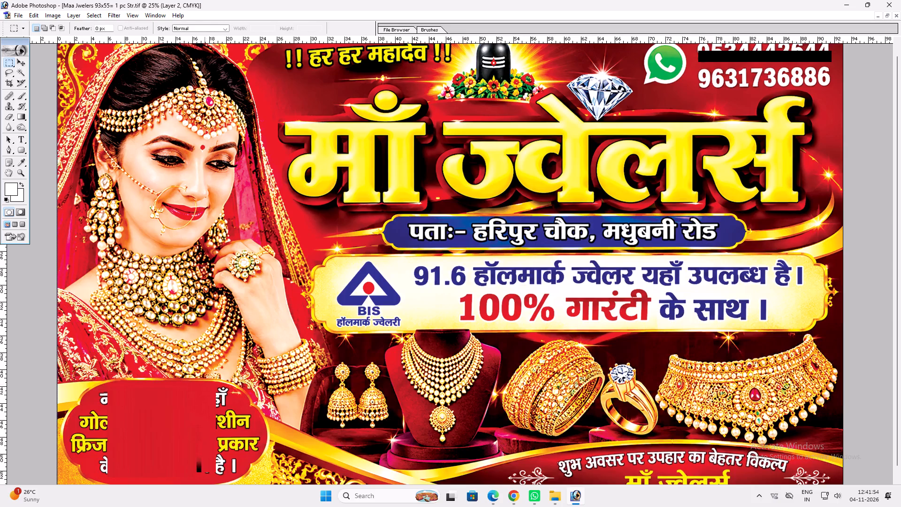
drag(191, 438, 209, 452)
key(ctrl+t)
ctrl+drag(203, 453, 203, 480)
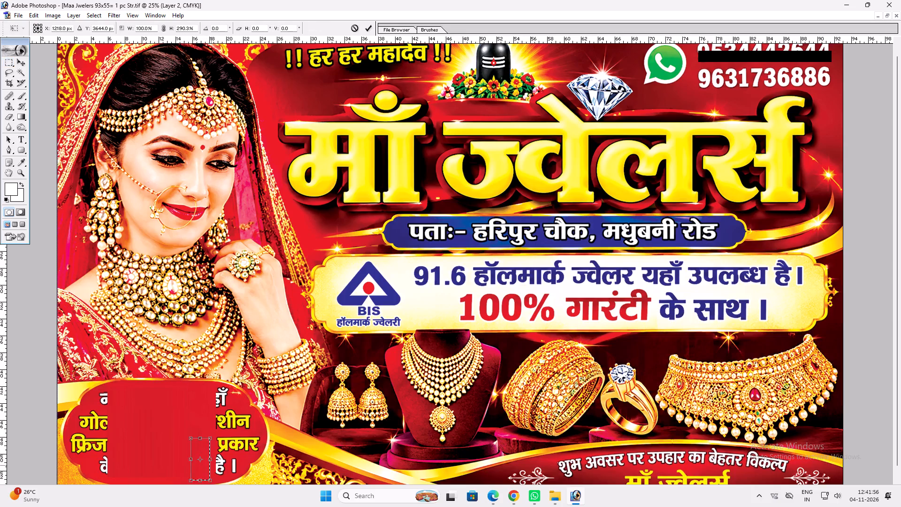
key(Return)
key(ctrl+d)
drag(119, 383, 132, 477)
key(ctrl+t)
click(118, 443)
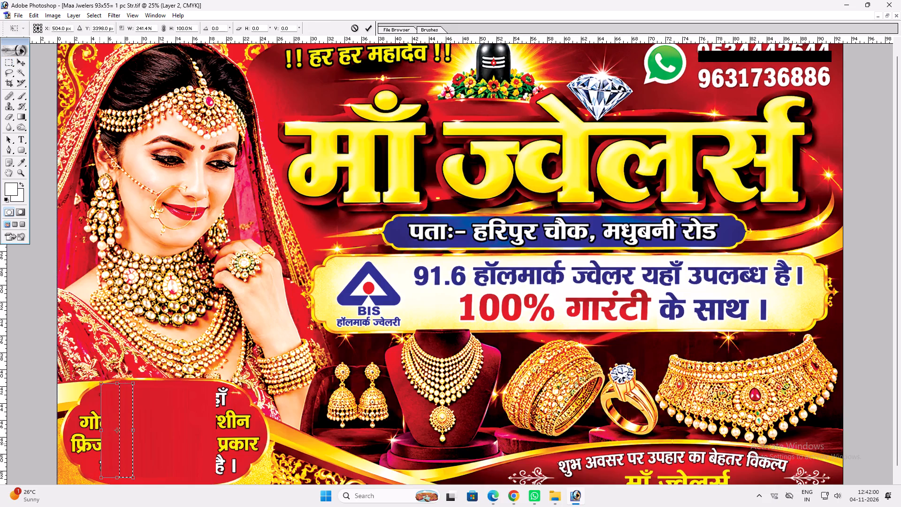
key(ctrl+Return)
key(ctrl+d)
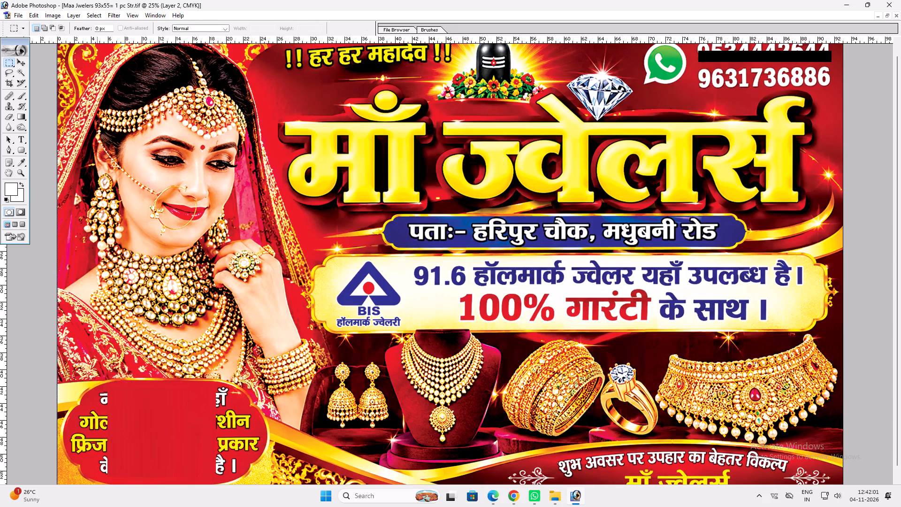
Extend the cleared red area over the letters just left of the note's middle by stretching thin background strips downward.
drag(97, 390, 112, 390)
key(ctrl+t)
drag(108, 392, 107, 471)
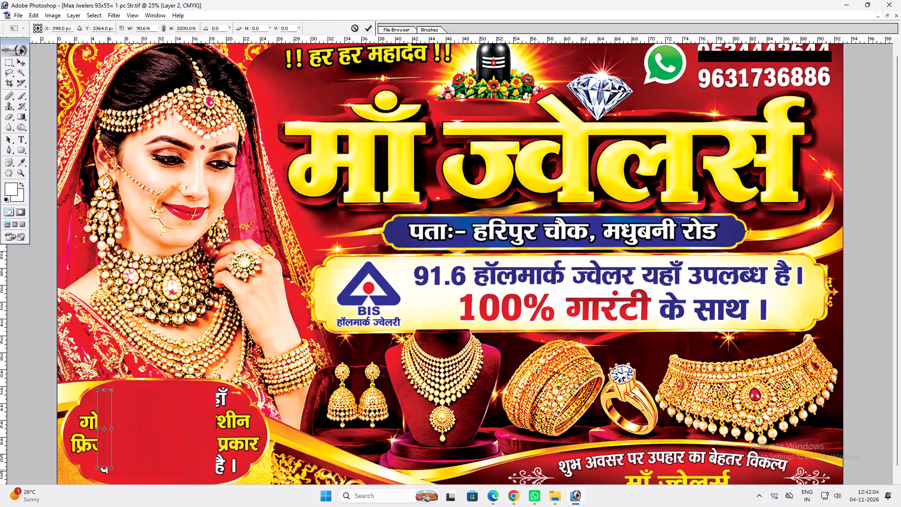
drag(107, 471, 107, 477)
key(Return)
key(ctrl+d)
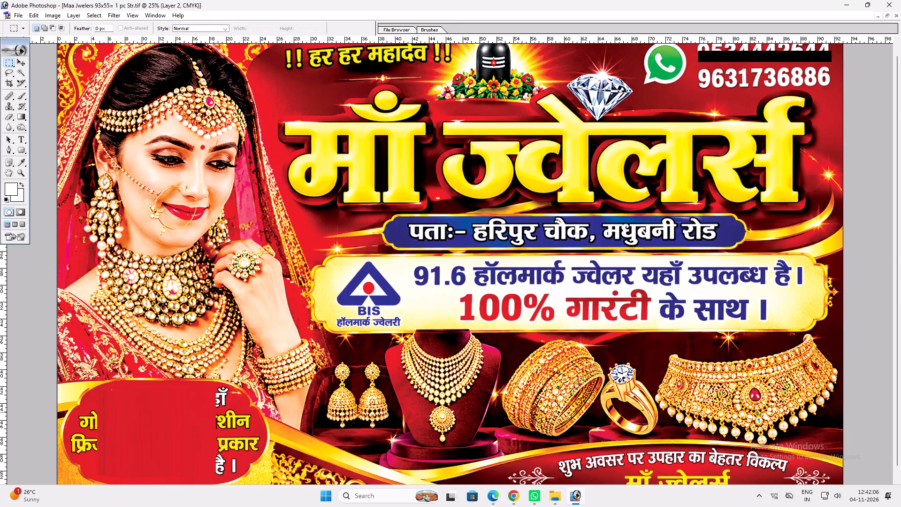
drag(87, 405, 104, 407)
key(ctrl+t)
drag(96, 407, 93, 446)
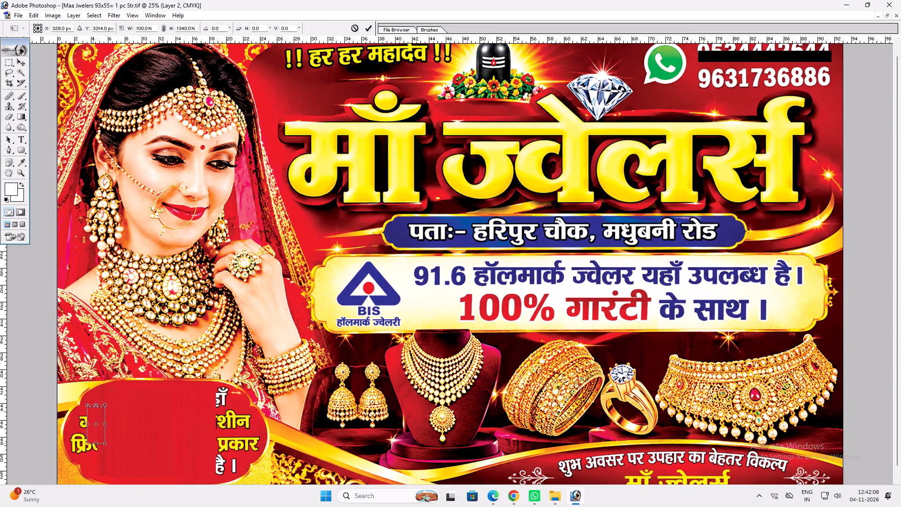
drag(93, 446, 93, 457)
key(Return)
key(ctrl+d)
Cover most of the remaining yellow letters at the left side of the note with two more downward-stretched red strips.
drag(78, 410, 85, 412)
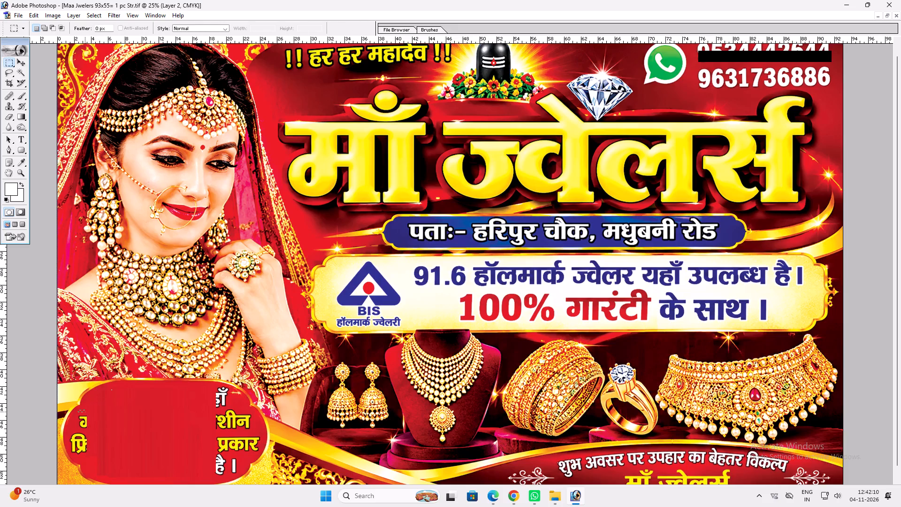
drag(85, 412, 92, 413)
key(ctrl+t)
ctrl+drag(84, 415, 80, 458)
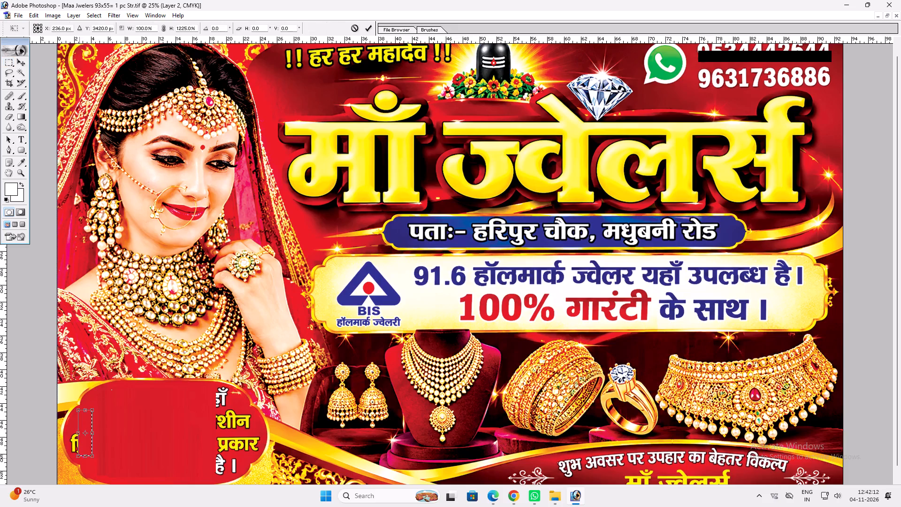
key(ctrl+Return)
key(ctrl+d)
drag(74, 427, 83, 430)
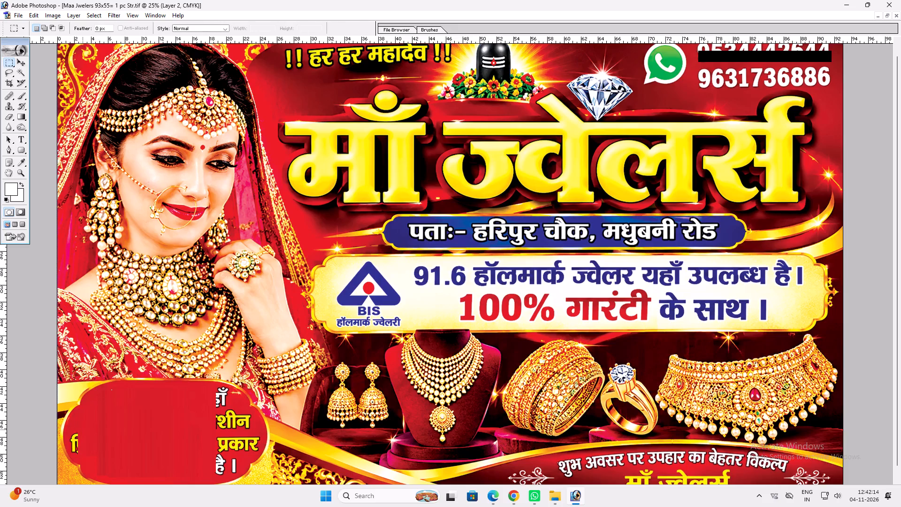
key(ctrl+t)
drag(77, 431, 74, 456)
key(ctrl+d)
key(ctrl+Return)
key(ctrl+d)
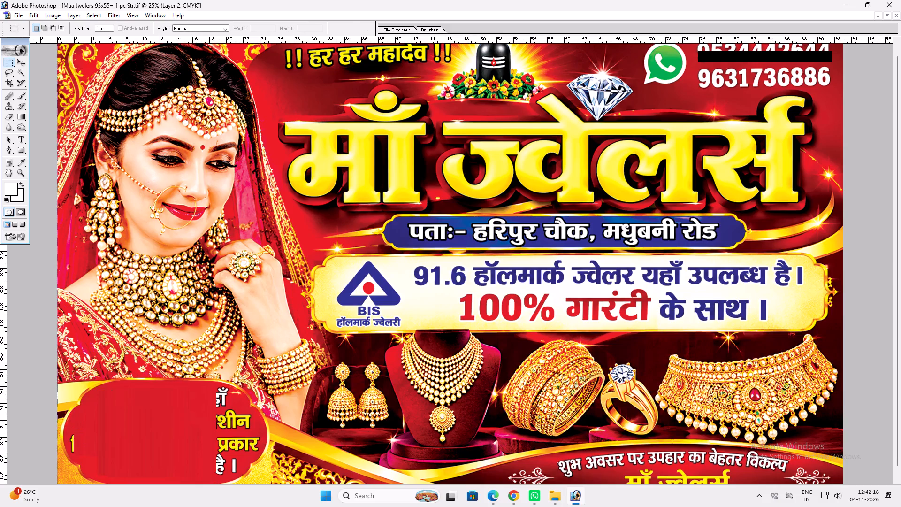
Cover the last yellow letter fragment at the note panel's left edge by stretching a small piece of adjacent red.
drag(69, 430, 76, 430)
key(ctrl+t)
drag(71, 434, 72, 448)
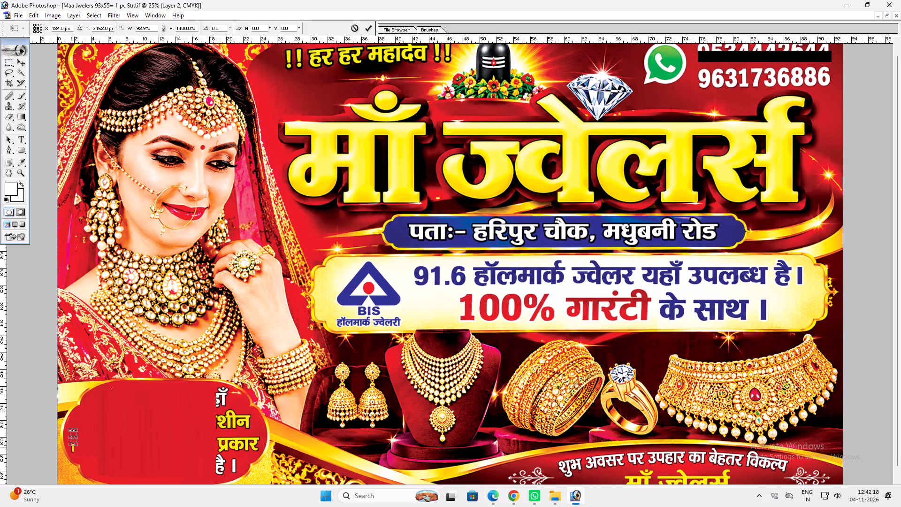
drag(72, 448, 73, 455)
key(Return)
key(ctrl+t)
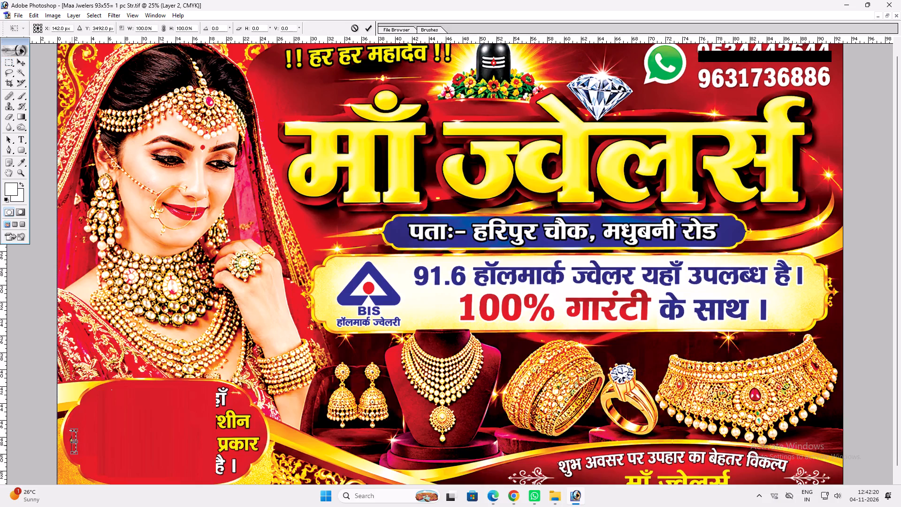
shift+click(72, 445)
key(ctrl+Return)
key(ctrl+d)
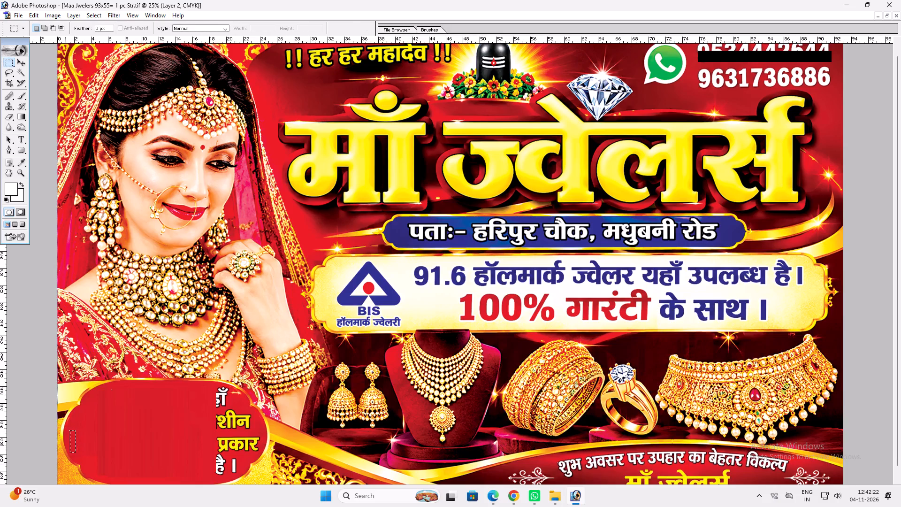
key(v)
key(m)
Widen a tall narrow strip of the cleared red rightward over the first remaining letters on the note's right side.
drag(210, 388, 208, 474)
key(ctrl+t)
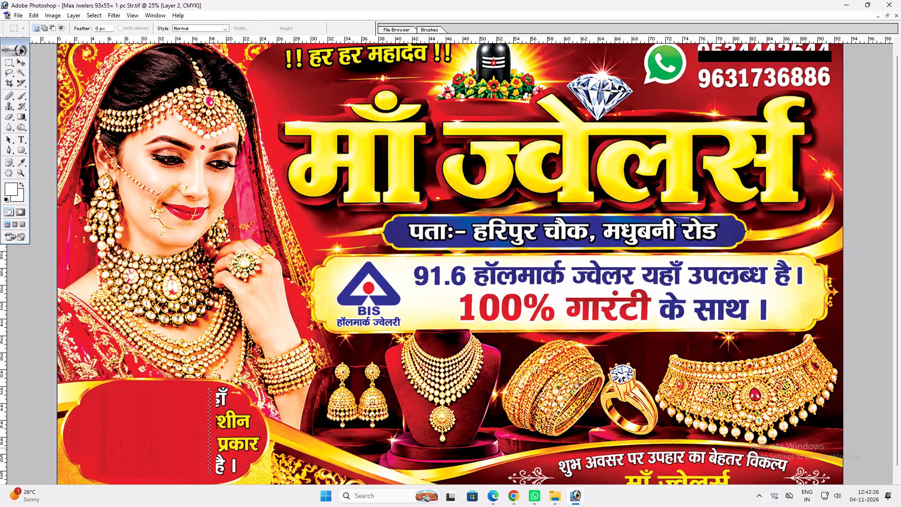
drag(212, 445, 232, 446)
key(Return)
key(ctrl+d)
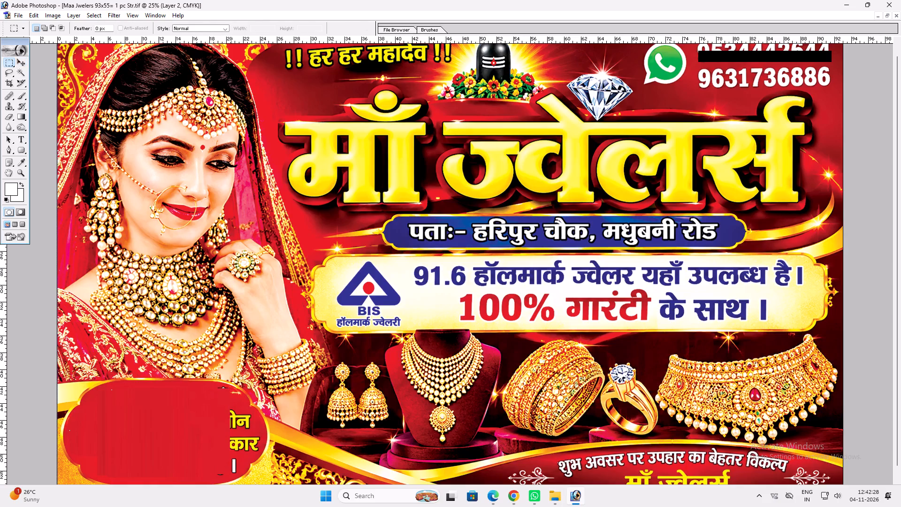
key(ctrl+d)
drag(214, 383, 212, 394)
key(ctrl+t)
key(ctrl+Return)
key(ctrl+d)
Cover more right-side note letters and the vertical end mark on the bottom line by stretching red strips downward.
drag(221, 401, 243, 404)
key(ctrl+t)
ctrl+drag(235, 406, 237, 451)
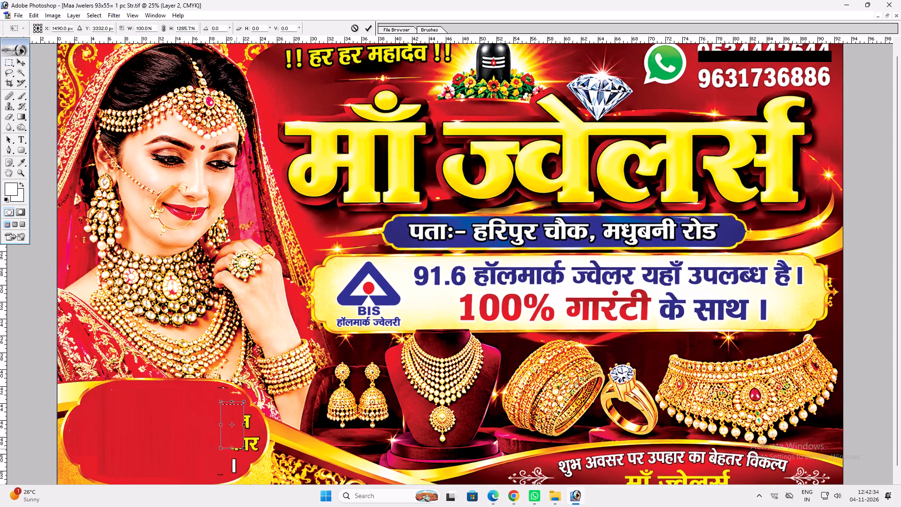
ctrl+drag(237, 451, 232, 468)
key(Return)
key(ctrl+d)
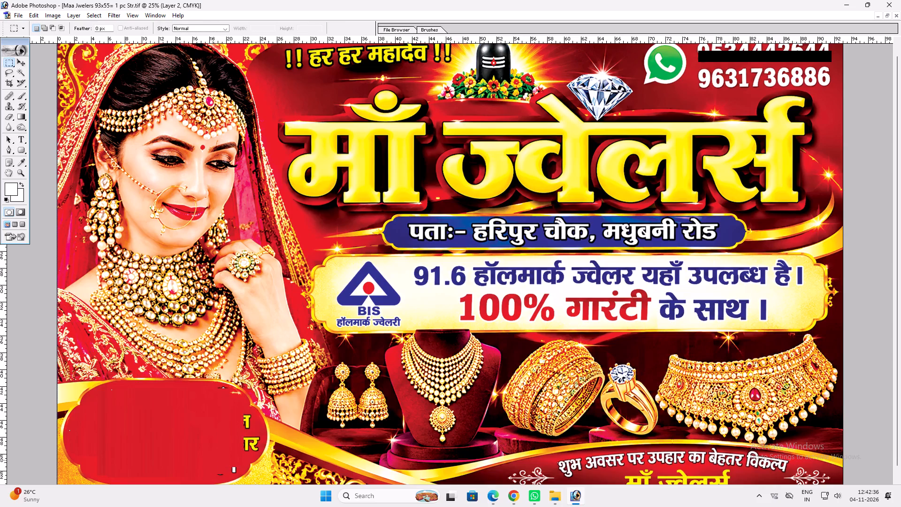
drag(211, 460, 237, 462)
key(ctrl+t)
ctrl+drag(229, 463, 226, 477)
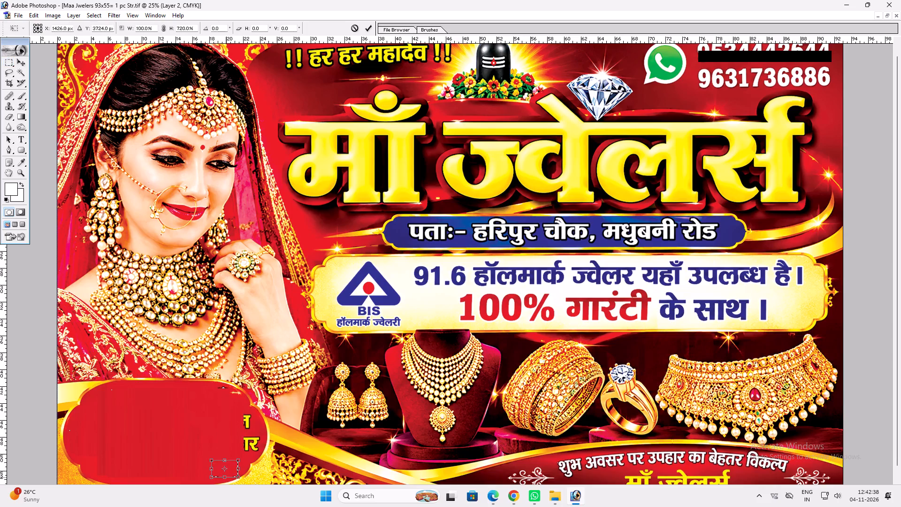
key(Return)
key(ctrl+d)
Cover the last yellow letters at the note's right end by stretching a narrow vertical red strip sideways over them.
drag(234, 413, 237, 445)
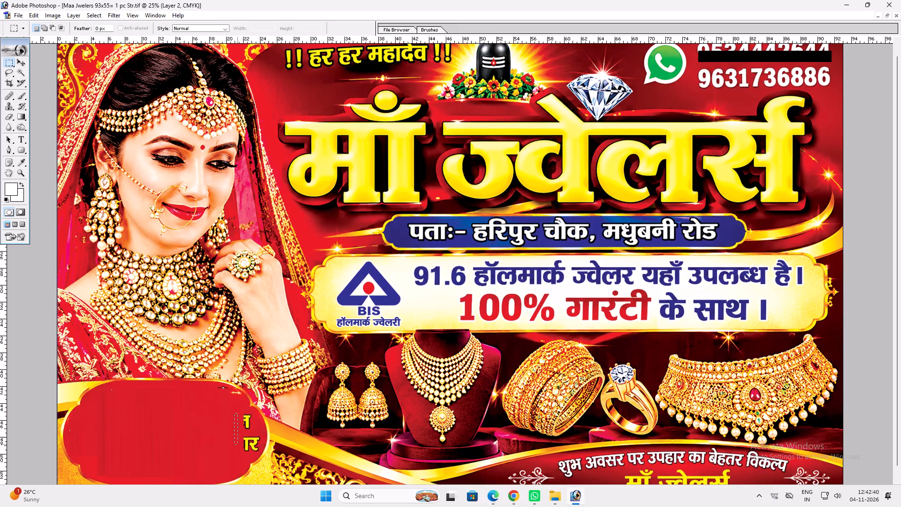
drag(237, 445, 237, 448)
key(ctrl+t)
drag(239, 431, 255, 433)
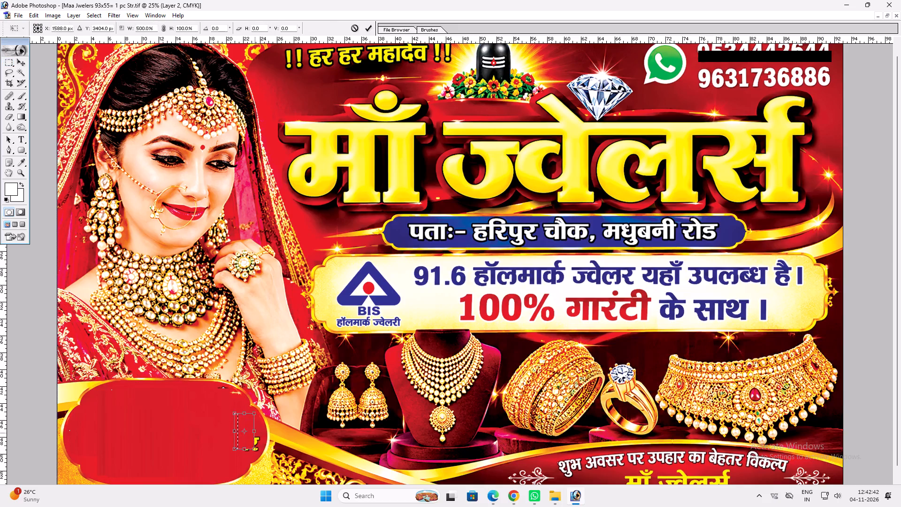
drag(255, 433, 260, 434)
click(251, 452)
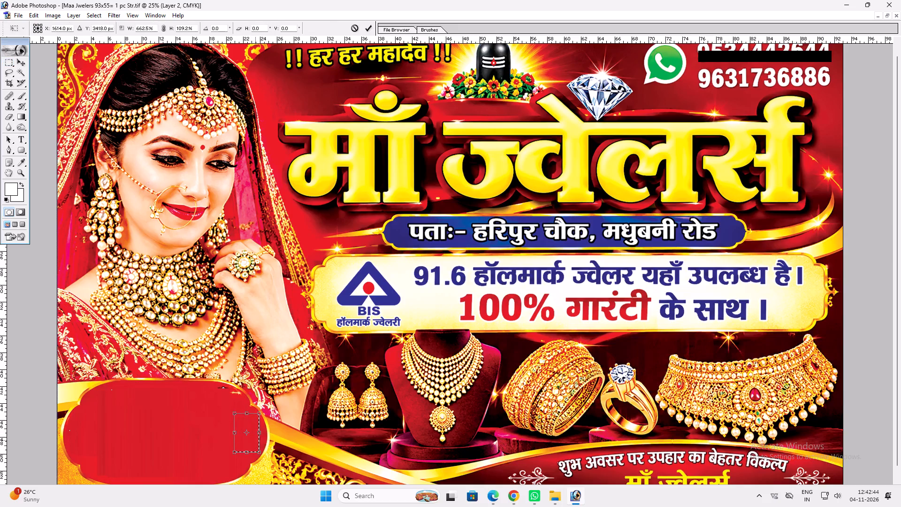
click(260, 436)
key(Return)
key(ctrl+d)
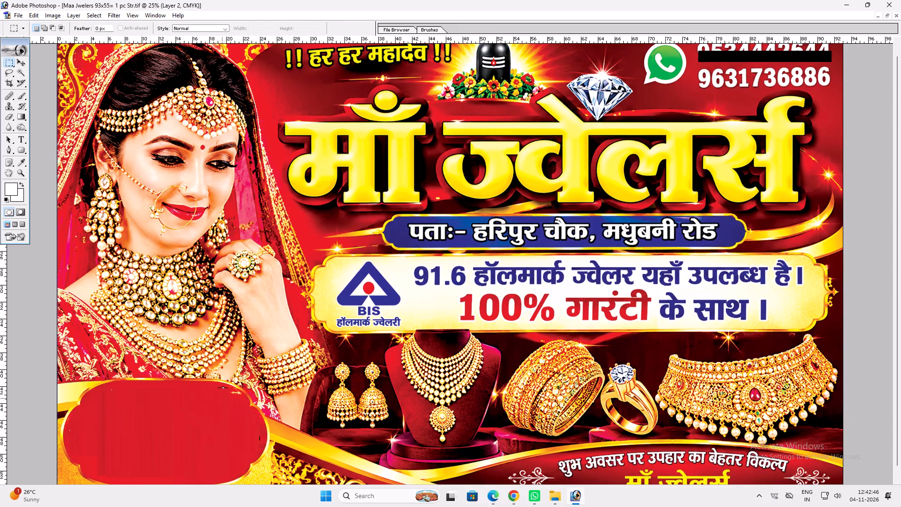
Cover the small dark marks along the red panel's upper edge and right edge by stretching small pieces of adjacent red.
drag(213, 385, 214, 391)
key(ctrl+t)
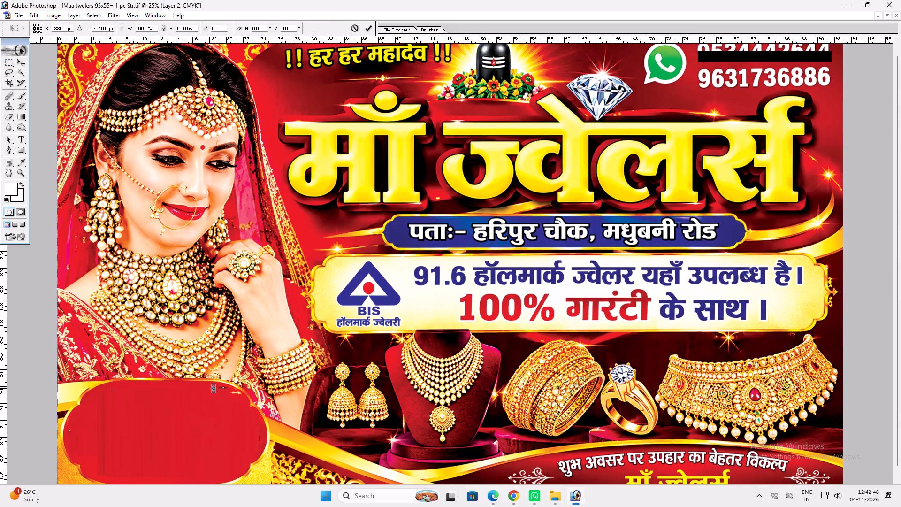
drag(215, 388, 227, 392)
key(ctrl+Return)
key(ctrl+d)
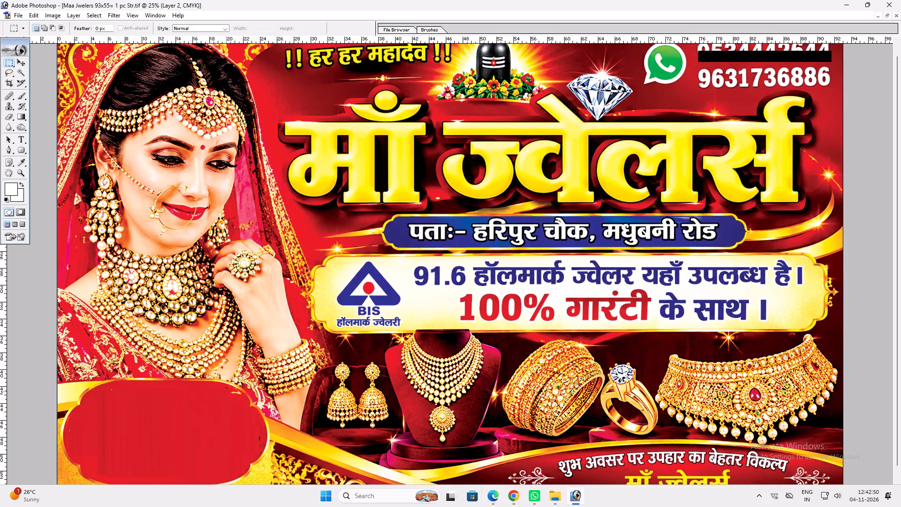
drag(256, 427, 262, 431)
key(ctrl+t)
ctrl+drag(258, 432, 258, 442)
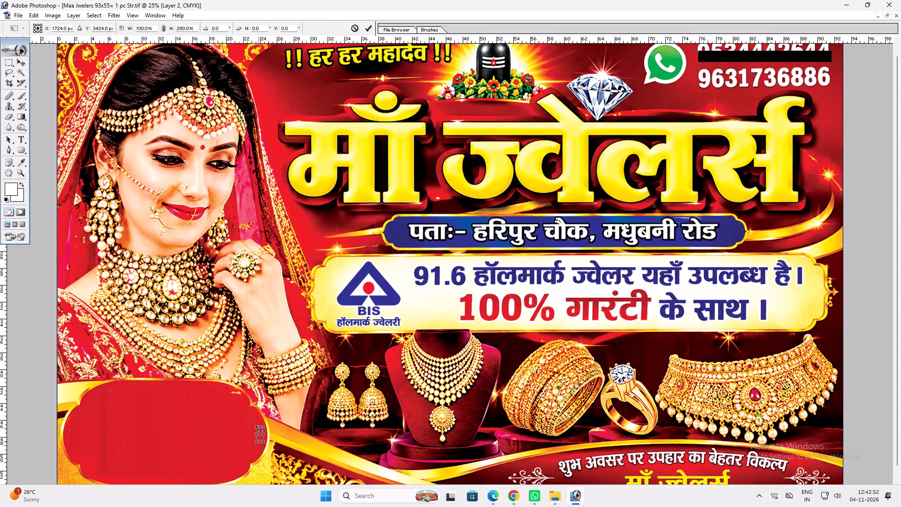
ctrl+drag(258, 442, 258, 444)
key(ctrl+Return)
key(ctrl+d)
Switch from the banner to the Maa Jwelers.tif document and show it in full-screen view.
key(v)
key(v)
key(f)
text(ff)
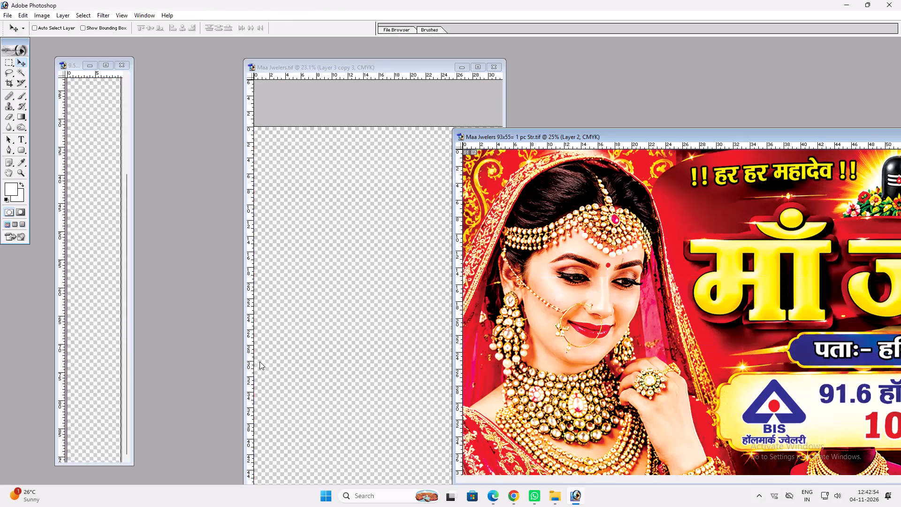
click(295, 279)
double_click(600, 89)
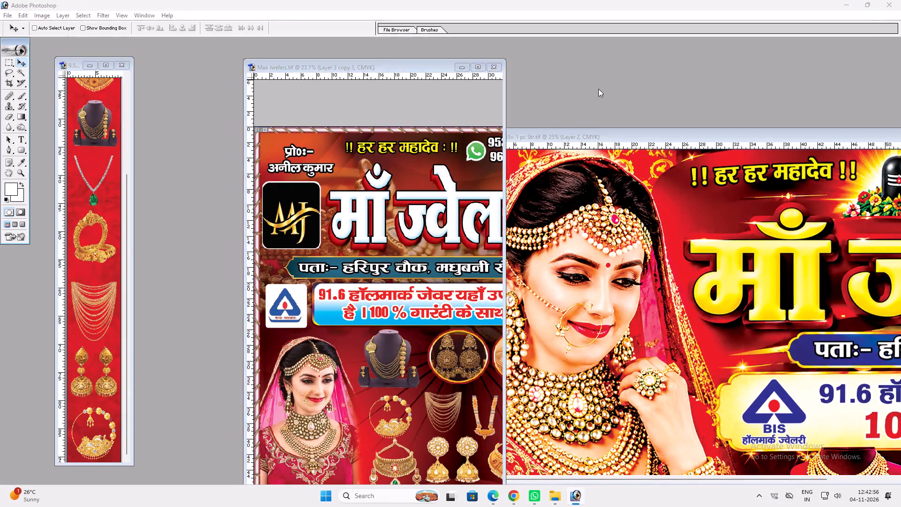
click(477, 54)
key(Return)
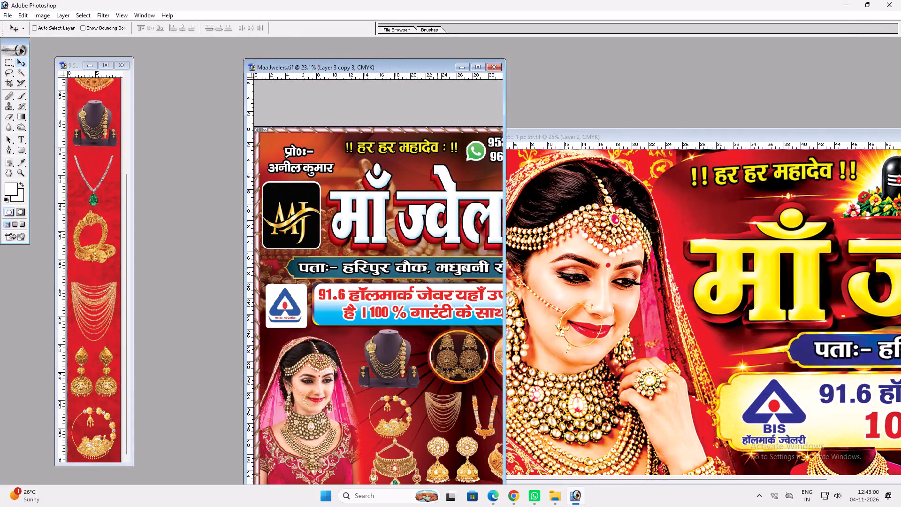
click(432, 252)
key(f)
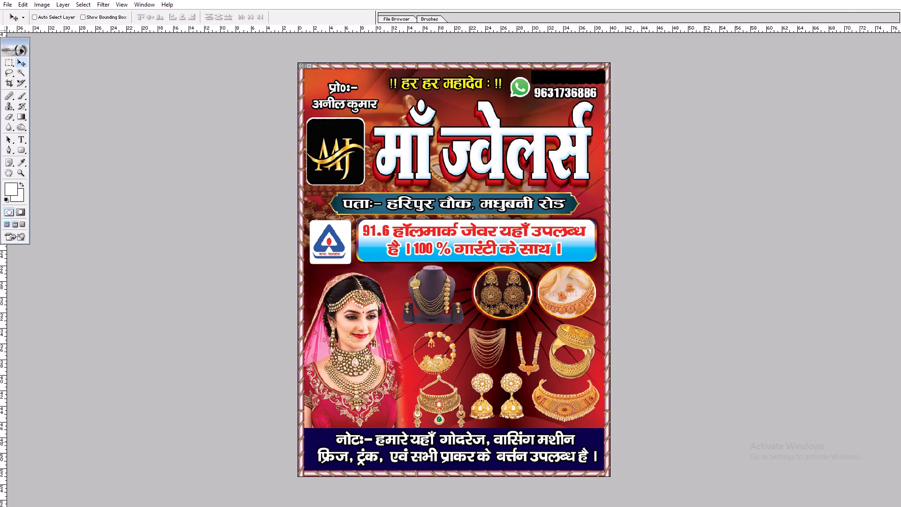
Select the note text layer in Maa Jwelers.tif, undo its accidental shift, and copy the layer into the 93x55 banner.
ctrl+click(467, 441)
click(471, 428)
click(468, 438)
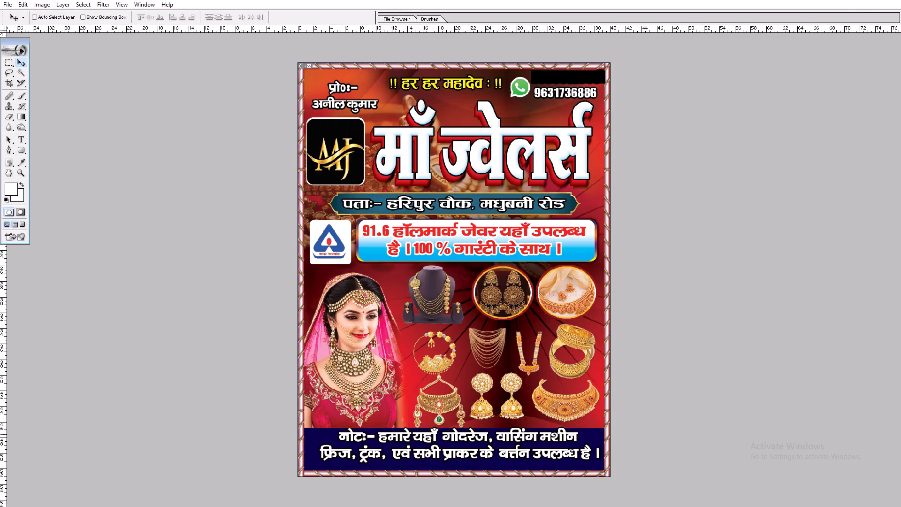
key(ctrl+z)
text(ff)
key(f)
key(f)
key(f)
drag(388, 430, 547, 427)
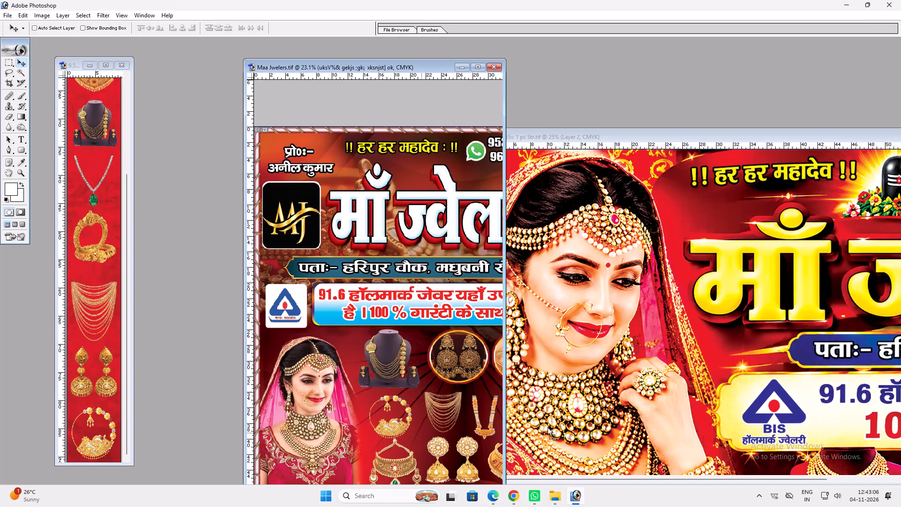
Maximize the 93x55 banner and move the copied note text onto the red panel in its lower-left corner.
drag(547, 427, 669, 382)
double_click(634, 135)
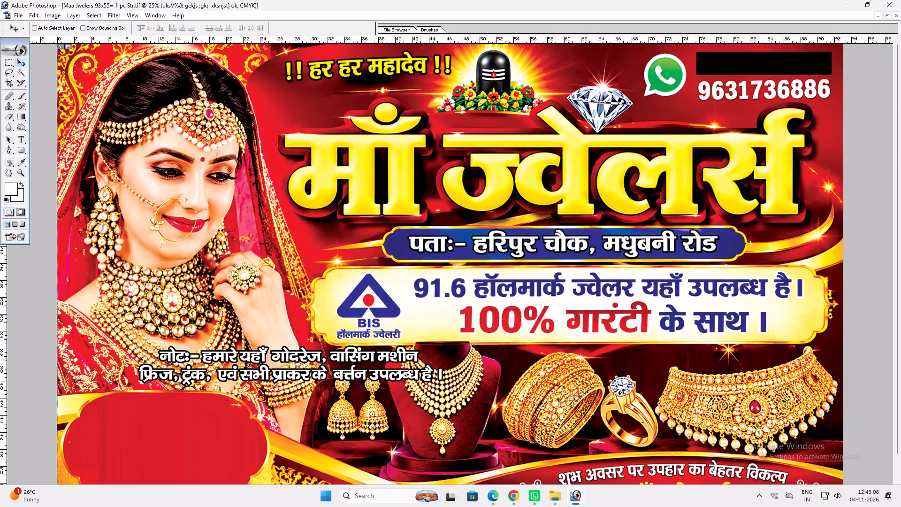
drag(316, 361, 285, 417)
Break the note's first line after गोदरेज, dropping the comma and putting वासिंग मशीन on its own line.
key(t)
click(293, 416)
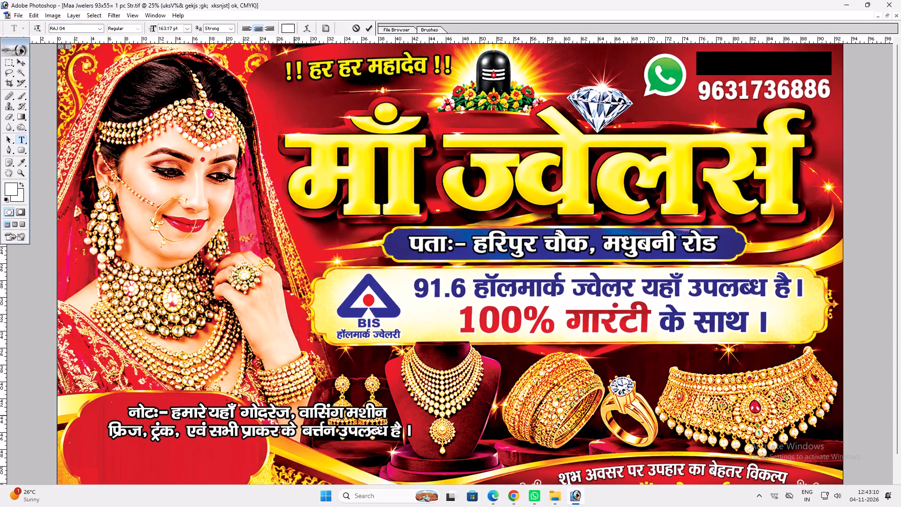
key(equal)
key(BackSpace)
key(BackSpace)
key(Return)
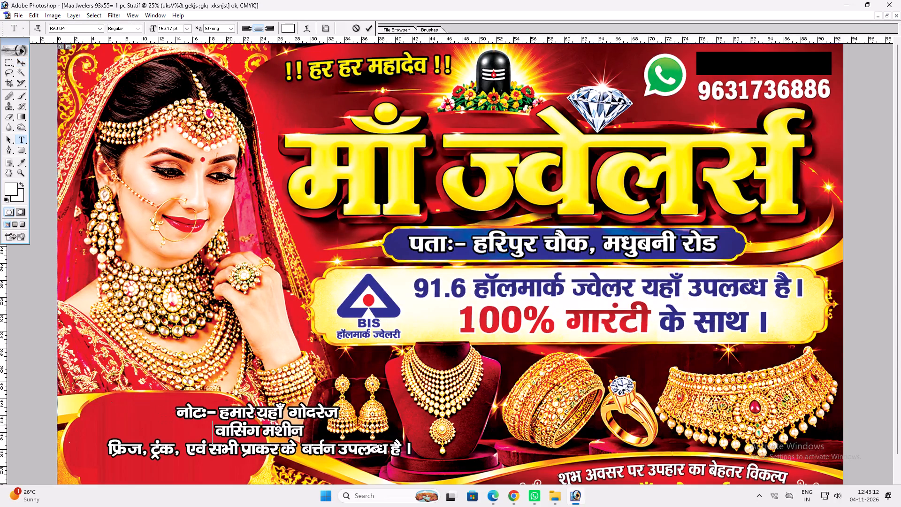
Move the note over the red panel and reflow it so line two reads "वासिंग मशीन, फ्रिज, ट्रंक" and line three starts with एवं.
drag(542, 422, 461, 430)
click(106, 460)
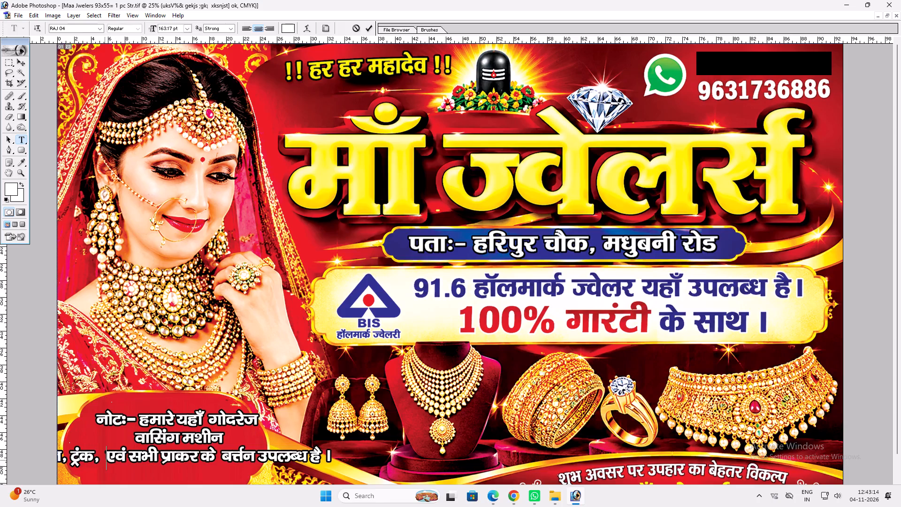
text(==)
key(BackSpace)
key(BackSpace)
key(BackSpace)
key(BackSpace)
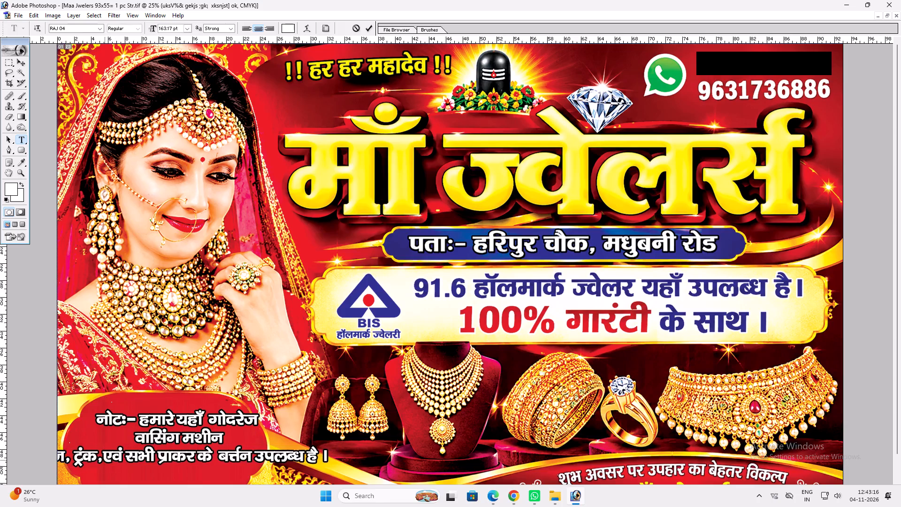
key(BackSpace)
key(Return)
key(Up)
key(Home)
key(BackSpace)
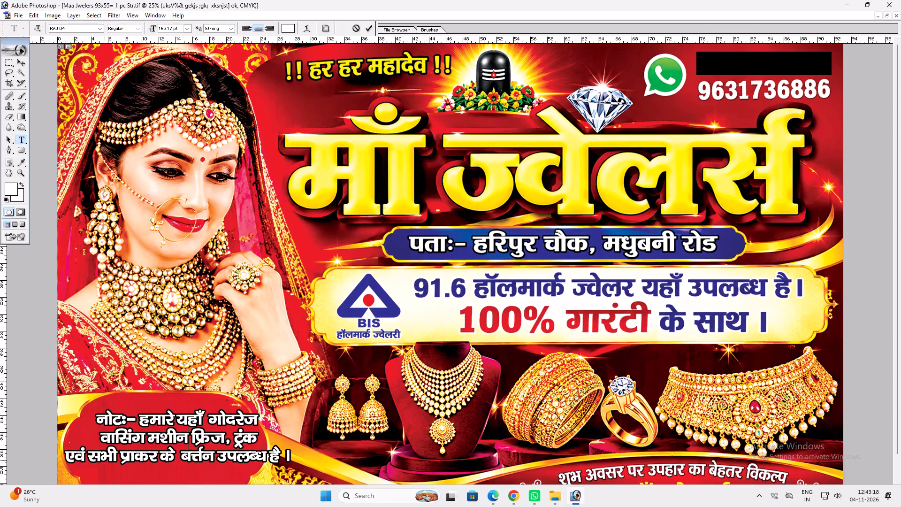
text(])
key(space)
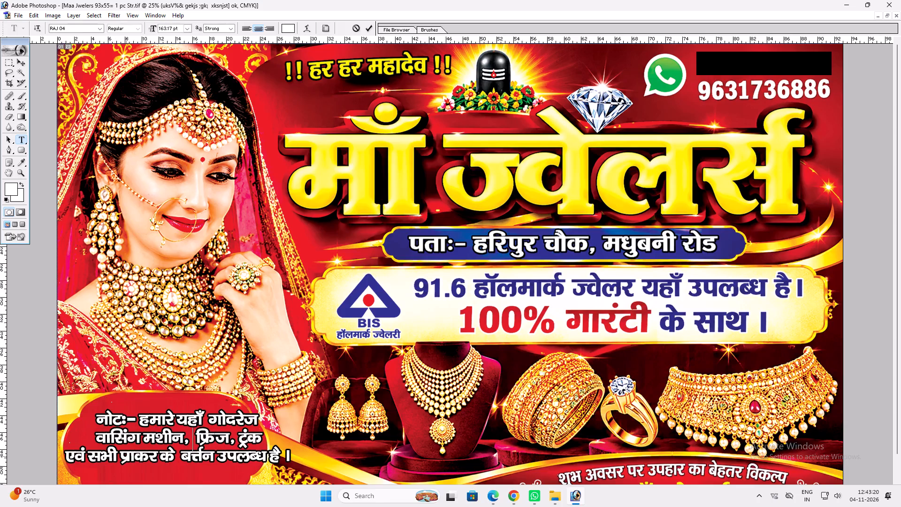
Break the note after "नोटः-" and before "बर्त्तन उपलब्ध है" to make five lines, and reposition it on the red panel.
click(126, 456)
click(120, 457)
click(178, 457)
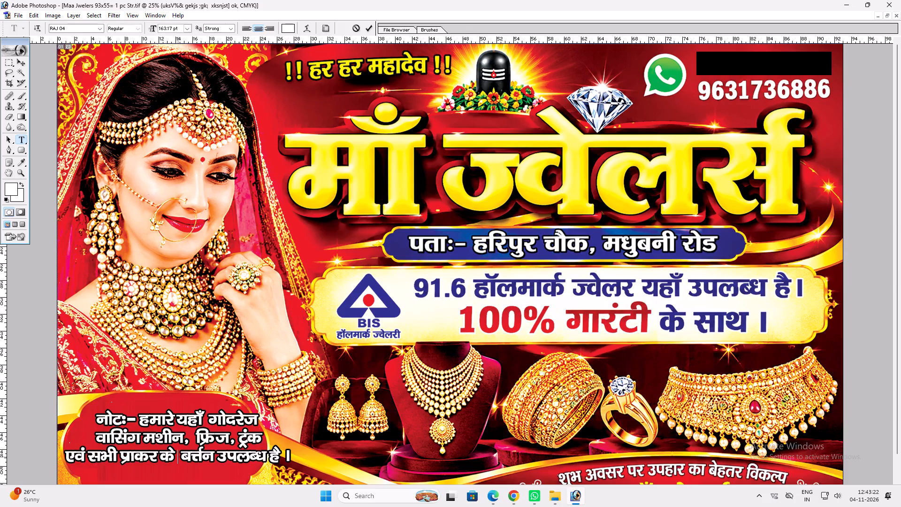
key(Return)
key(Return)
text(vv)
drag(181, 460, 169, 461)
key(t)
click(128, 425)
key(Return)
drag(321, 456, 316, 442)
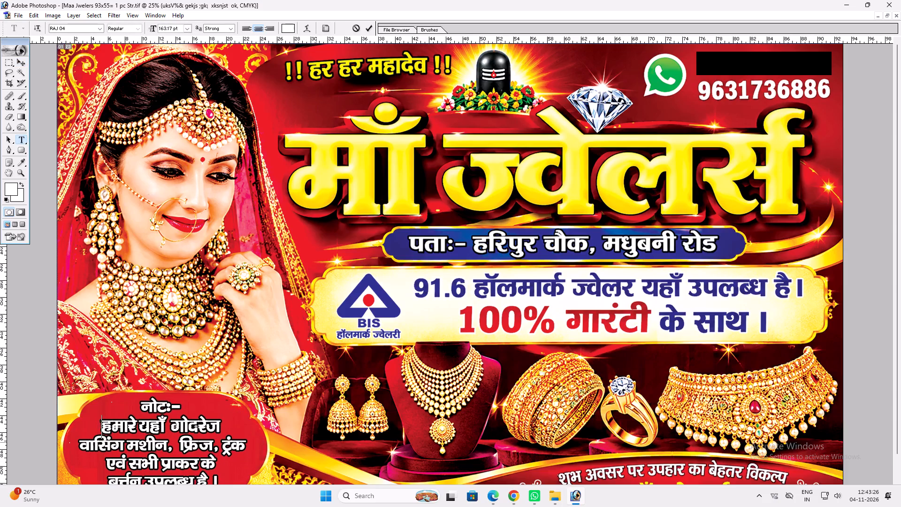
drag(316, 442, 317, 441)
key(Return)
Enlarge the five-line note text slightly with Free Transform and centre it within the red panel.
key(space)
key(space)
key(space)
key(space)
key(space)
key(space)
key(space)
key(space)
right_click(237, 428)
click(252, 433)
key(ctrl+t)
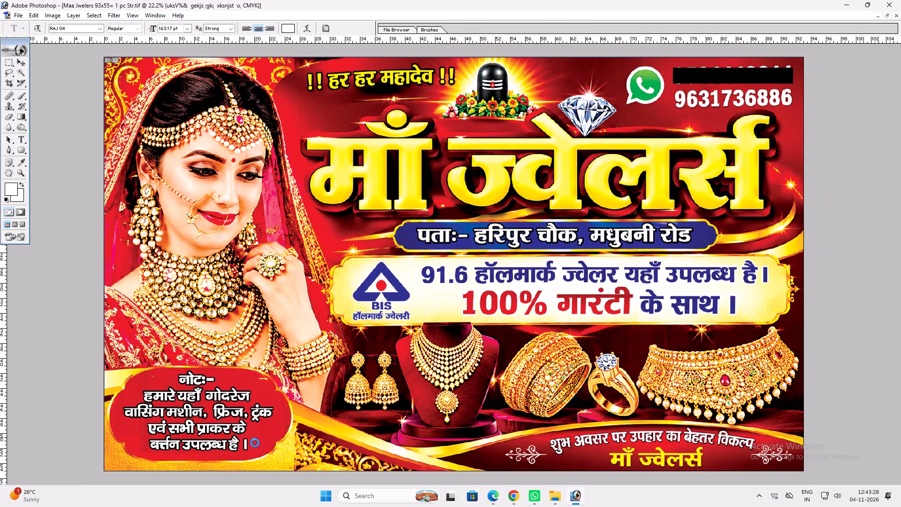
shift+drag(271, 448, 275, 449)
shift+drag(268, 452, 263, 454)
key(Return)
key(ctrl+t)
shift+drag(126, 374, 124, 374)
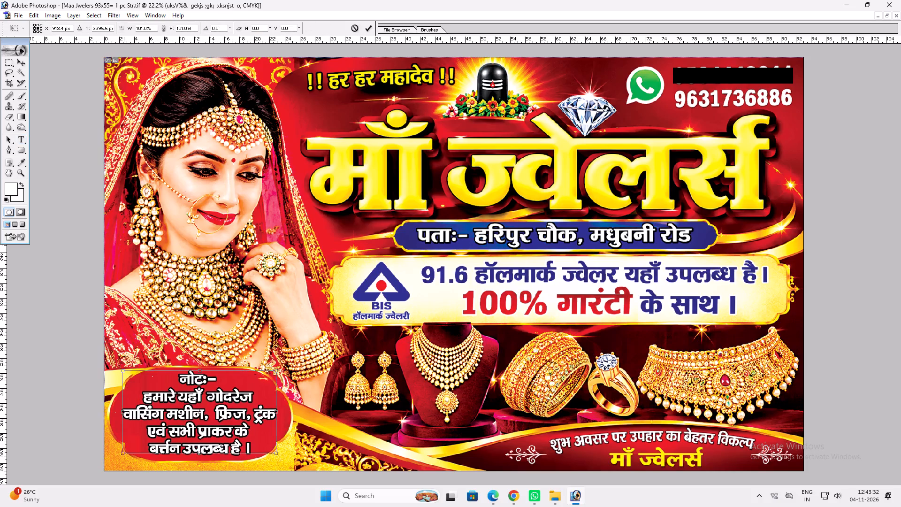
shift+drag(124, 374, 122, 374)
key(shift+Return)
key(v)
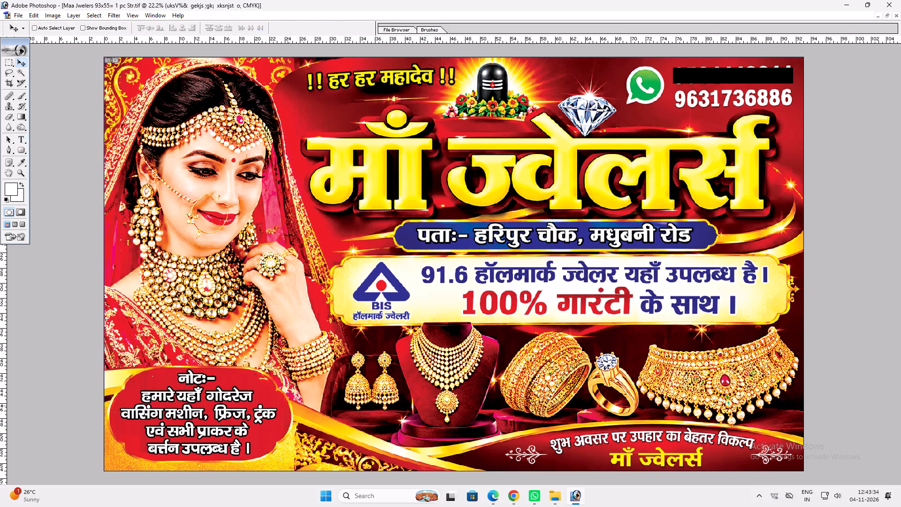
key(ctrl+t)
shift+click(276, 410)
key(shift+Return)
key(v)
On Layer 2, cover the yellow माँ ज्वेलर्स text at the banner's bottom by stretching a narrow strip of adjacent red over it.
key(ctrl+plus)
key(space)
key(space)
key(space)
key(space)
key(space)
key(space)
key(space)
drag(611, 470, 408, 243)
ctrl+click(610, 474)
key(space)
key(space)
key(space)
key(space)
key(space)
key(space)
key(space)
key(space)
key(space)
key(space)
key(space)
key(space)
key(space)
key(space)
key(space)
key(space)
key(space)
key(space)
key(space)
key(space)
right_click(663, 457)
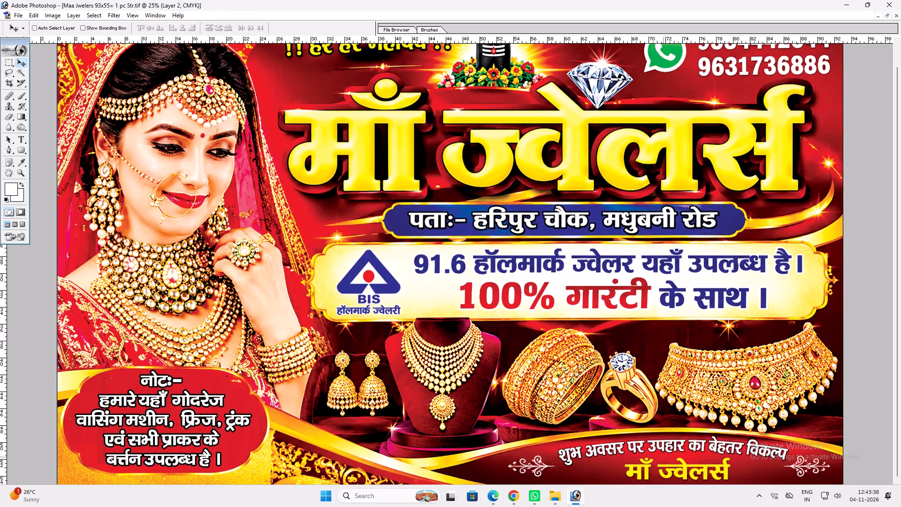
drag(668, 458, 674, 460)
right_click(665, 455)
click(672, 458)
right_click(663, 445)
click(680, 451)
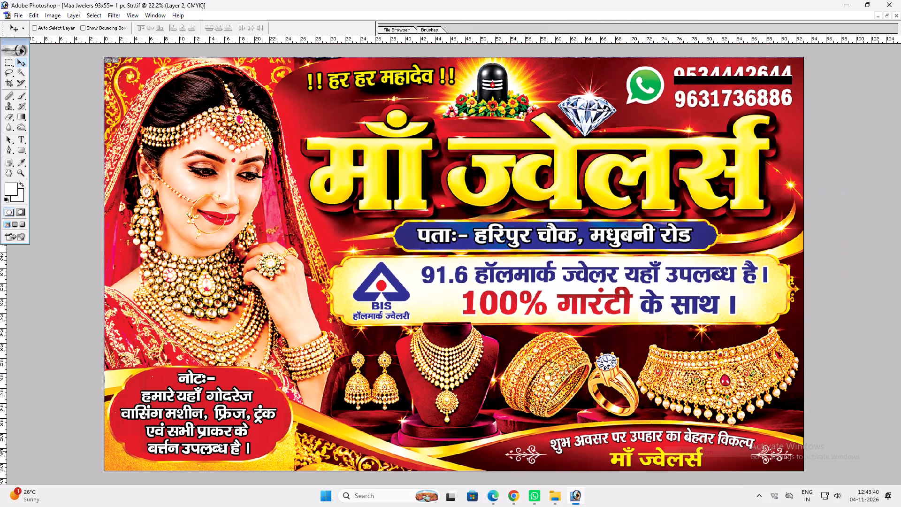
key(m)
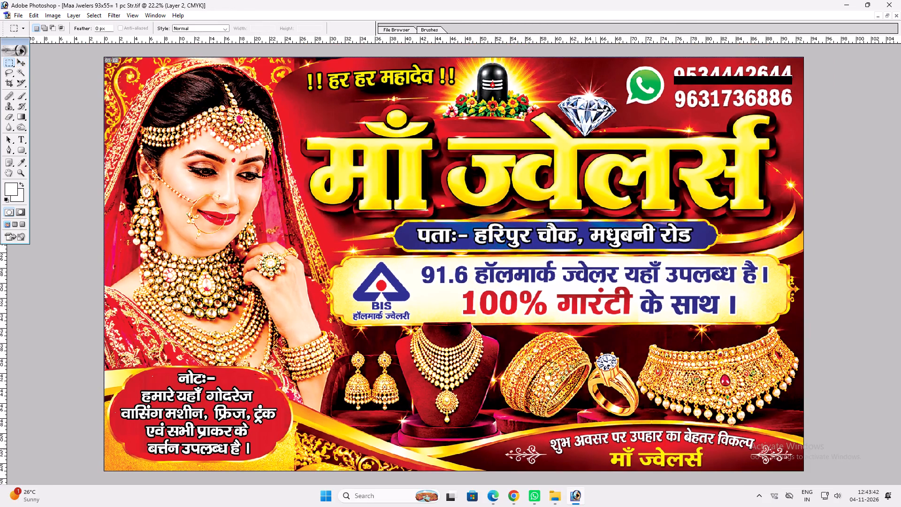
drag(596, 447, 601, 469)
key(ctrl+t)
drag(603, 455, 658, 457)
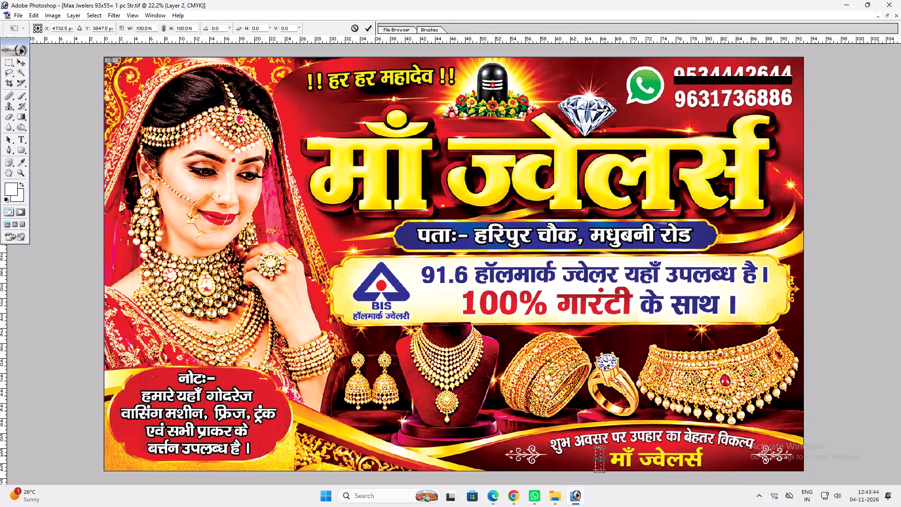
drag(658, 457, 718, 461)
key(Return)
key(ctrl+d)
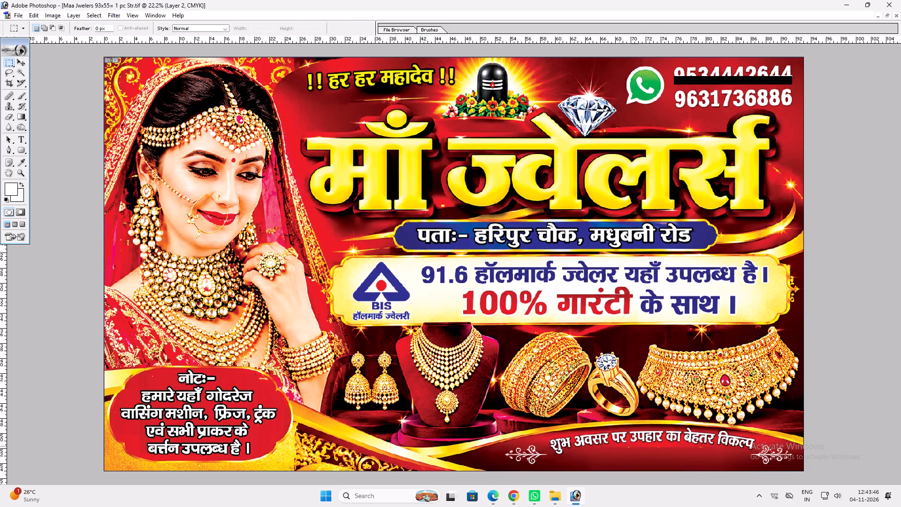
key(ctrl+z)
key(ctrl+t)
shift+click(659, 448)
key(Return)
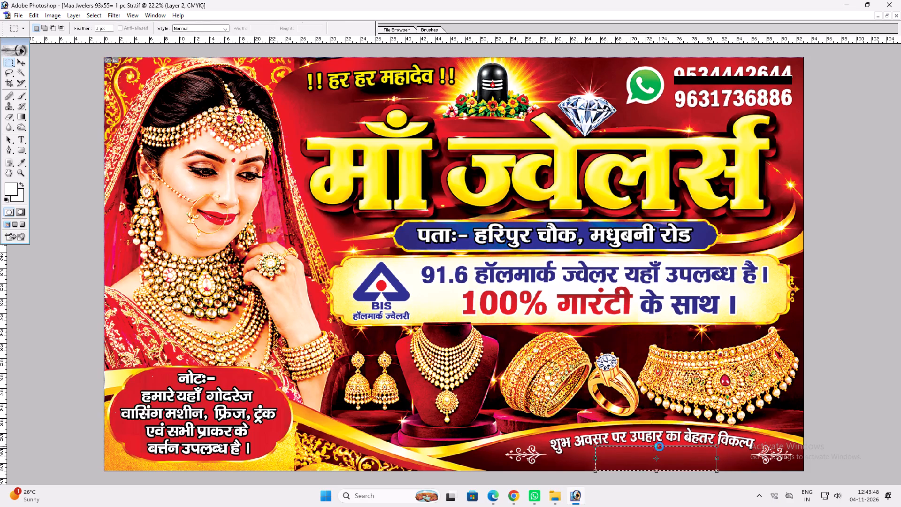
key(ctrl+d)
key(v)
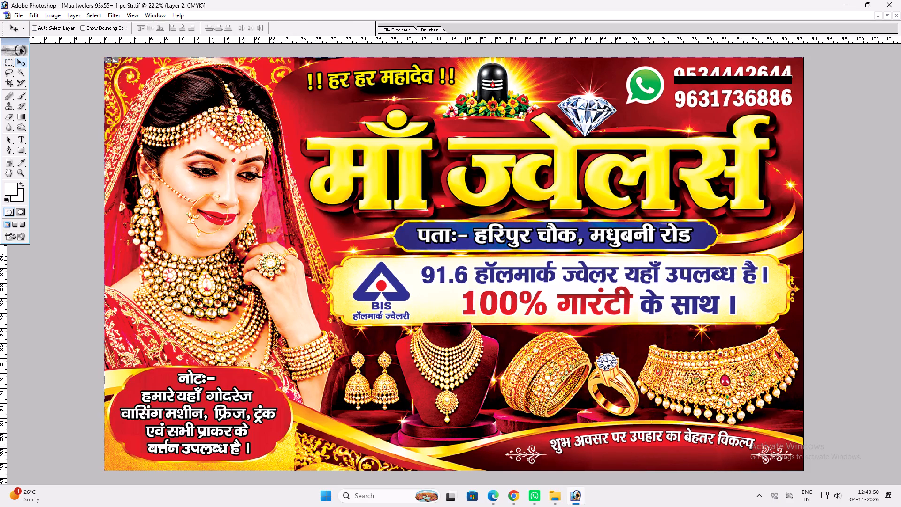
Trace the curved red band at the banner's lower right with the Pen tool, following its gold upper edge, and convert the path to a selection.
key(ctrl+plus)
key(space)
key(space)
key(space)
key(space)
key(space)
key(space)
key(space)
key(space)
key(space)
key(space)
key(space)
key(space)
key(space)
key(space)
key(space)
key(space)
key(space)
key(space)
key(space)
key(space)
drag(538, 438, 423, 369)
right_click(475, 392)
drag(490, 396, 496, 398)
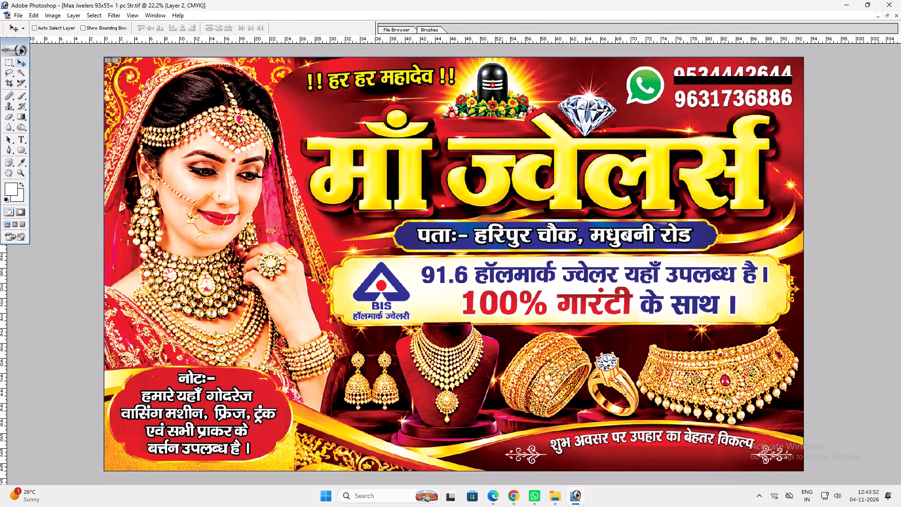
key(p)
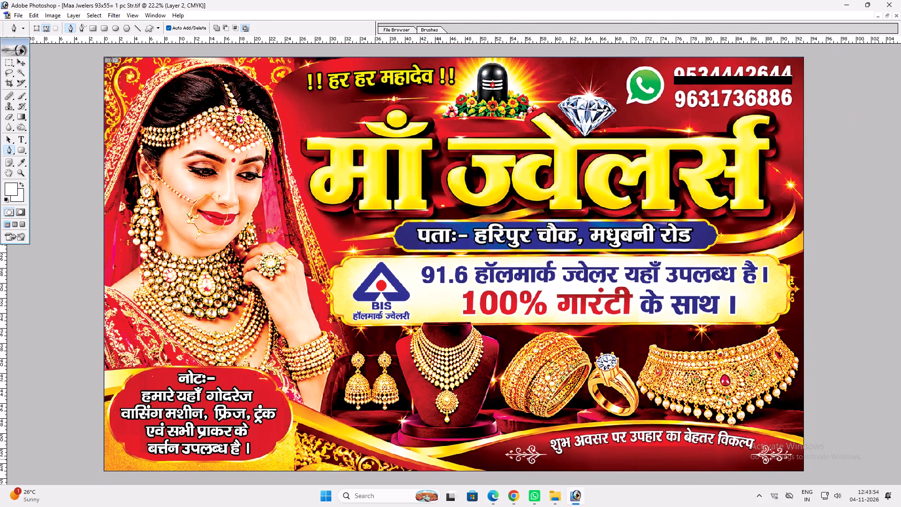
click(438, 459)
drag(804, 447, 852, 454)
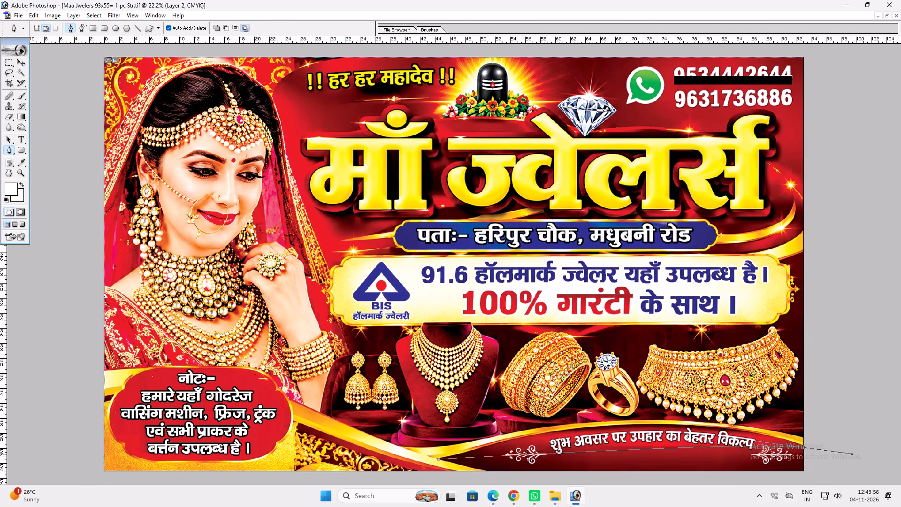
drag(852, 454, 900, 482)
ctrl+drag(705, 411, 609, 389)
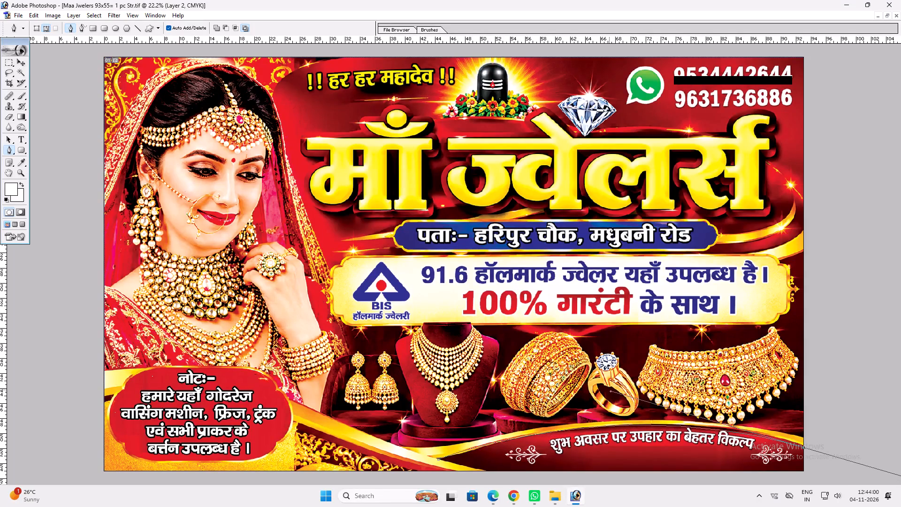
ctrl+drag(609, 389, 608, 389)
key(space)
key(space)
key(space)
right_click(614, 449)
click(629, 453)
scroll(634, 454, up, 3)
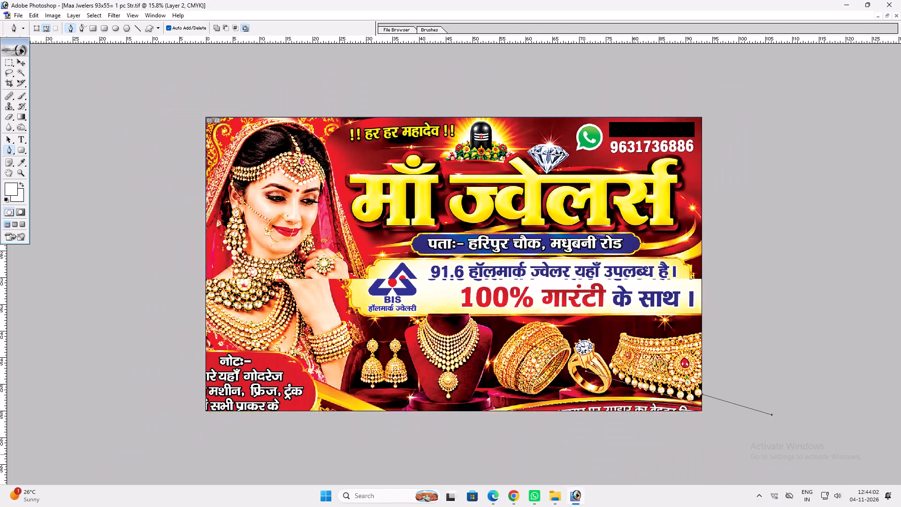
click(728, 429)
drag(684, 462, 576, 454)
drag(488, 434, 472, 425)
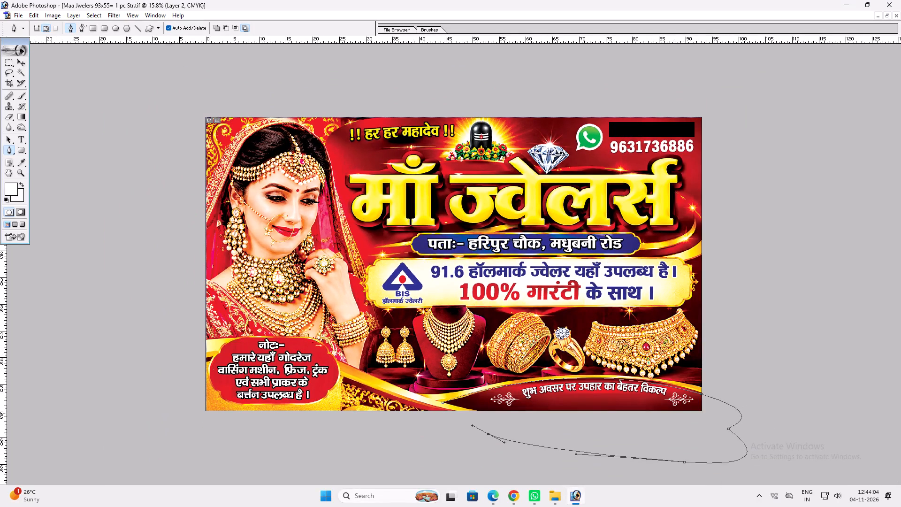
click(476, 414)
key(ctrl+Return)
Copy the selected band area from the Background layer onto a new layer and bring it to the front.
key(v)
right_click(478, 370)
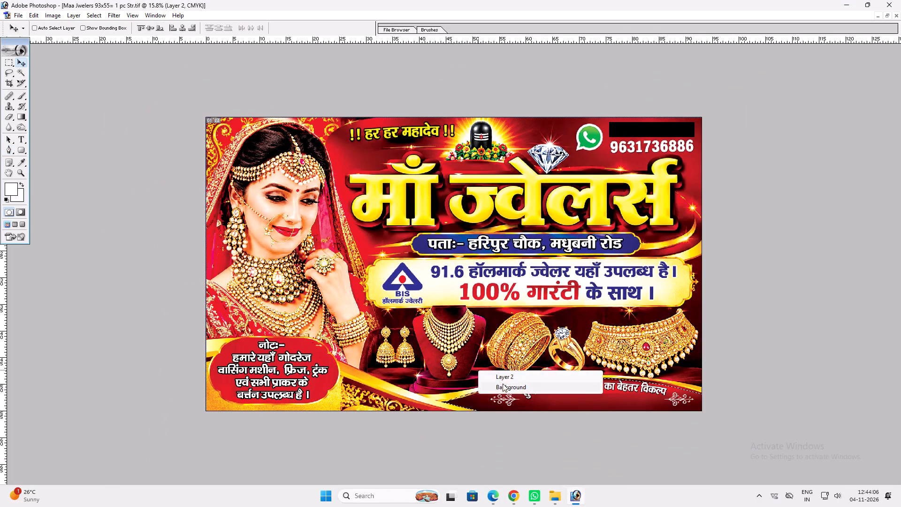
ctrl+click(503, 384)
key(ctrl+c)
key(ctrl+v)
key(ctrl+shift+bracketright)
Apply a Color Overlay to the copied curved band, darkening the red by setting its black (K) value to 60%.
key(alt+l)
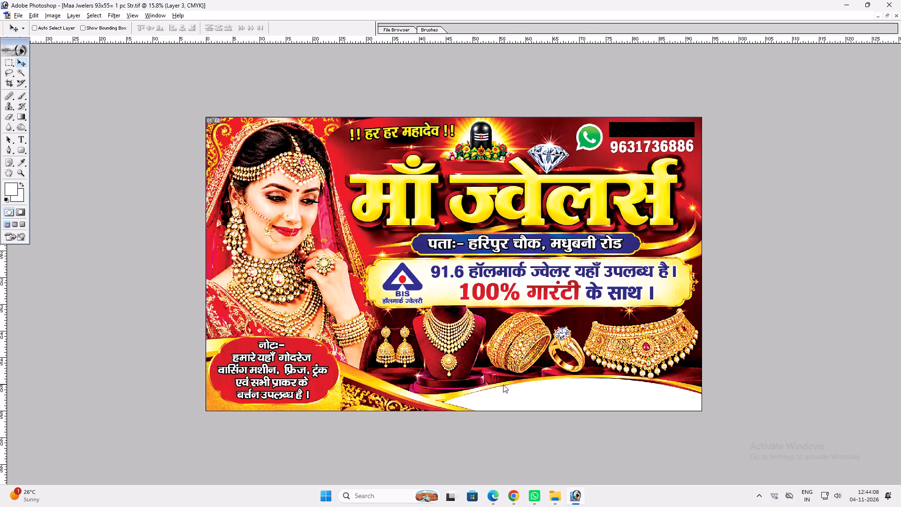
key(alt+y)
key(n)
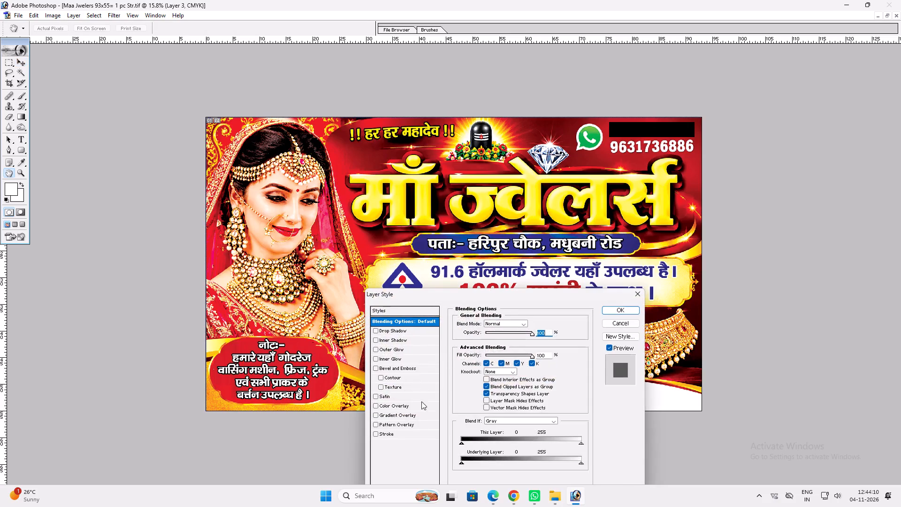
click(409, 407)
click(534, 326)
key(Tab)
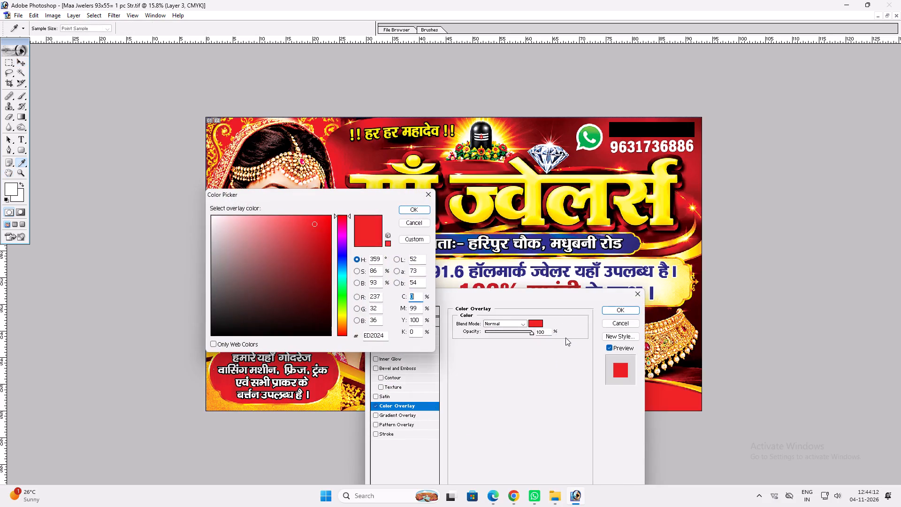
key(Tab)
key(Tab)
text(60)
key(Return)
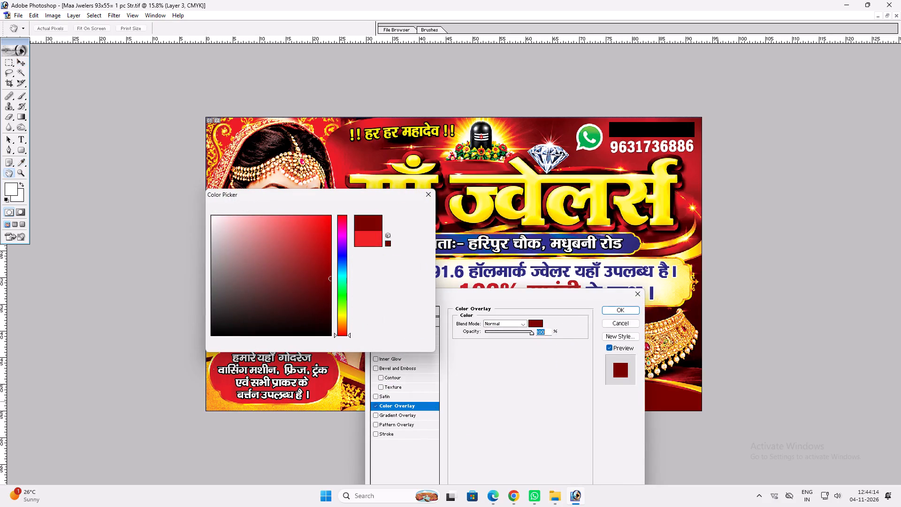
key(Return)
Adjust the dark red band with Free Transform, extending its upper right corner and left end to fit the gold curve and banner edge.
key(ctrl+t)
key(Return)
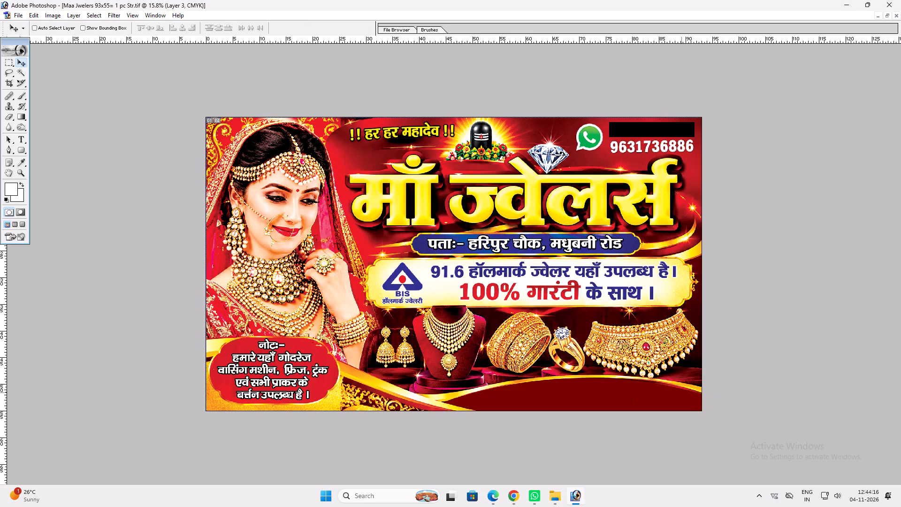
key(ctrl+t)
ctrl+click(703, 375)
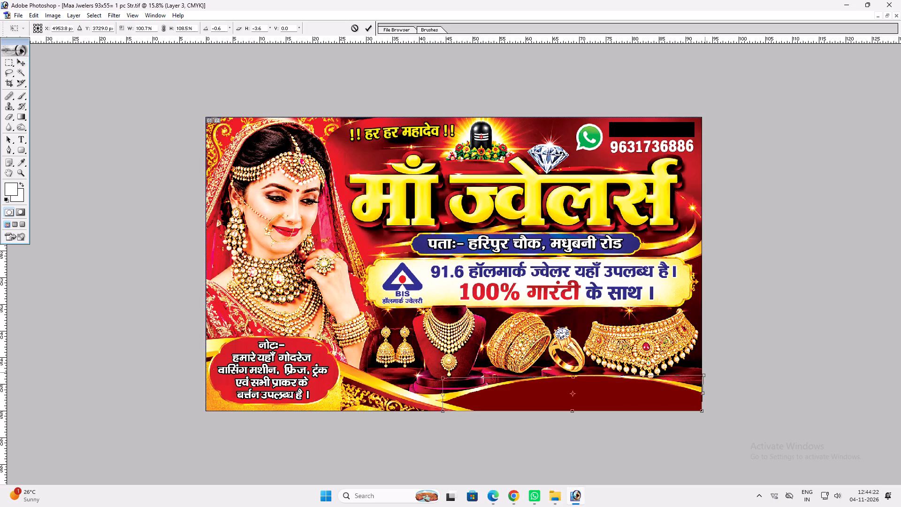
key(Return)
key(v)
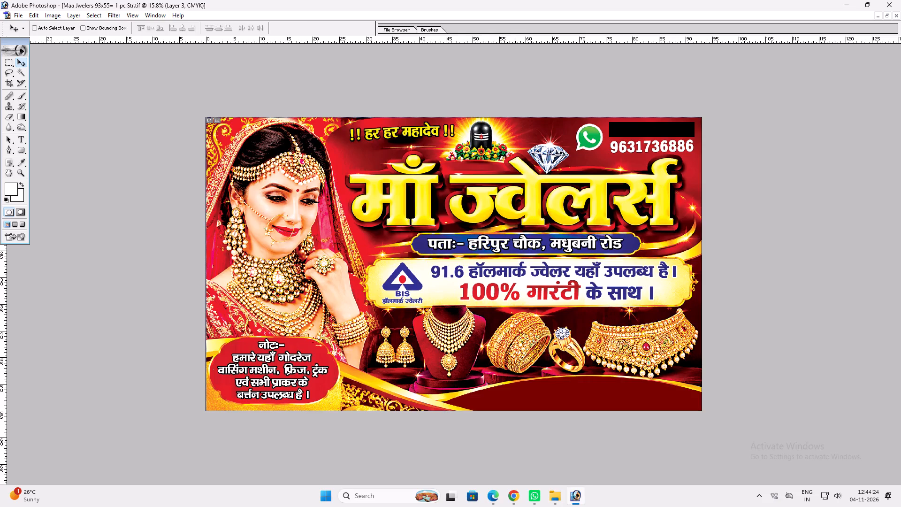
key(ctrl+t)
shift+click(441, 403)
key(shift+Return)
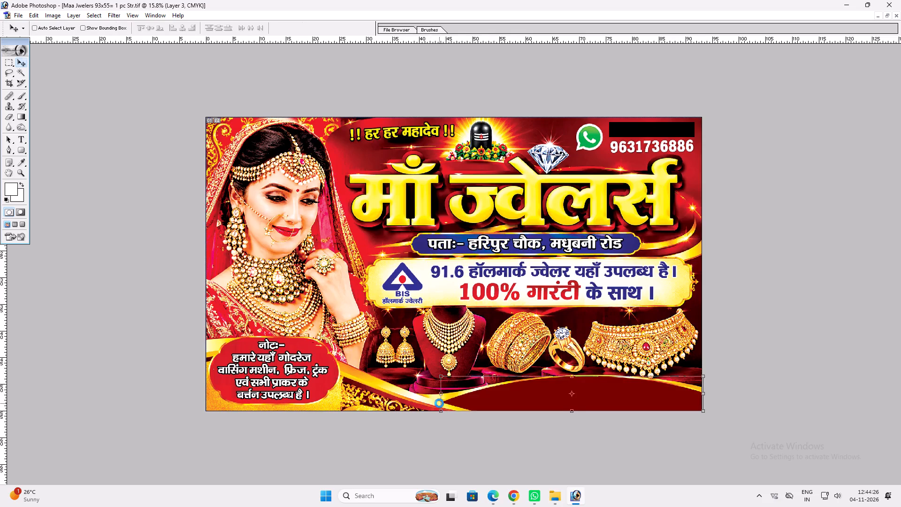
key(v)
Open the banner file Mahi Jal 6x2 = 1 pc str from the ok Print folder.
key(ctrl+o)
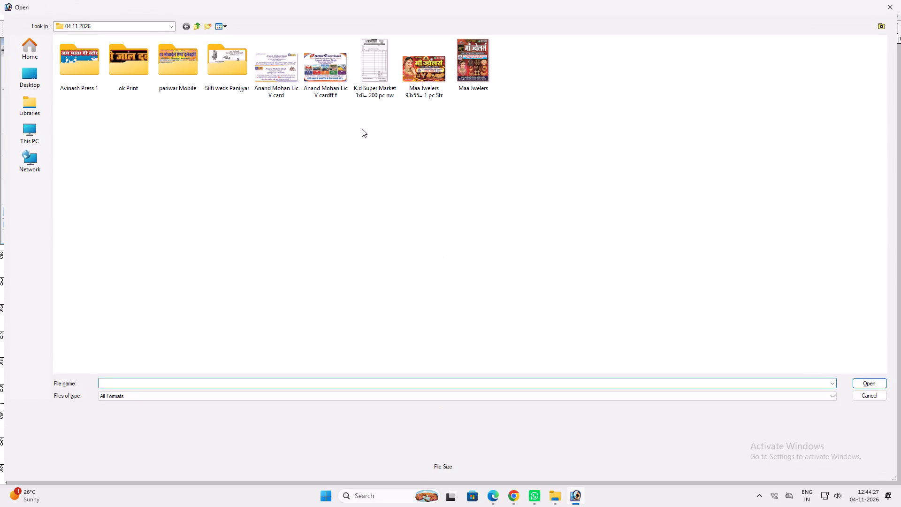
double_click(137, 67)
click(374, 84)
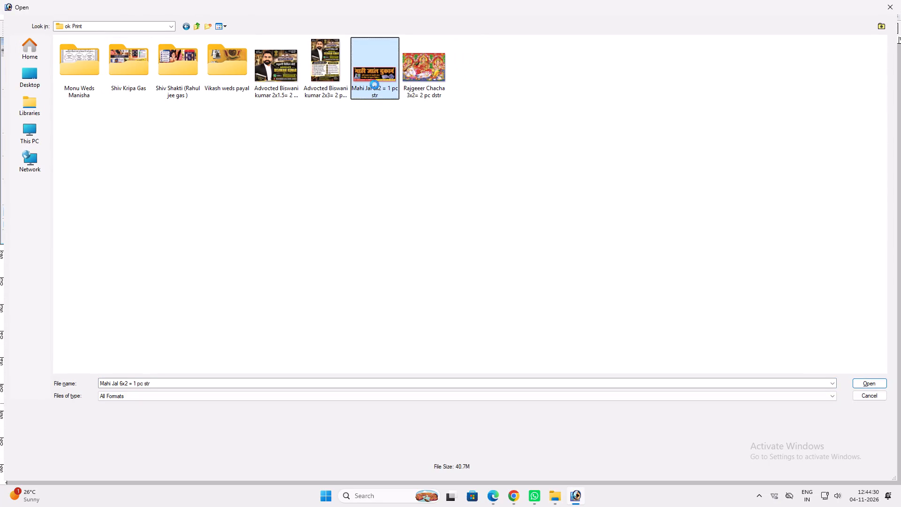
click(375, 85)
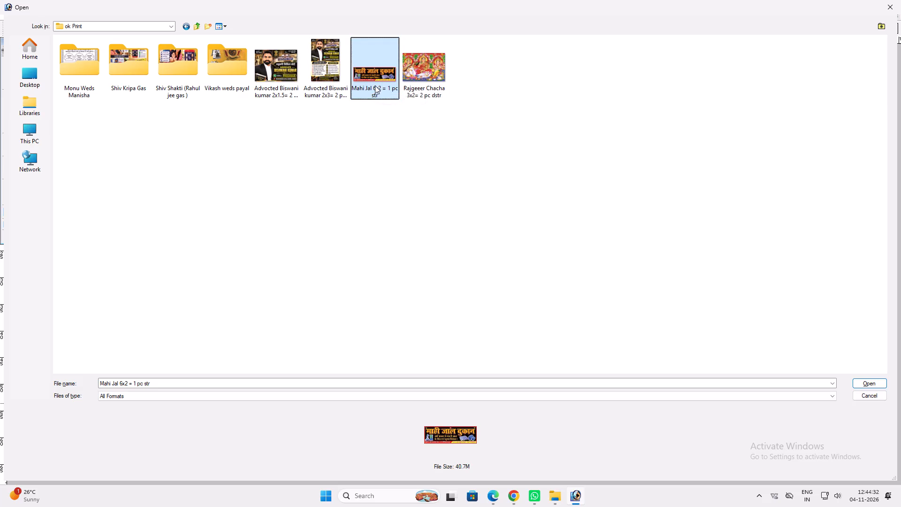
key(Return)
click(384, 62)
key(Return)
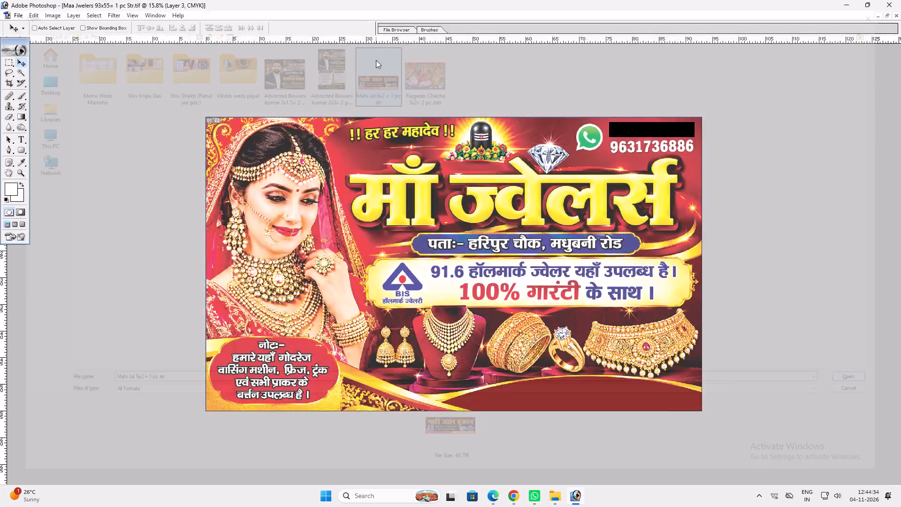
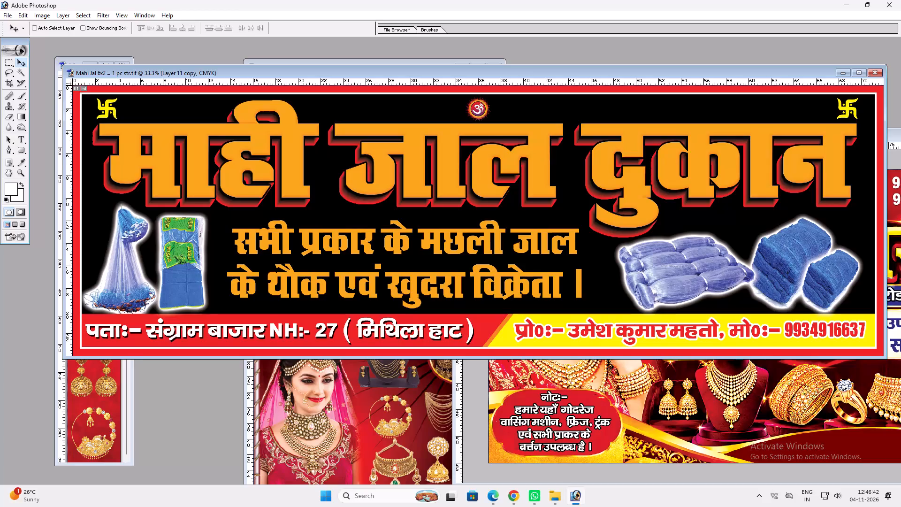
Close the Mahi Jal banner and return to the Maa Jwelers 93x55 banner in a maximized window.
key(ctrl+w)
double_click(522, 135)
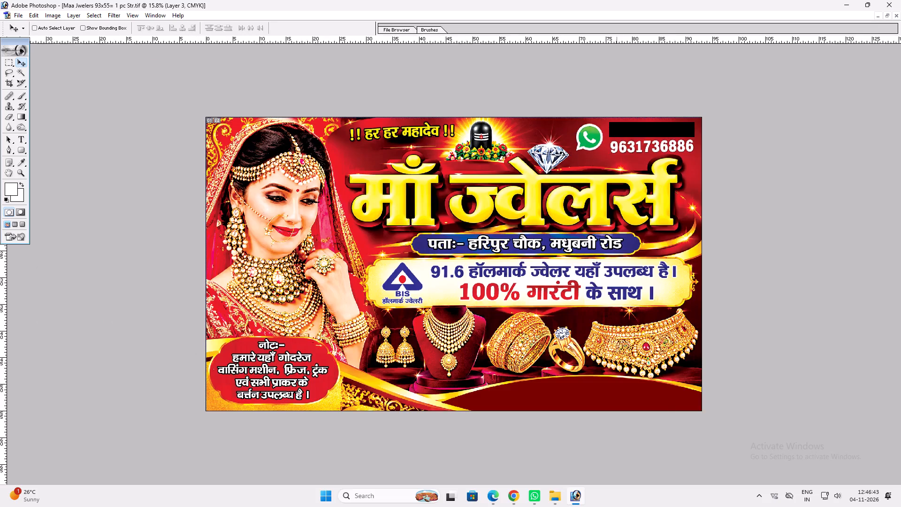
Duplicate the white note text onto the dark red band at the banner's lower right and bring the copy to the front.
key(ctrl+plus)
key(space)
drag(660, 303, 610, 274)
key(ctrl+plus)
key(ctrl+space)
key(ctrl+space)
key(ctrl+space)
key(ctrl+space)
key(ctrl+space)
key(ctrl+space)
key(ctrl+space)
drag(578, 267, 523, 83)
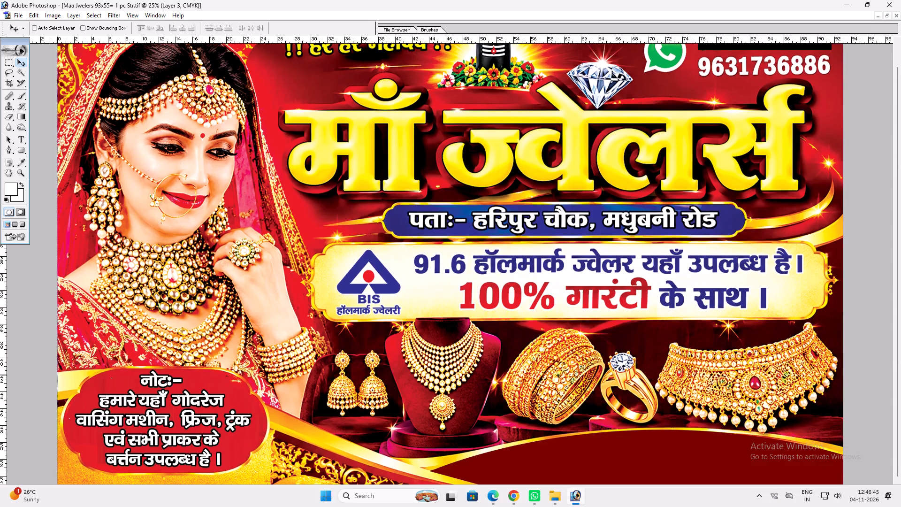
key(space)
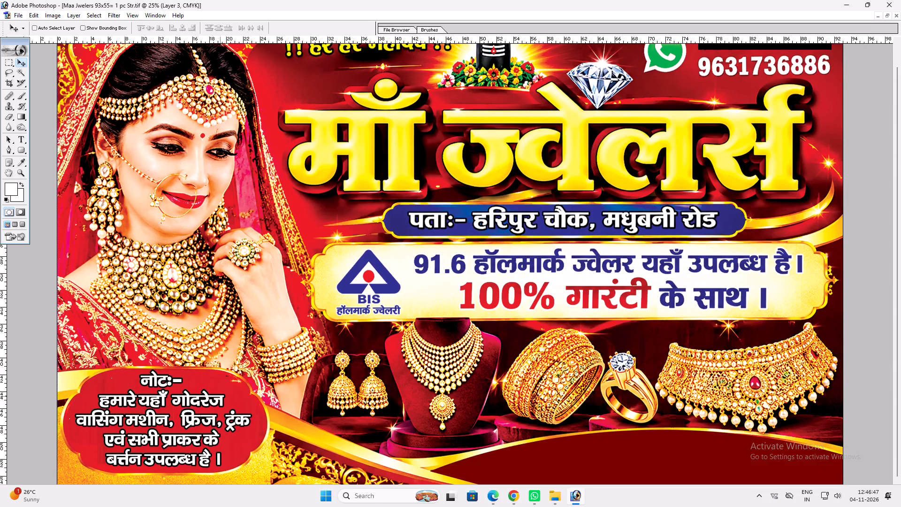
ctrl+click(219, 396)
alt+drag(219, 396, 732, 439)
key(ctrl+shift+bracketright)
Replace the copied note text with the label "प्रो०:-" and place it inside the dark red band.
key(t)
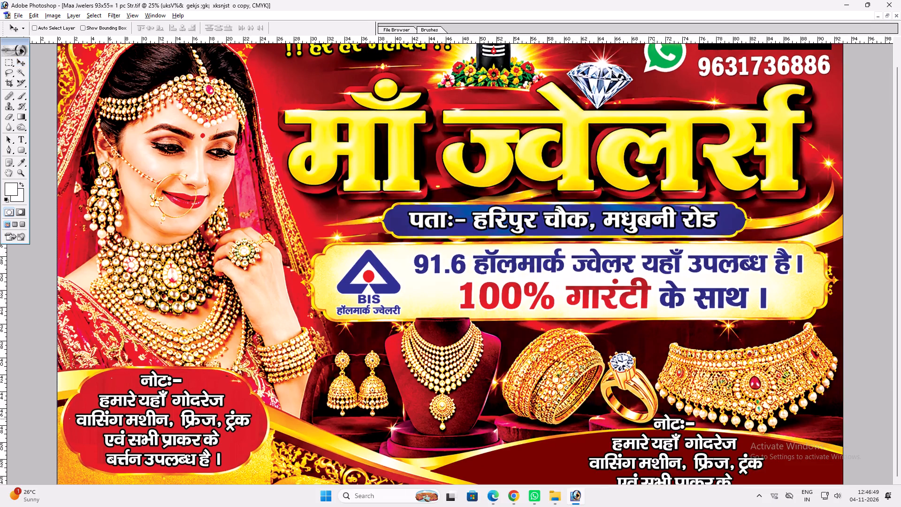
click(663, 446)
key(ctrl+a)
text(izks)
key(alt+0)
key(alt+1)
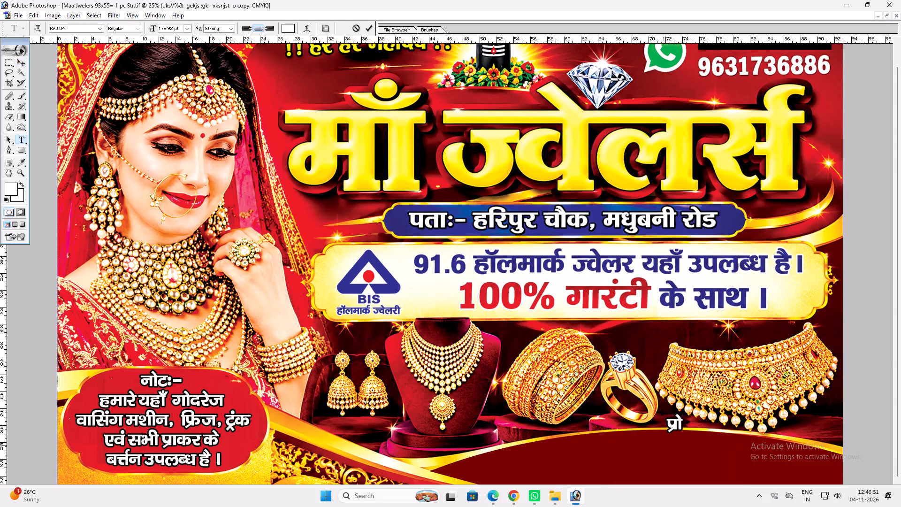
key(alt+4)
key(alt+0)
drag(769, 439, 692, 468)
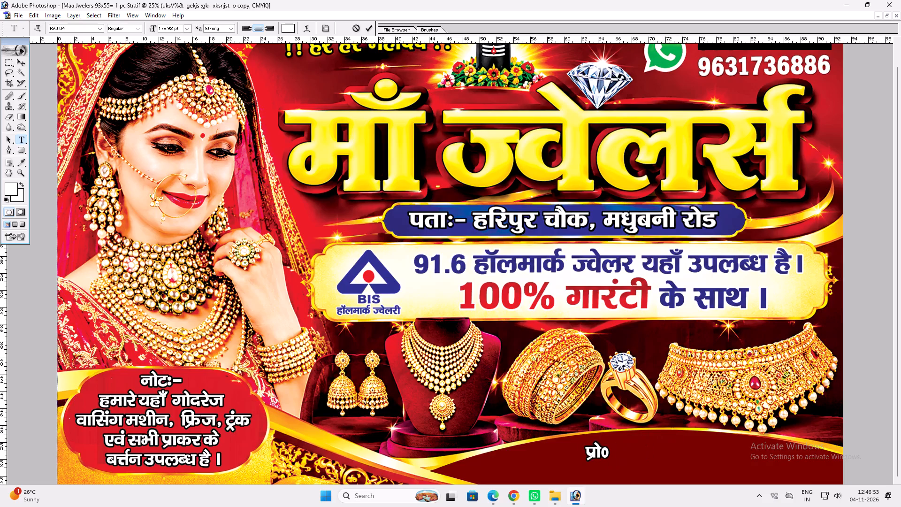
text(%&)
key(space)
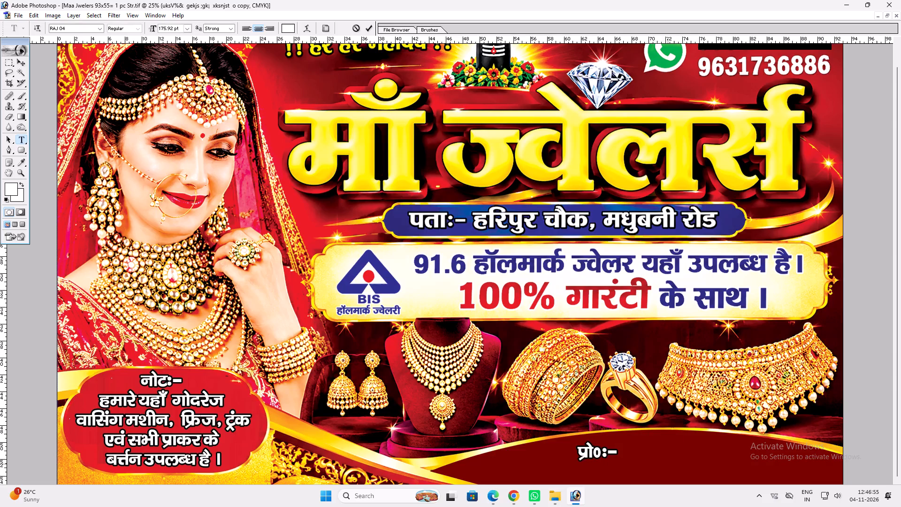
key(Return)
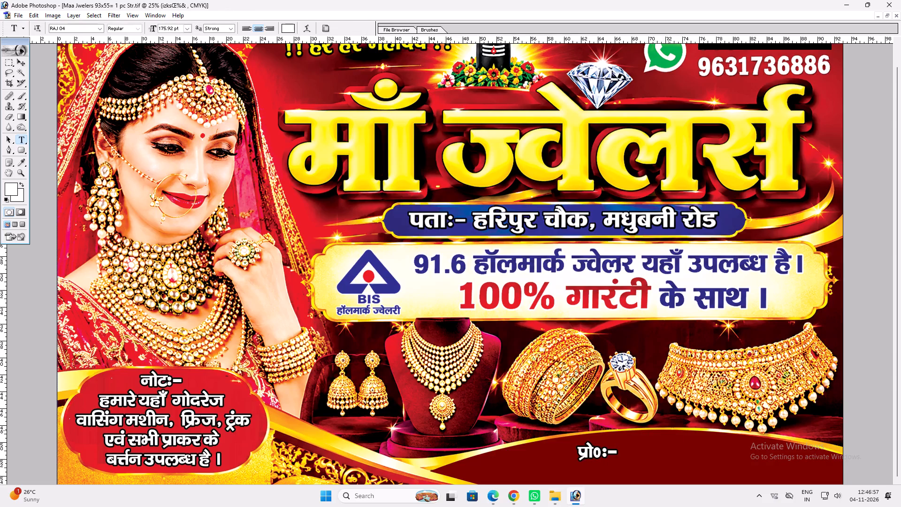
Add the proprietor's name after the "प्रो०:-" label on the dark red band.
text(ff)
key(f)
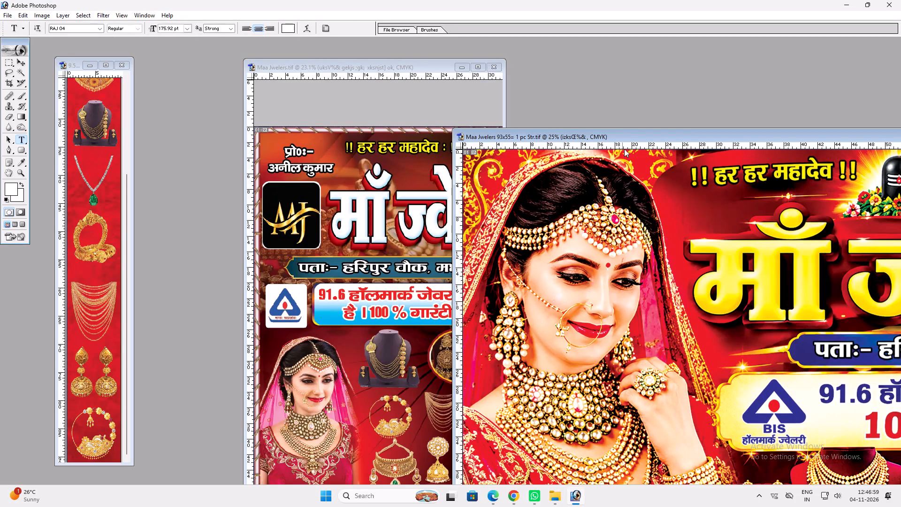
triple_click(633, 132)
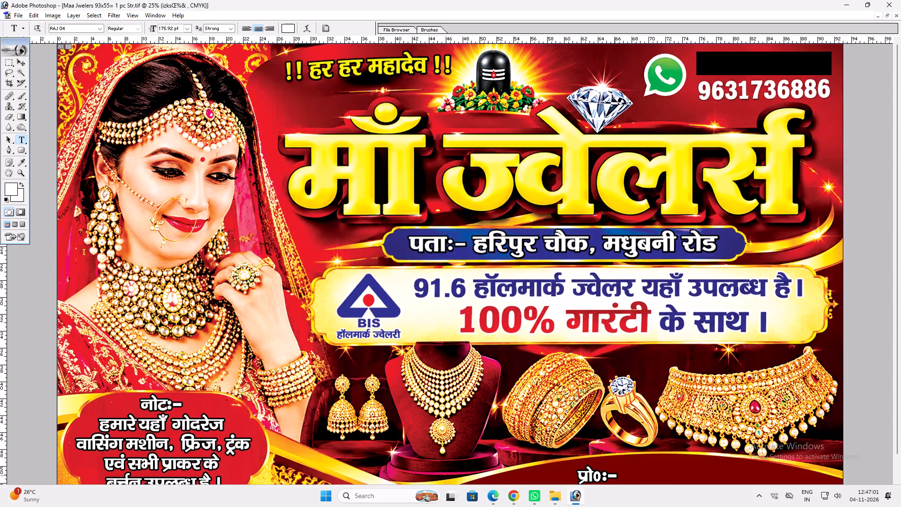
click(614, 476)
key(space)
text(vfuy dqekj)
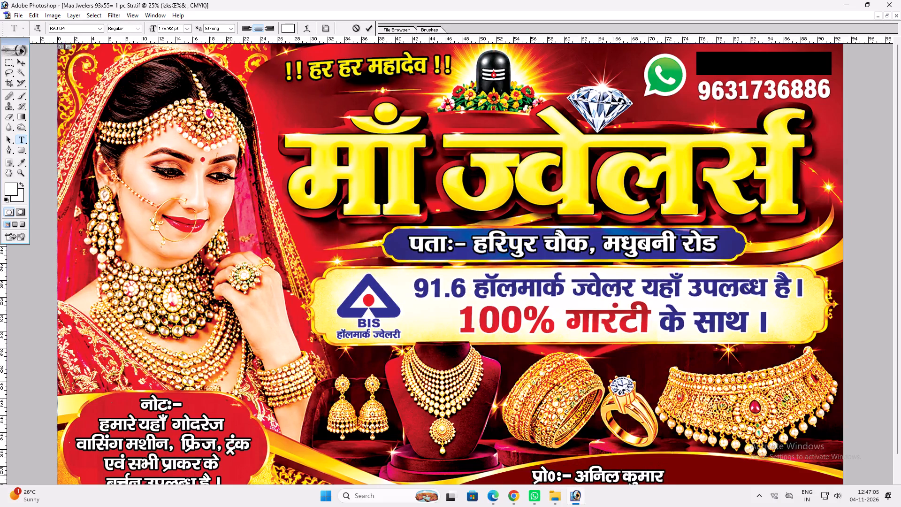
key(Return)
Enlarge the proprietor line to about 305 pt with Free Transform and position it within the dark red band.
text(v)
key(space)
right_click(594, 462)
click(604, 467)
right_click(600, 457)
click(617, 461)
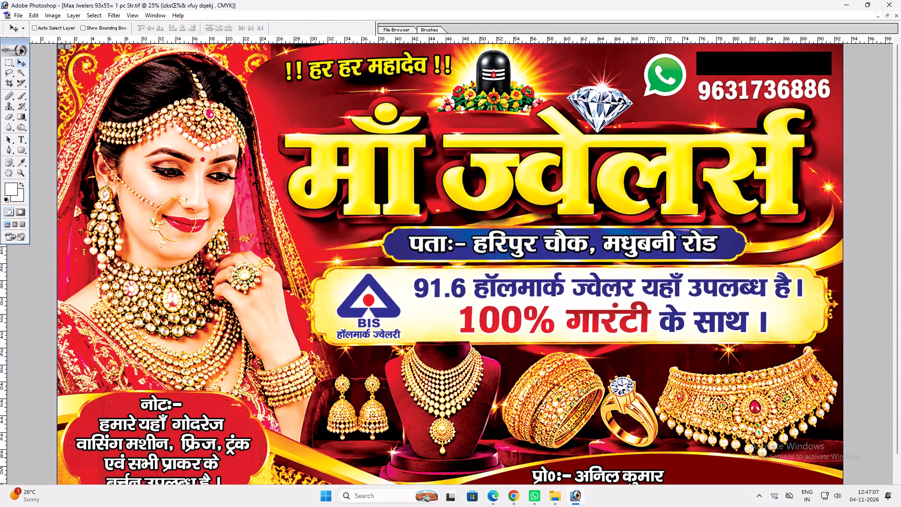
right_click(605, 440)
click(617, 443)
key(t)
click(611, 442)
key(ctrl+a)
key(ctrl+t)
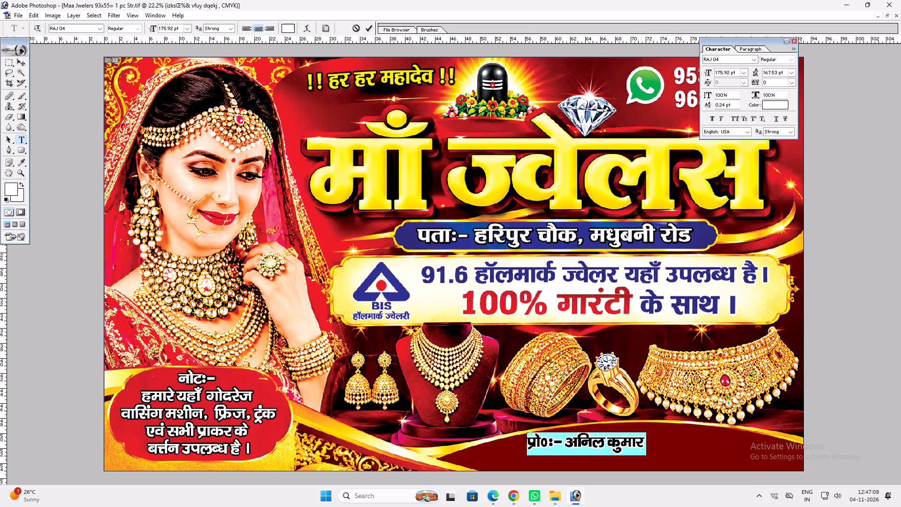
key(ctrl+t)
key(ctrl+t)
key(Return)
key(Return)
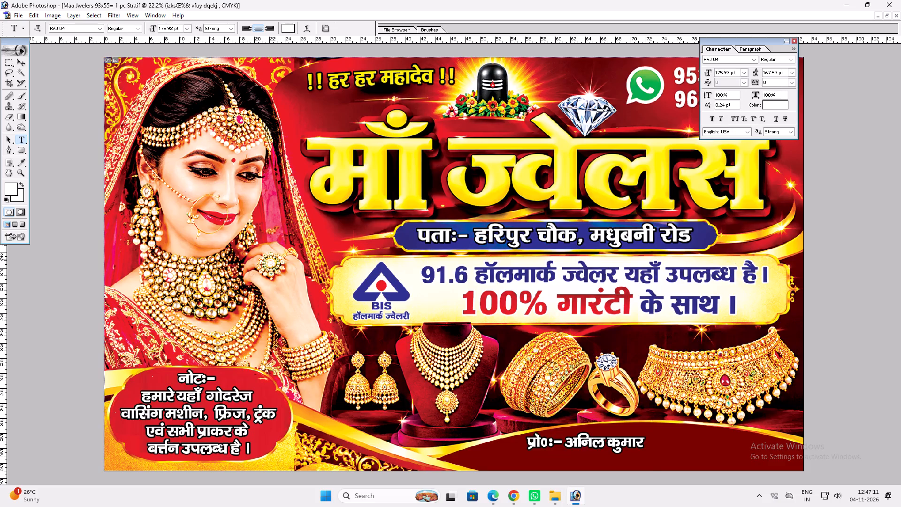
key(ctrl+t)
shift+drag(643, 450, 731, 447)
key(shift+Return)
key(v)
drag(716, 452, 725, 453)
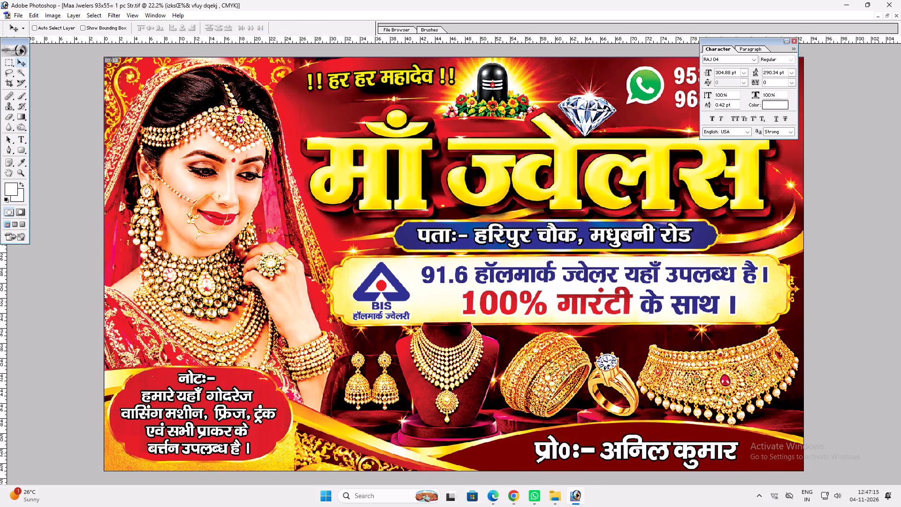
drag(725, 453, 725, 451)
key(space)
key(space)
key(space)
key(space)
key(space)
right_click(703, 434)
click(707, 435)
Save the finished banner under its existing name, Maa Jwelers 93x55= 1 pc Str, and close the Character palette.
key(ctrl+shift+s)
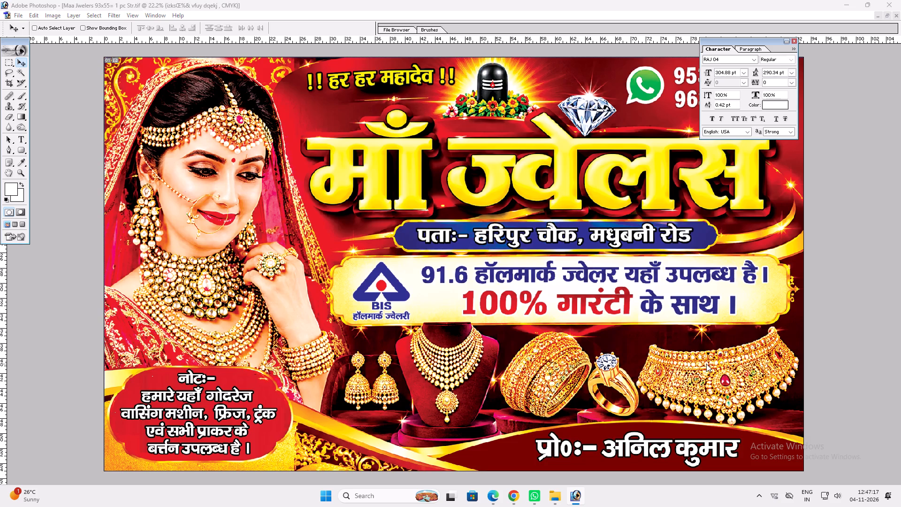
click(900, 4)
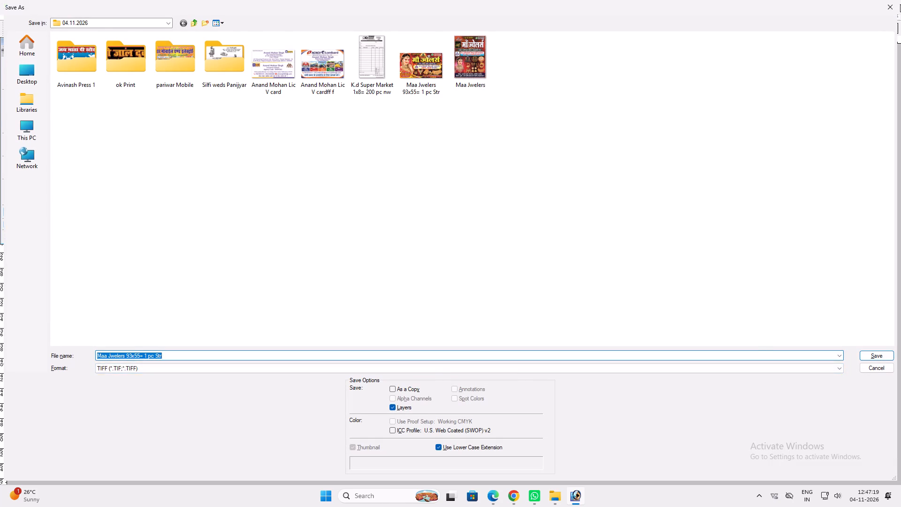
key(ctrl+s)
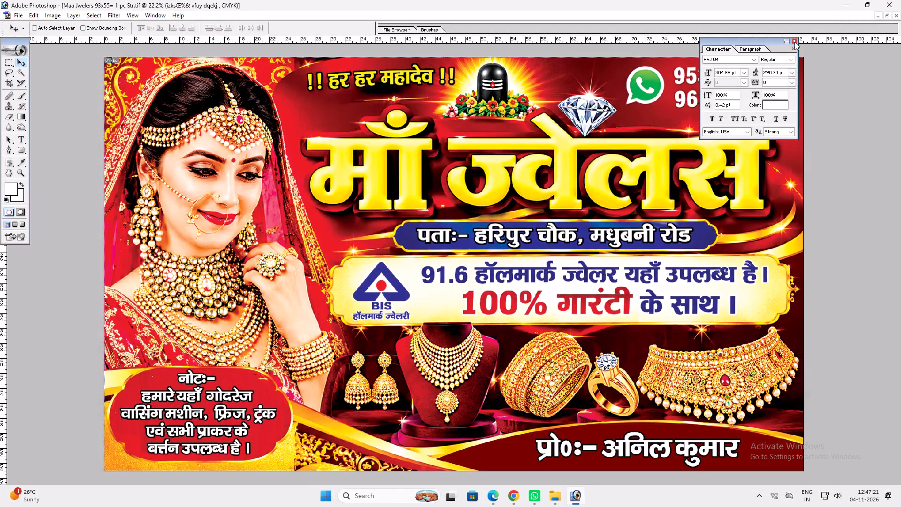
click(794, 42)
key(ctrl+s)
key(ctrl+s)
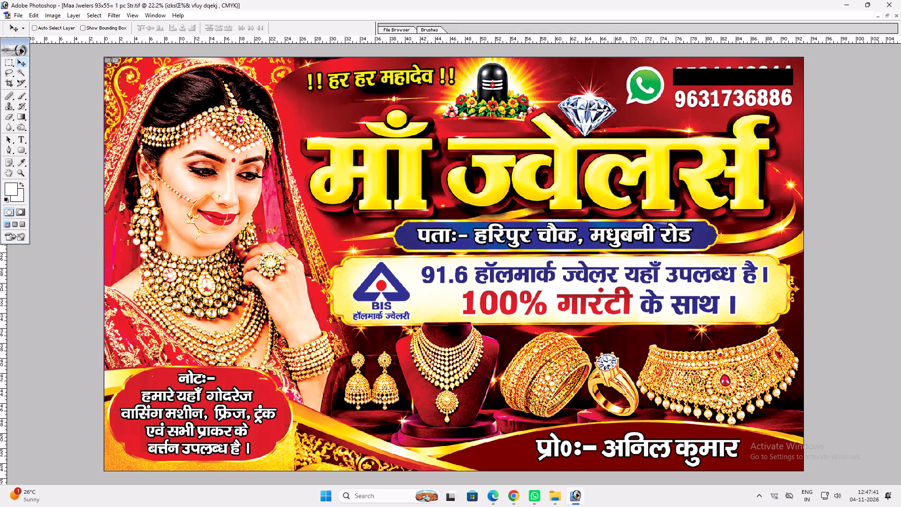
key(ctrl+s)
Close the saved banner and the other open documents.
key(ctrl+w)
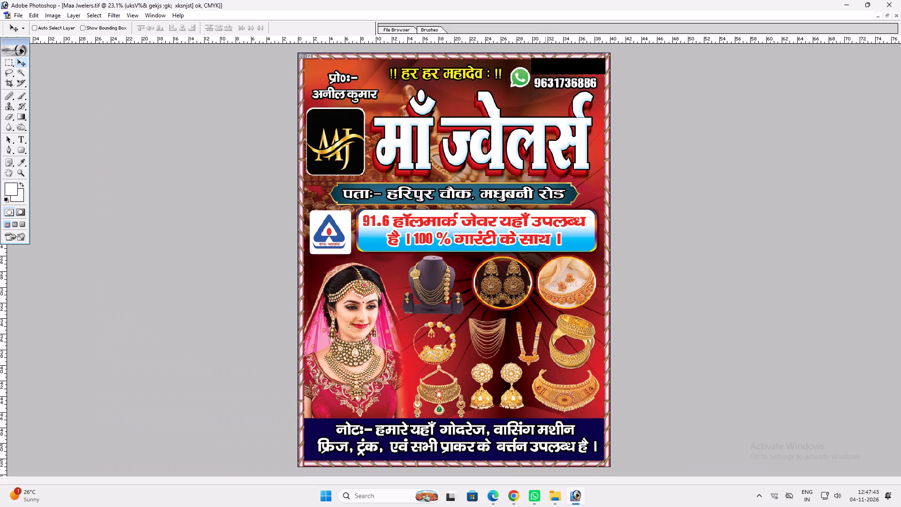
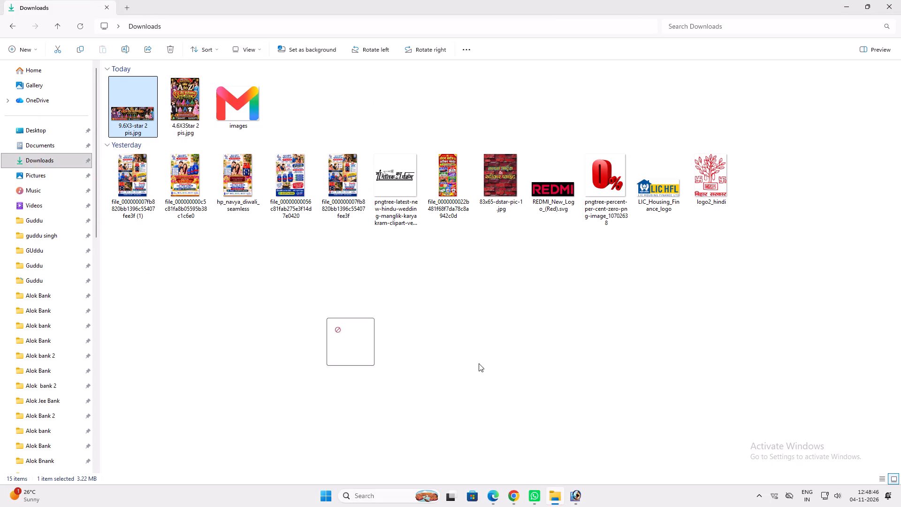
Open 9.6X3-star 2 pis.jpg from Downloads in Photoshop and check its image size without changing it.
drag(479, 363, 585, 353)
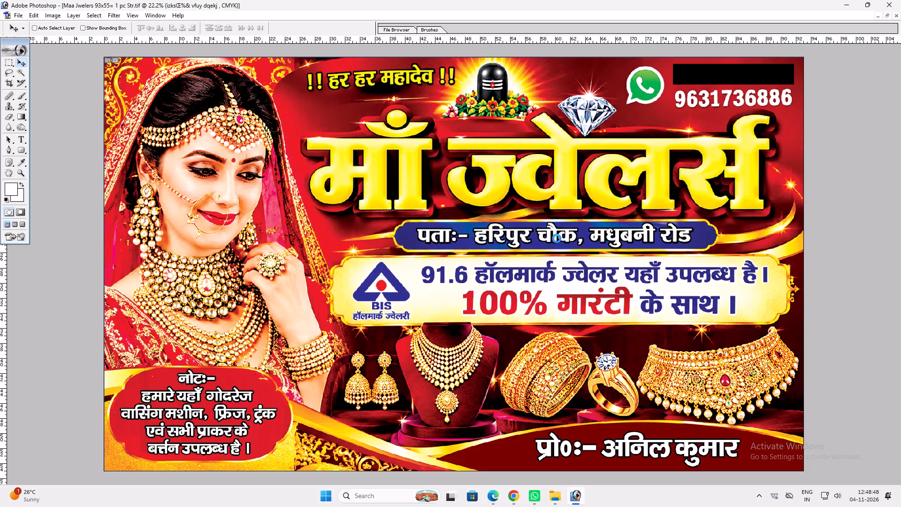
key(alt+i)
key(alt+i)
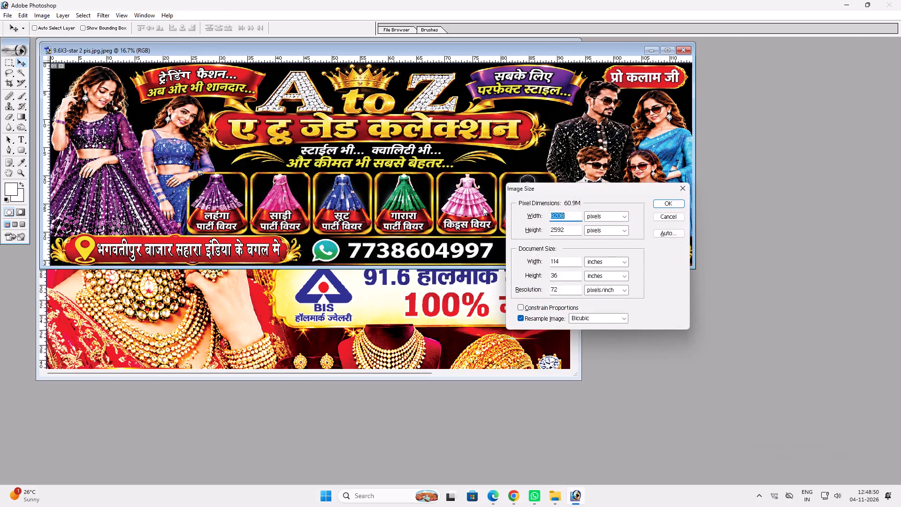
key(Tab)
key(Tab)
key(Tab)
key(Return)
Save the 9.6X3 A to Z banner as a TIFF in Downloads under its existing base name.
key(ctrl+shift+s)
key(Tab)
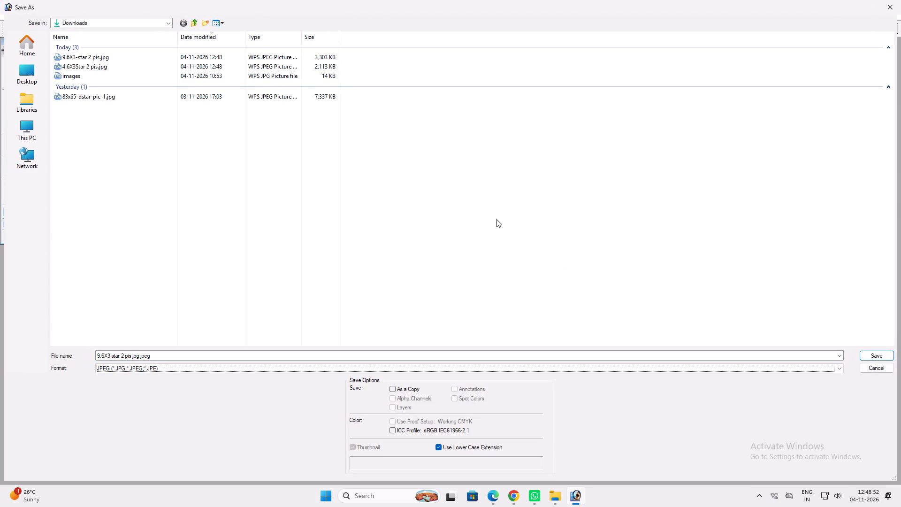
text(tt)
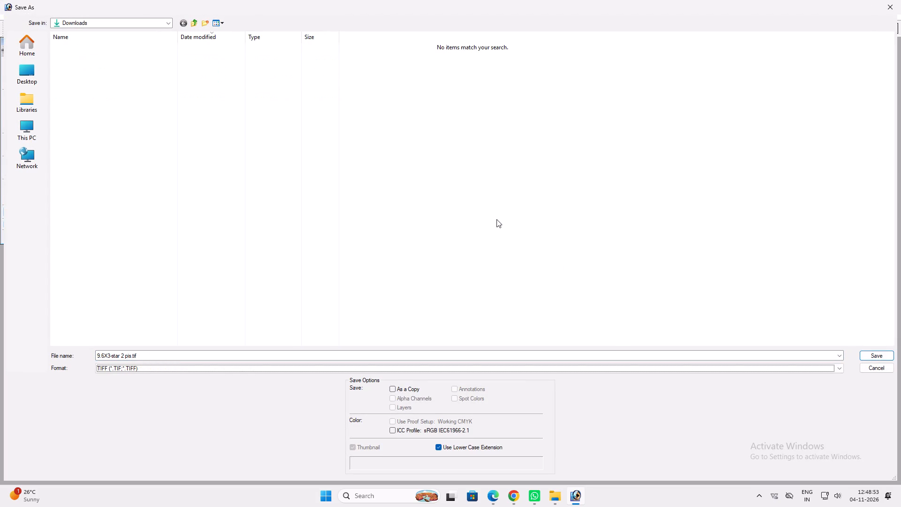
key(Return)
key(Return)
Convert the 9.6X3 banner to CMYK colour mode, save it and close it.
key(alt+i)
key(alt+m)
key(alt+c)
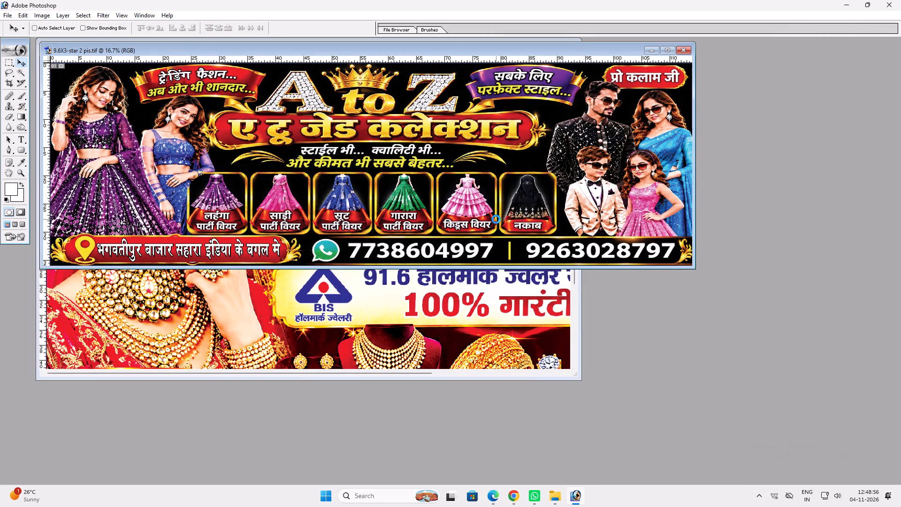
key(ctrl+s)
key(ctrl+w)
Open 4.6X3Star 2 pis.jpg from Downloads in Photoshop and check its image size without changing it.
click(557, 483)
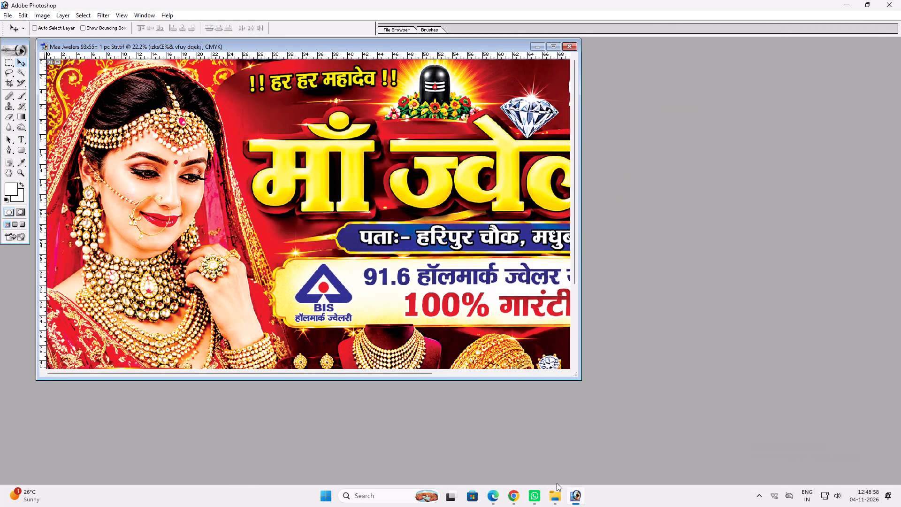
click(556, 492)
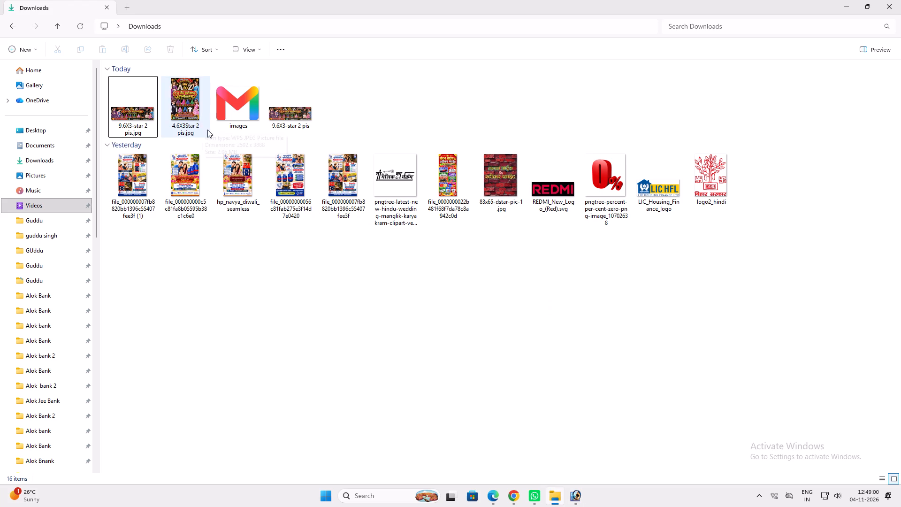
click(194, 99)
drag(190, 88, 584, 503)
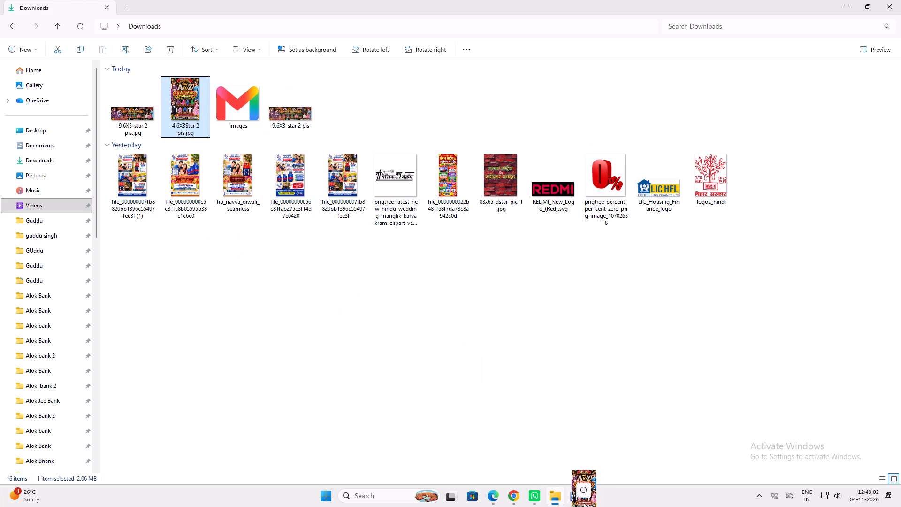
drag(584, 503, 533, 289)
key(alt+i)
key(alt+i)
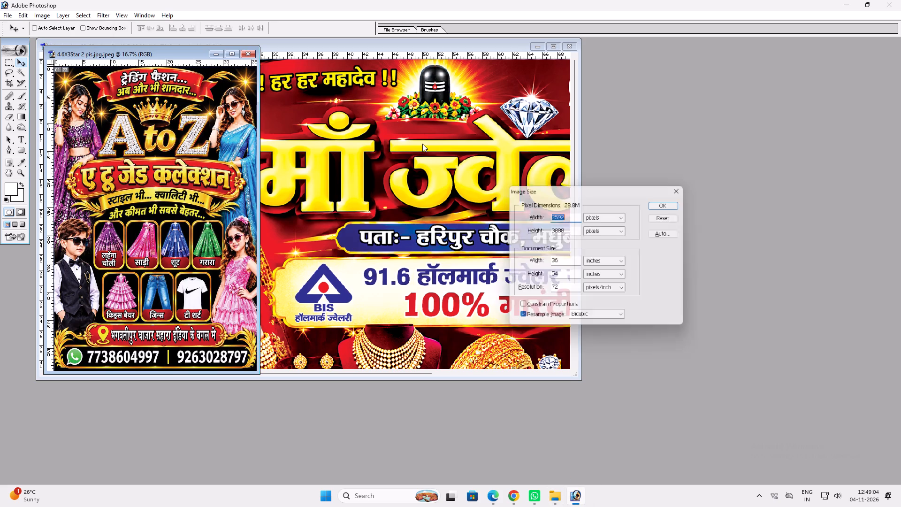
key(Return)
Convert the 4.6X3 A to Z poster to CMYK colour mode.
key(alt+i)
key(alt+m)
key(alt+c)
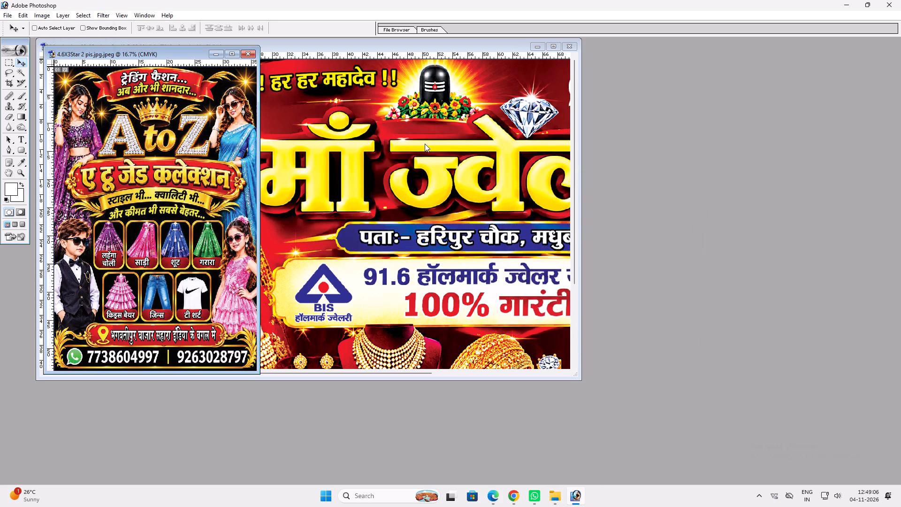
Save the 4.6X3 poster as a TIFF in Downloads and close it.
key(ctrl+shift+s)
key(Tab)
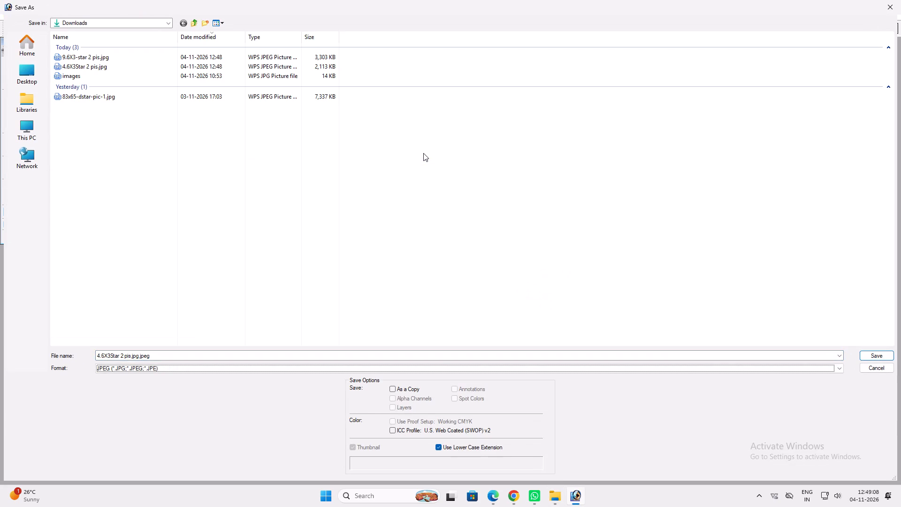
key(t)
key(Return)
key(Return)
key(ctrl+w)
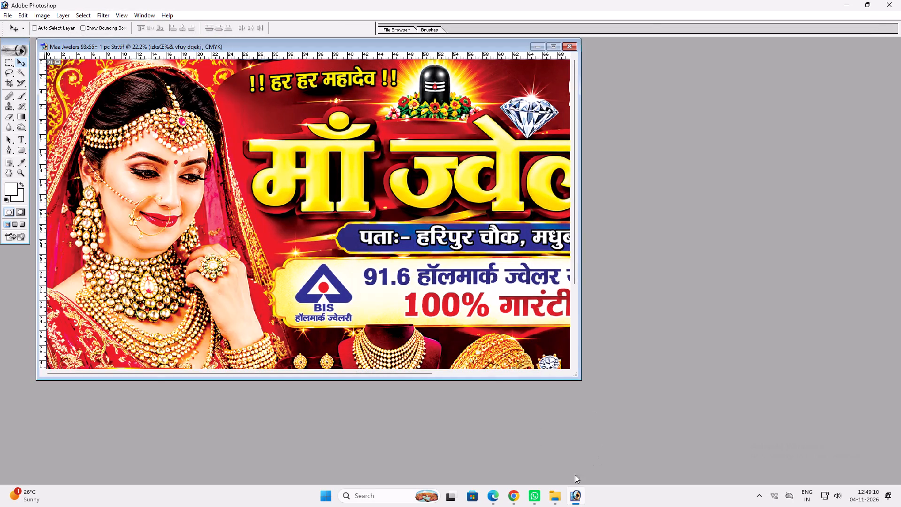
Switch to File Explorer and cut the new 4.6X3Star 2 pis and 9.6X3-star 2 pis TIFF files from Downloads.
click(556, 488)
click(33, 160)
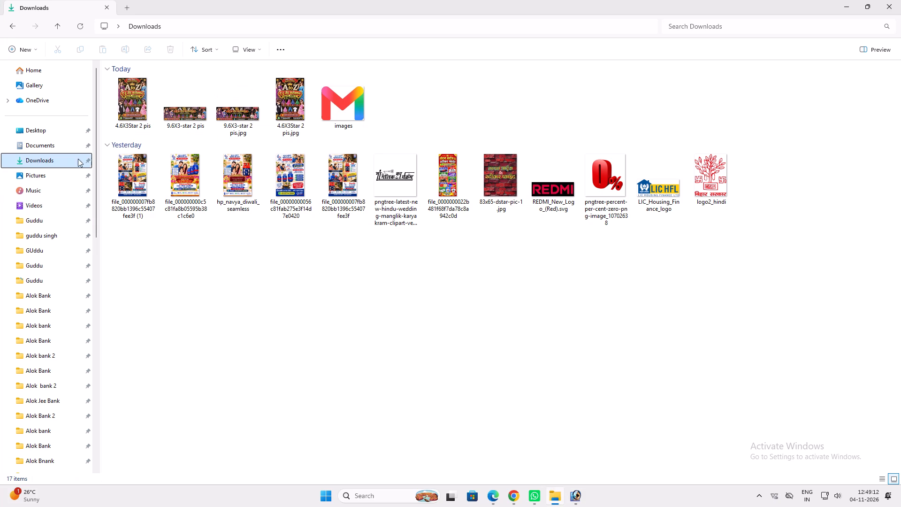
click(138, 116)
ctrl+click(196, 112)
key(ctrl+x)
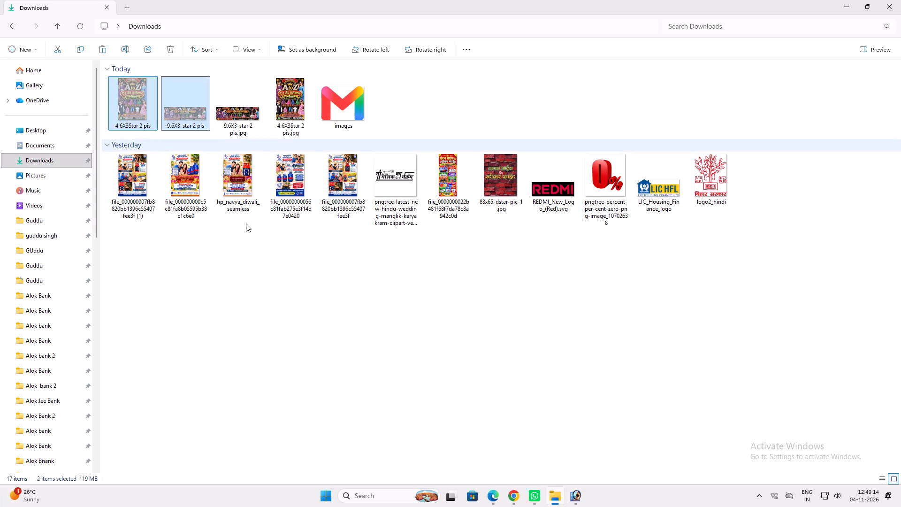
key(ctrl+x)
key(ctrl+x)
In Photoshop's Open dialog, create a folder named after the customer inside 2026 > November > 04.11.2026 on drive H.
click(581, 492)
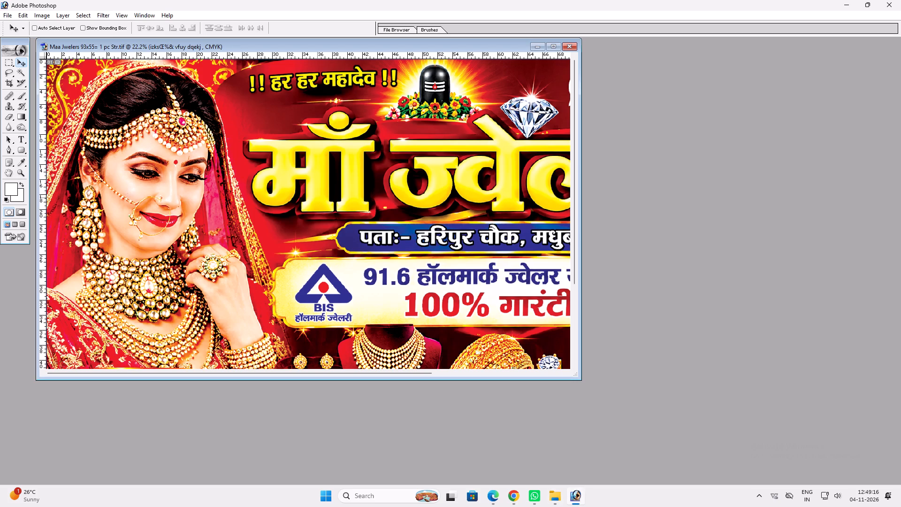
key(ctrl+o)
click(29, 136)
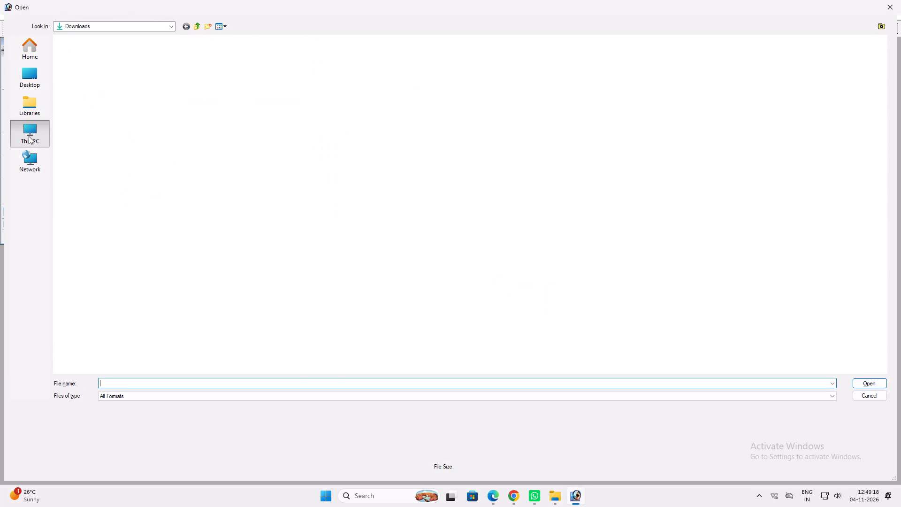
click(526, 67)
double_click(644, 55)
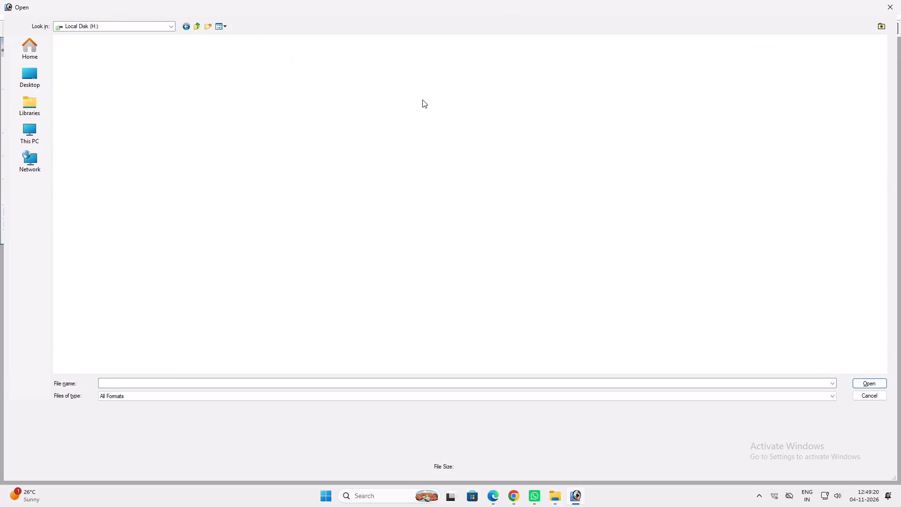
double_click(107, 64)
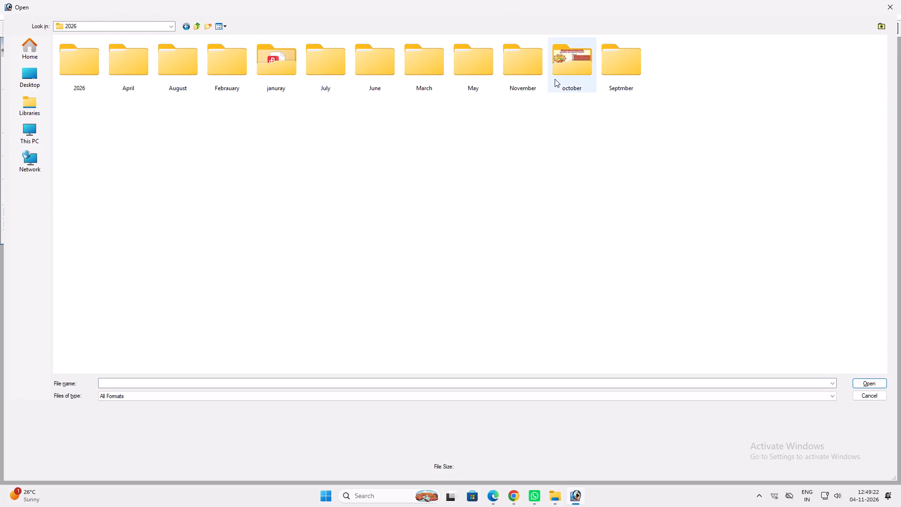
double_click(518, 69)
double_click(230, 69)
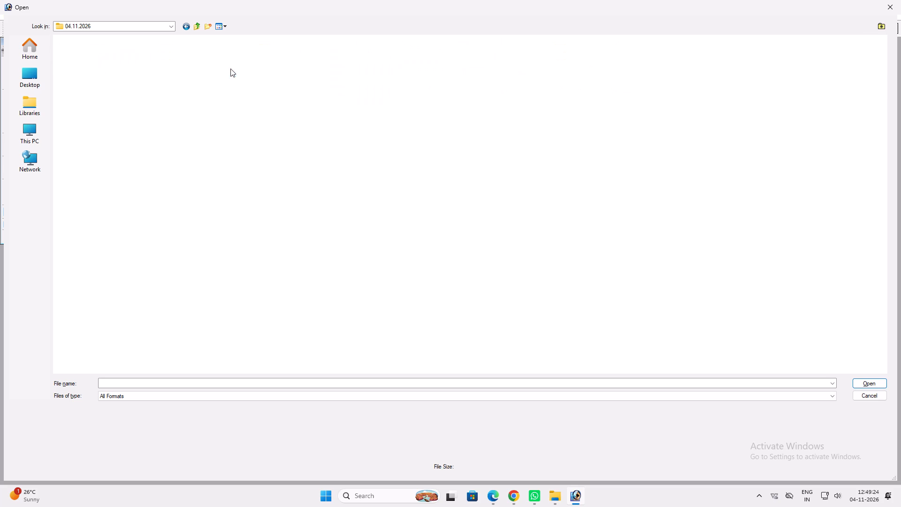
click(206, 24)
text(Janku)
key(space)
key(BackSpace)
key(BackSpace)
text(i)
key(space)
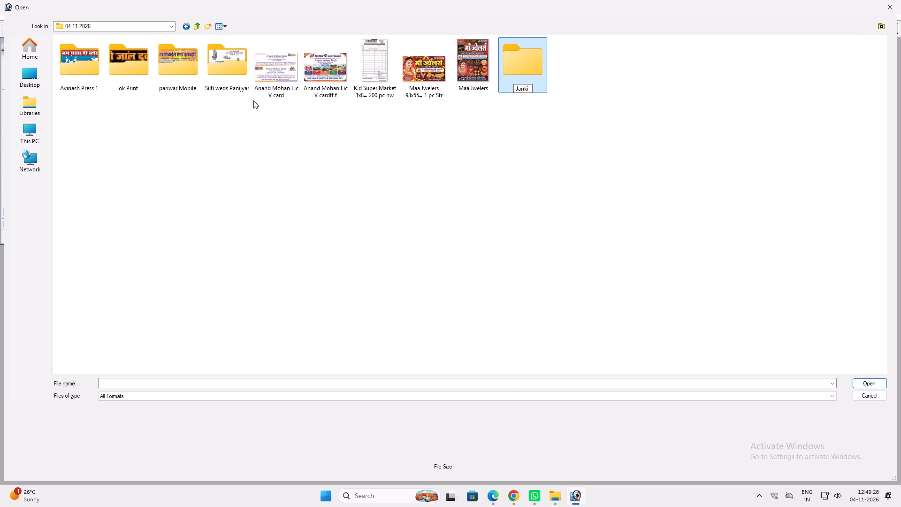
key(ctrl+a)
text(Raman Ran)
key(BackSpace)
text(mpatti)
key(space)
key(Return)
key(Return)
Paste the two cut TIFF files into the new customer folder and check their previews there.
click(240, 158)
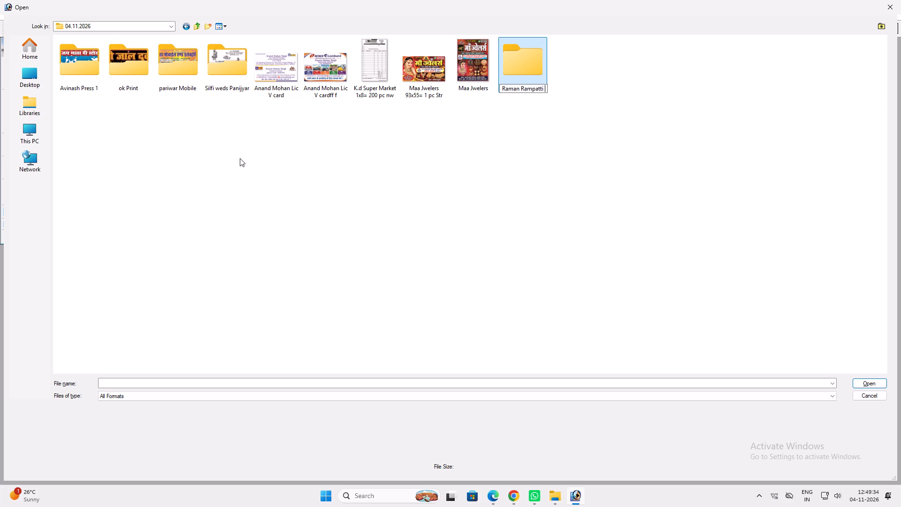
key(ctrl+v)
click(195, 23)
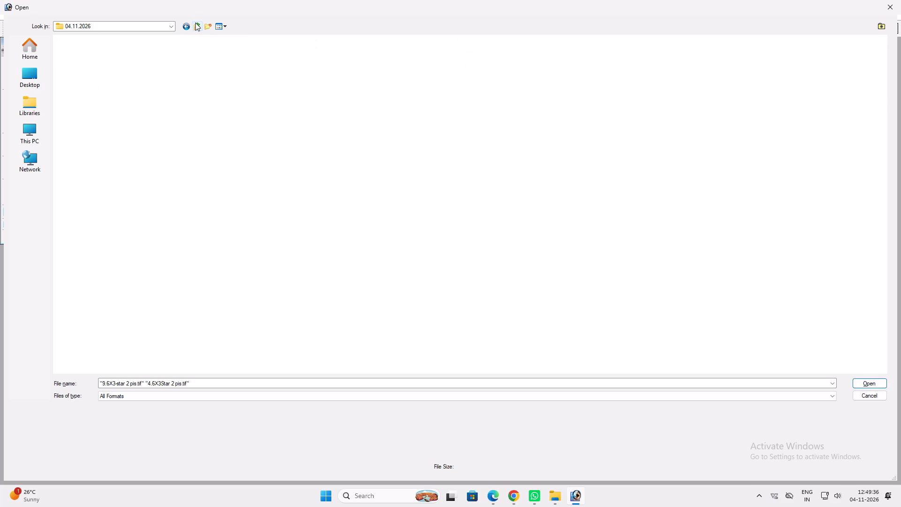
double_click(221, 68)
click(118, 64)
click(95, 60)
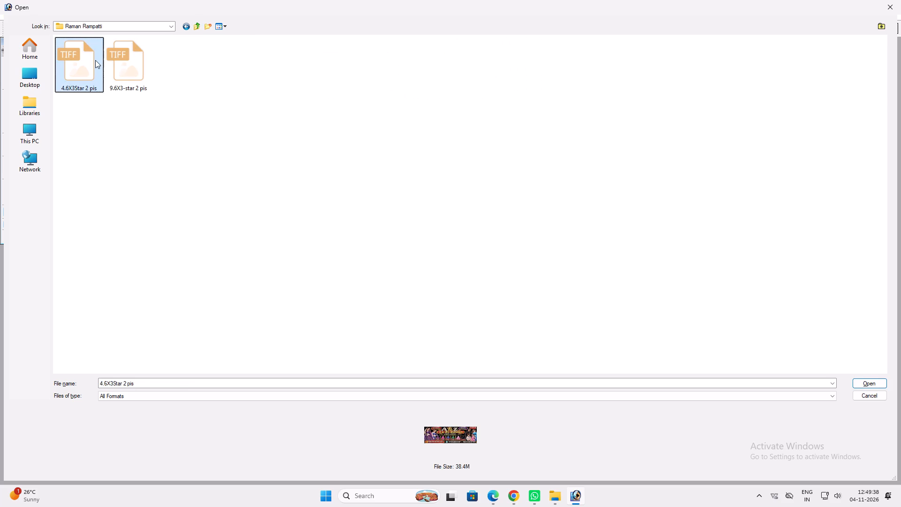
click(123, 60)
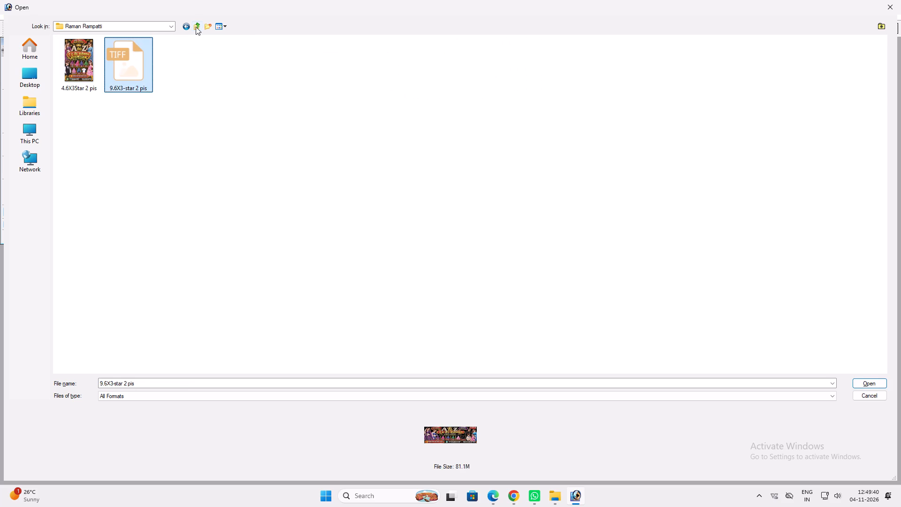
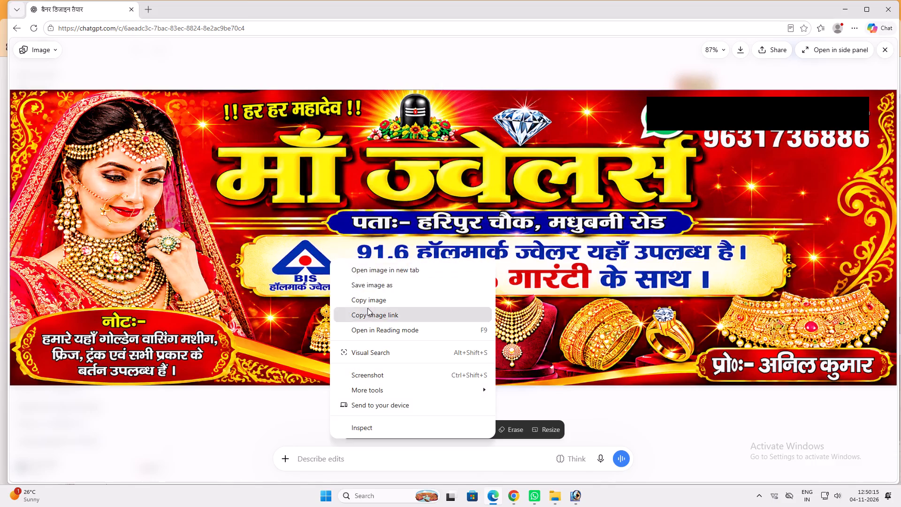
Copy the generated Maa Jwelers banner image from ChatGPT and return to Photoshop, closing its Open dialog.
click(360, 300)
click(569, 496)
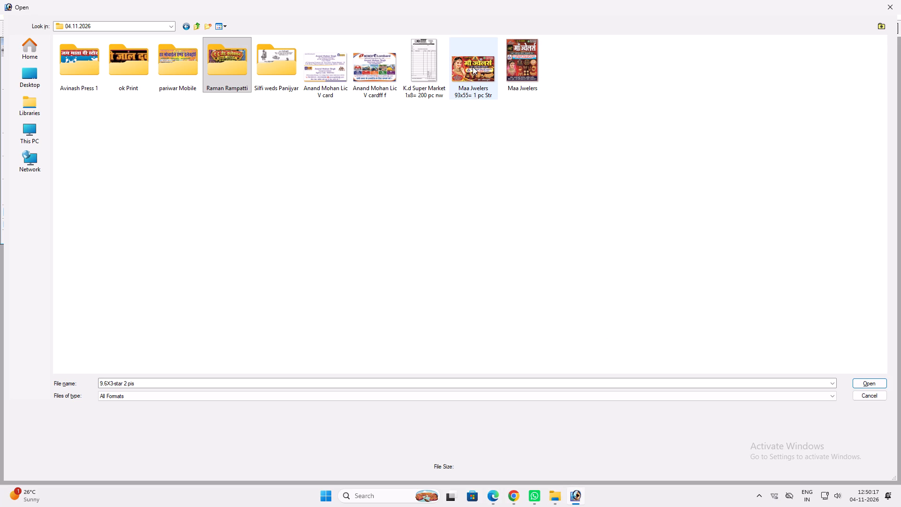
click(900, 0)
Create a new blank CMYK document 144 inches wide and 36 inches high.
key(ctrl+n)
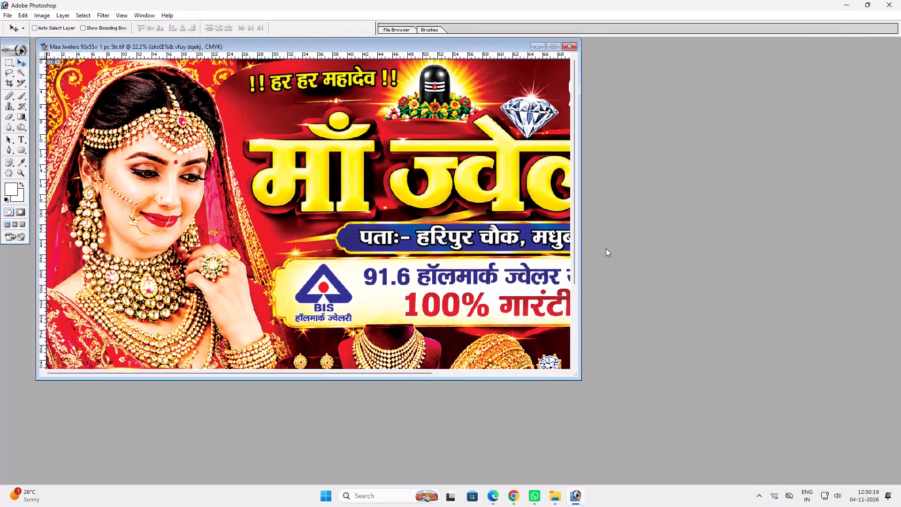
key(Tab)
key(Tab)
text(14)
key(4)
key(Tab)
key(Down)
key(Tab)
text(36)
key(Tab)
key(Down)
key(Tab)
key(Tab)
key(Tab)
key(Right)
key(Return)
Paste the copied Maa Jwelers banner and stretch it to fill the entire 144 x 36 inch canvas.
key(ctrl+v)
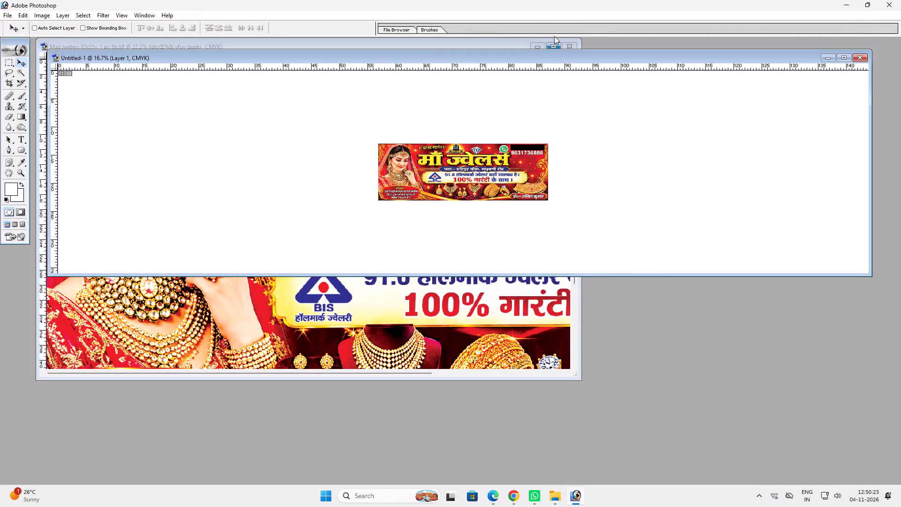
ctrl+double_click(525, 62)
key(ctrl+t)
alt+shift+drag(539, 291, 791, 273)
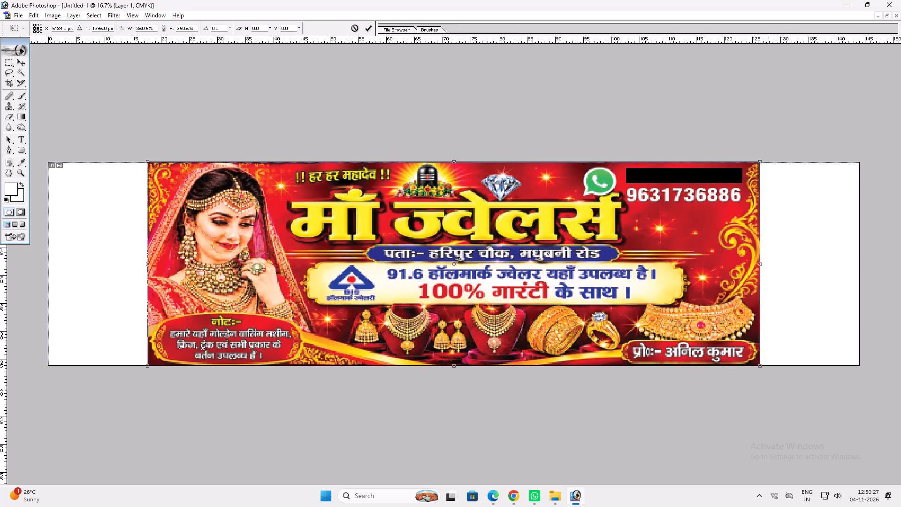
alt+shift+drag(759, 272, 855, 261)
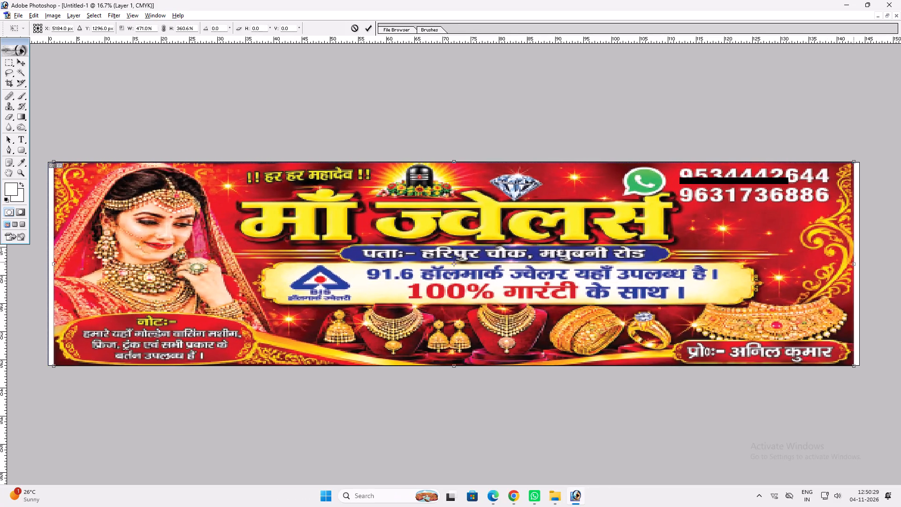
alt+shift+drag(855, 261, 855, 261)
key(Return)
key(v)
key(ctrl+semicolon)
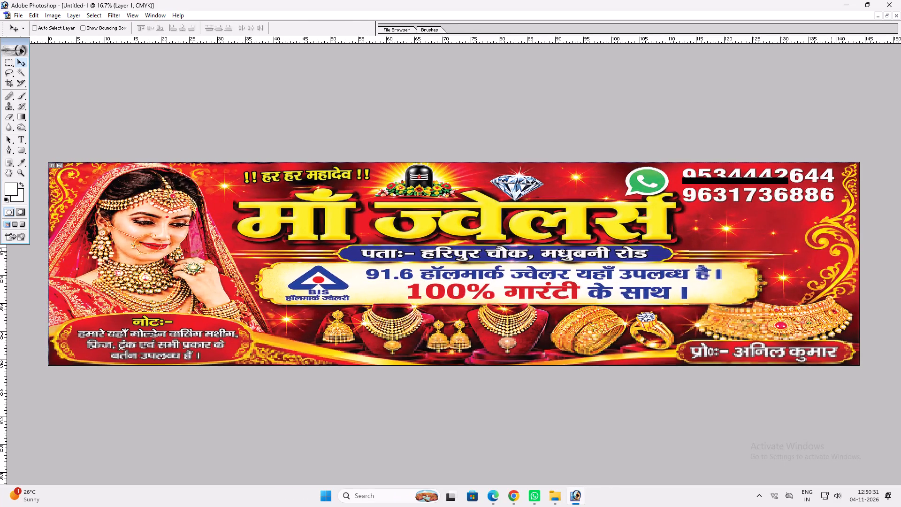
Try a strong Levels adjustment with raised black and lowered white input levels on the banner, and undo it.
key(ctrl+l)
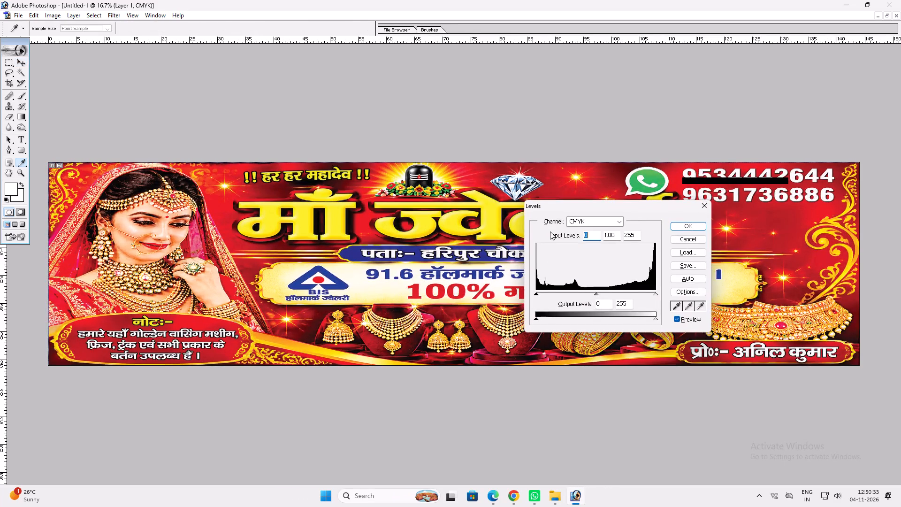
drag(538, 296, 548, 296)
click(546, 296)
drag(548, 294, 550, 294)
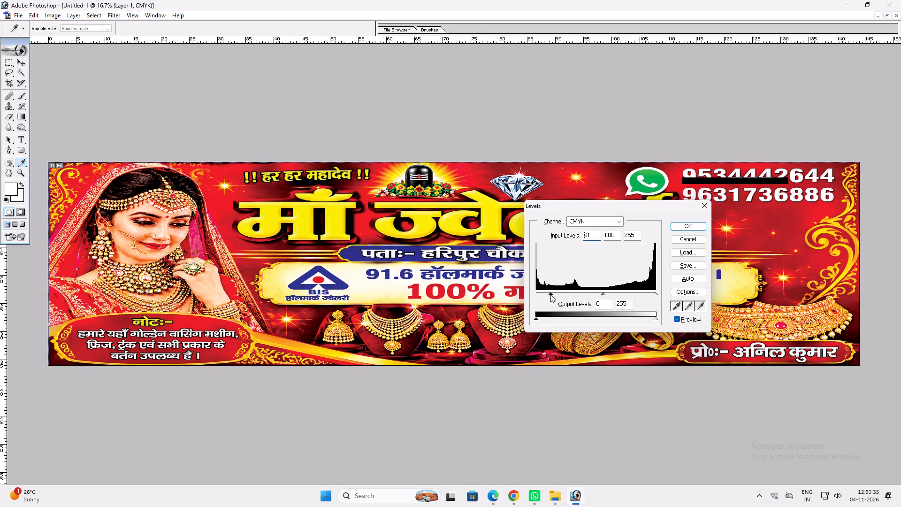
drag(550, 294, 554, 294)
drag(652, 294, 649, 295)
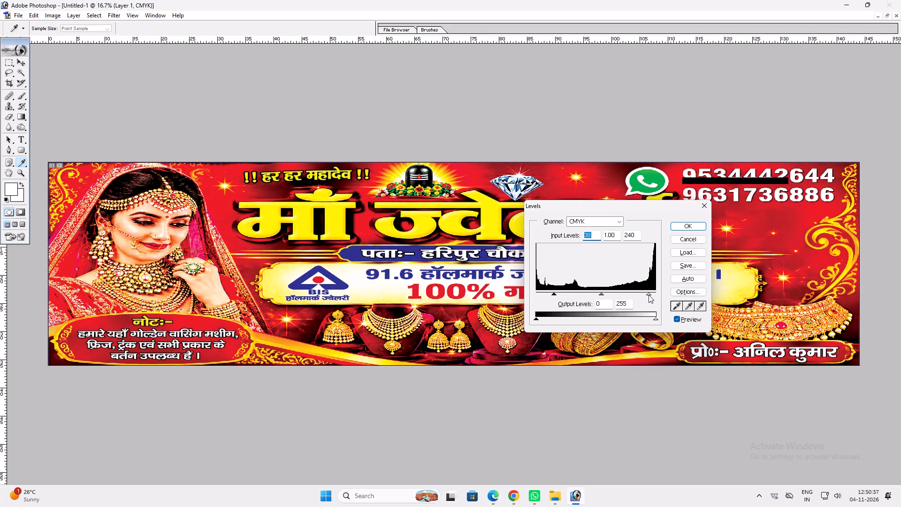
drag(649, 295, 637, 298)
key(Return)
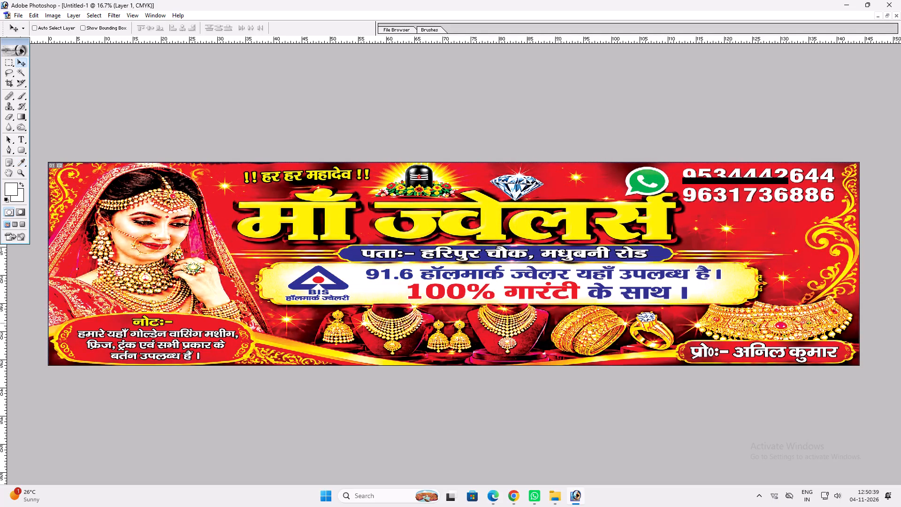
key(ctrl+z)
Apply Levels to the banner with the black input at about 34 and the white input slightly lowered.
key(ctrl+l)
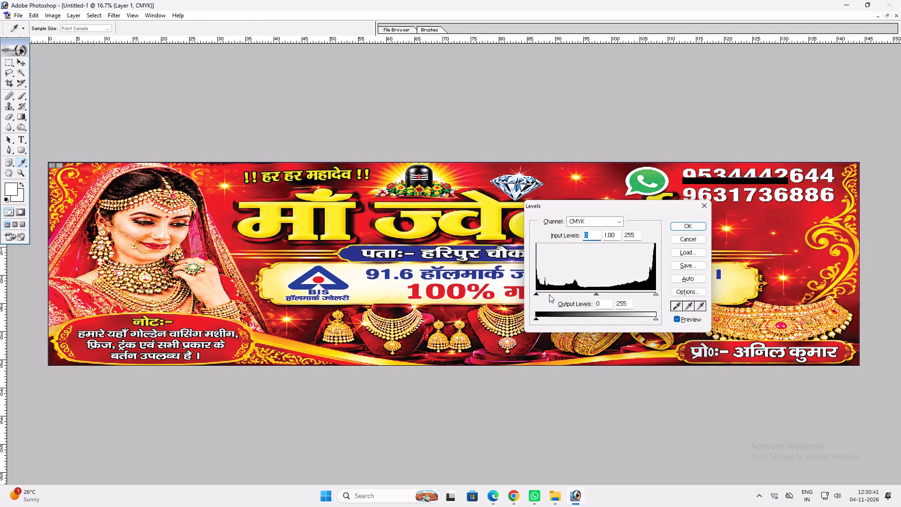
click(553, 292)
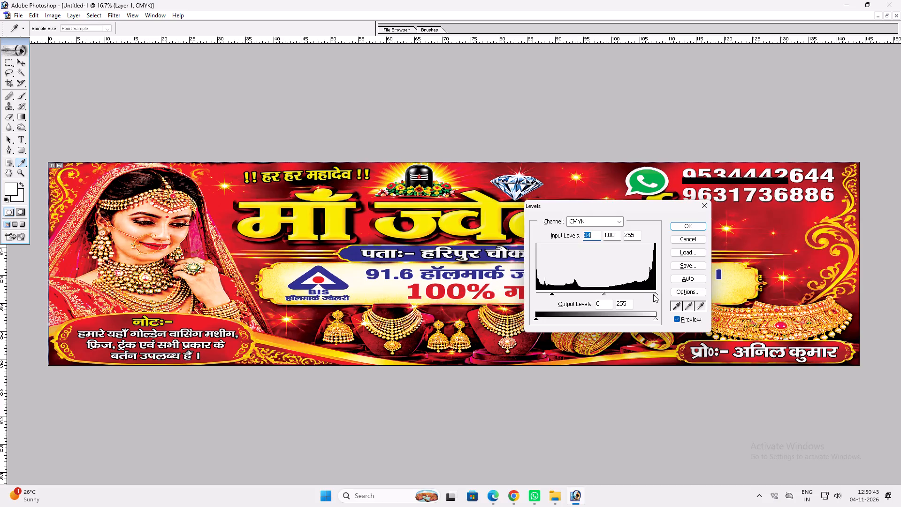
click(653, 294)
key(Return)
Cover the middle lines of the note text by stretching a narrow strip of the panel's red background across them.
key(ctrl+0)
key(v)
ctrl+click(214, 328)
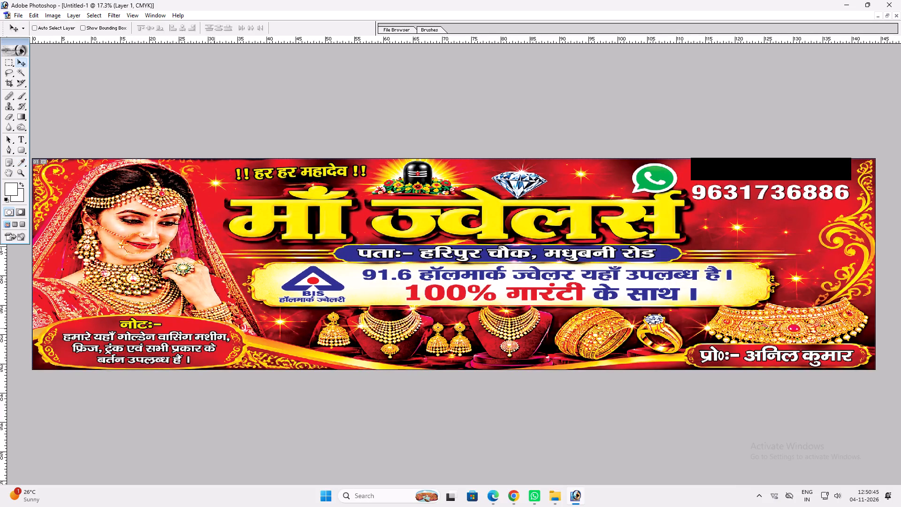
key(m)
drag(57, 332, 58, 356)
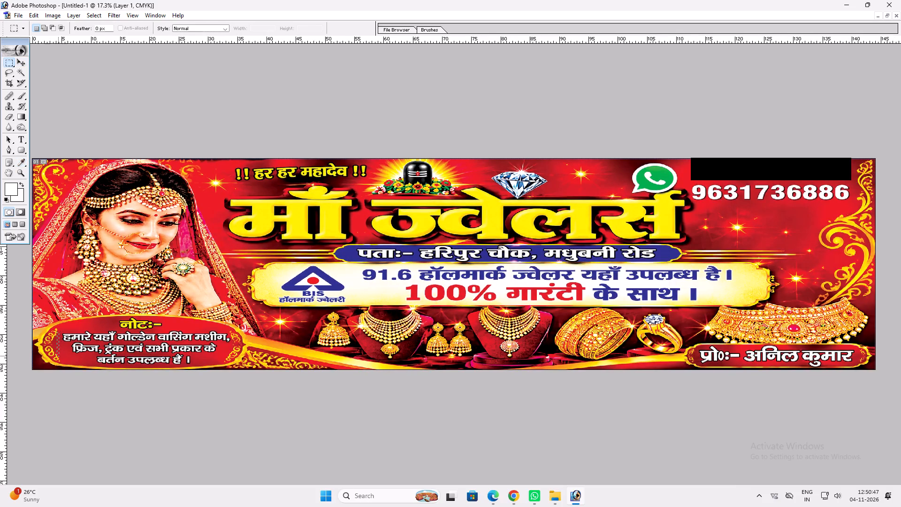
drag(58, 356, 60, 351)
key(ctrl+t)
drag(61, 340, 222, 338)
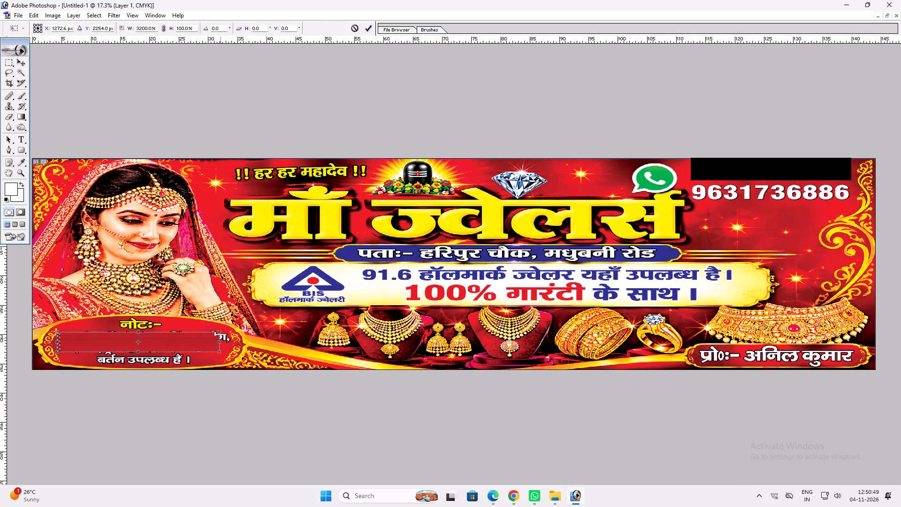
drag(222, 338, 227, 338)
key(Return)
key(ctrl+d)
Stretch the thin red strip beneath the note heading downward over the remains of the first text lines.
drag(59, 327, 71, 329)
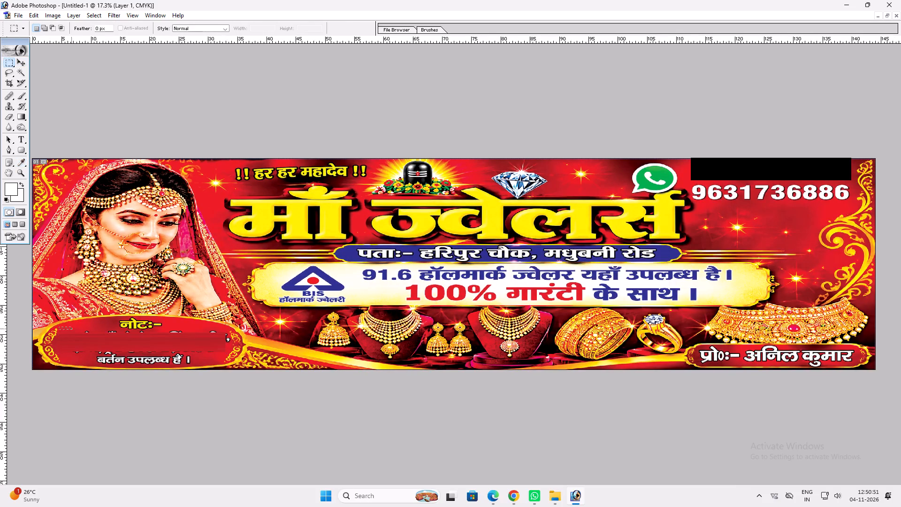
drag(71, 329, 224, 325)
key(ctrl+t)
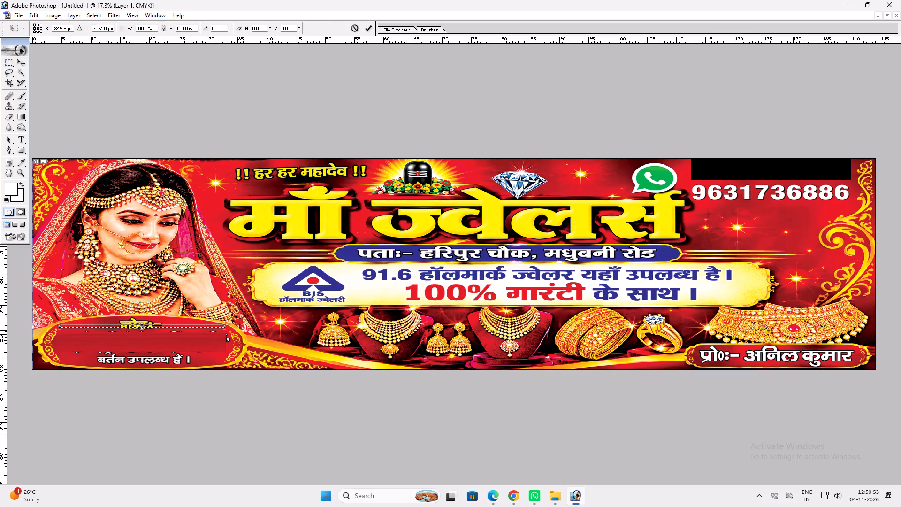
drag(208, 330, 206, 350)
key(ctrl+Return)
key(ctrl+d)
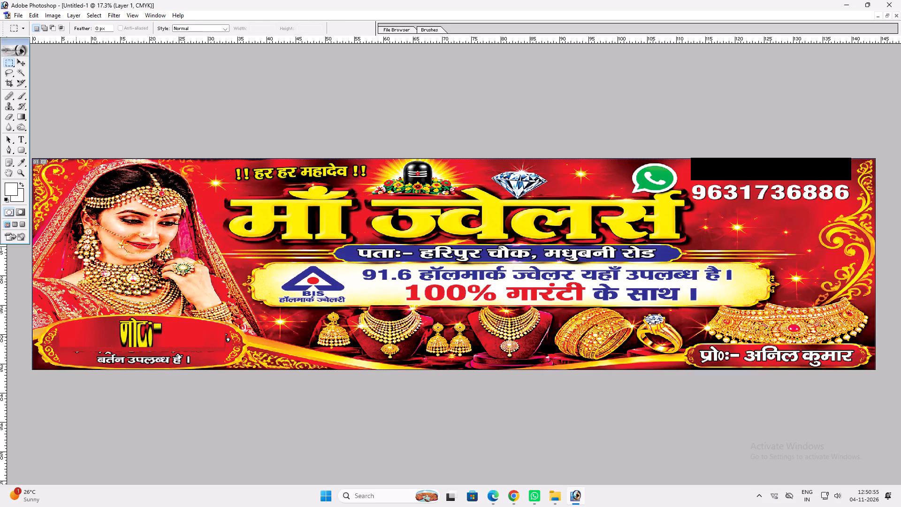
Cover the last line of the note text by enlarging a clean red patch over the panel's lower part.
drag(66, 334, 104, 343)
key(ctrl+t)
ctrl+drag(88, 341, 88, 362)
key(ctrl+z)
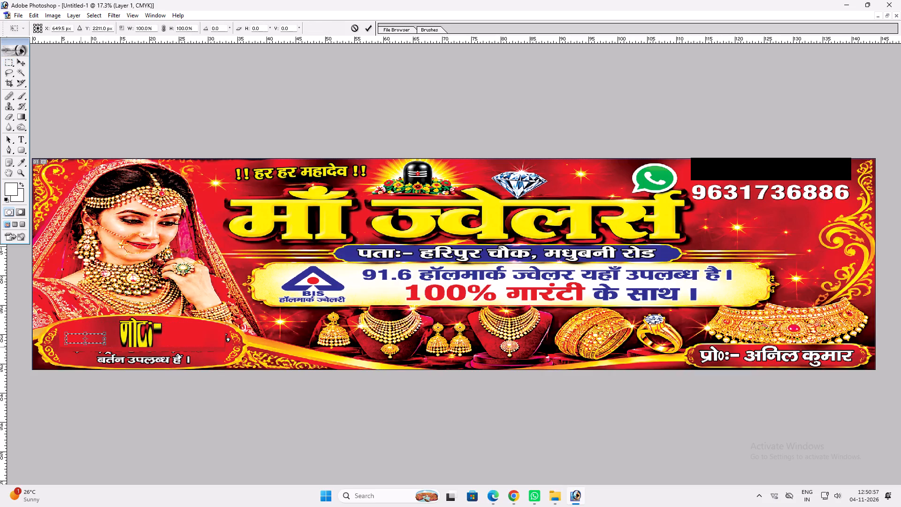
drag(81, 344, 79, 362)
drag(106, 352, 187, 352)
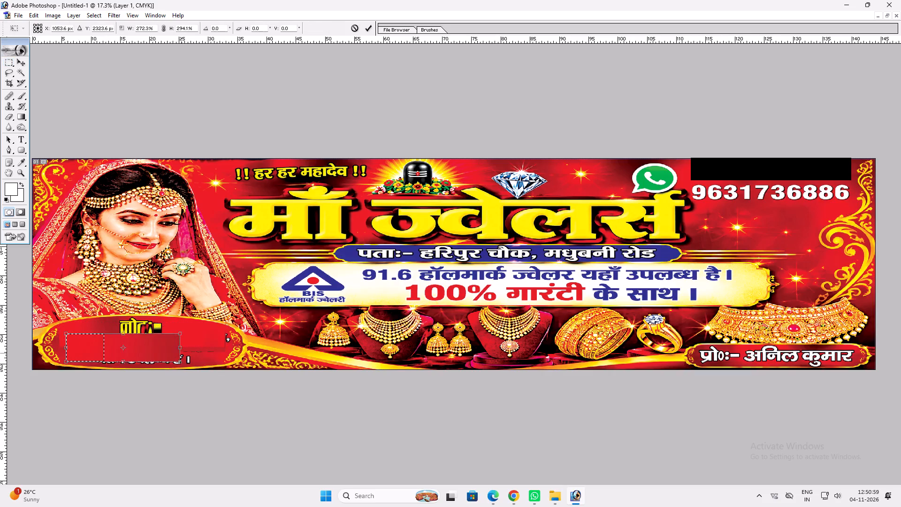
drag(187, 352, 213, 351)
drag(189, 361, 183, 365)
key(Return)
key(ctrl+d)
Stretch a narrow red strip across the panel to cover the distorted lower part of the note heading.
drag(69, 325, 76, 350)
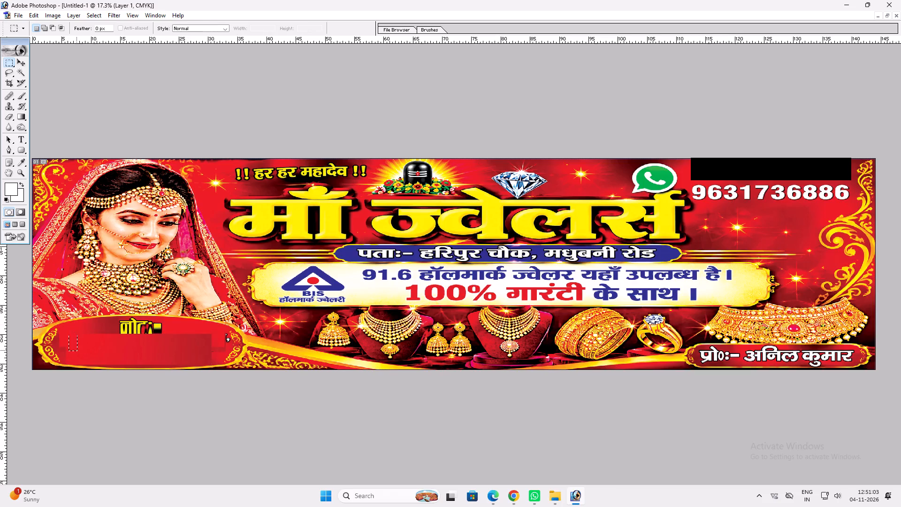
key(ctrl+t)
drag(76, 333, 225, 337)
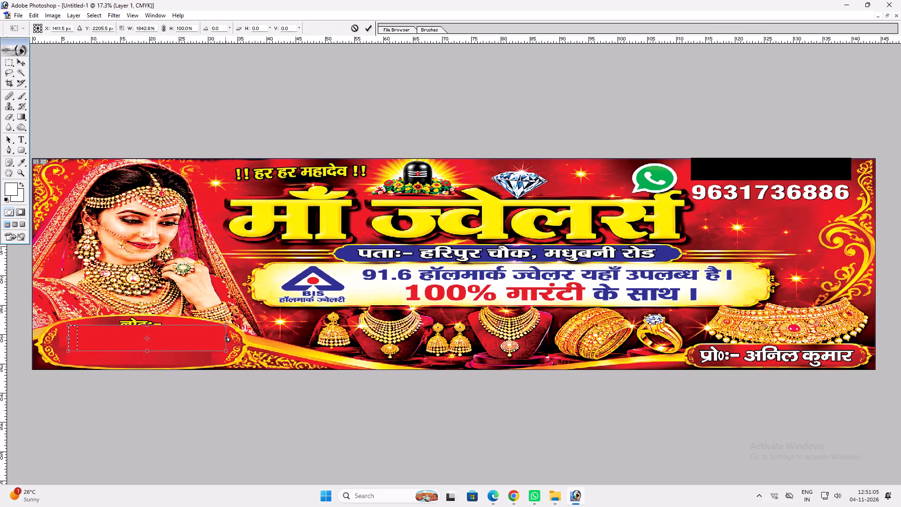
drag(225, 337, 207, 339)
key(Return)
key(ctrl+d)
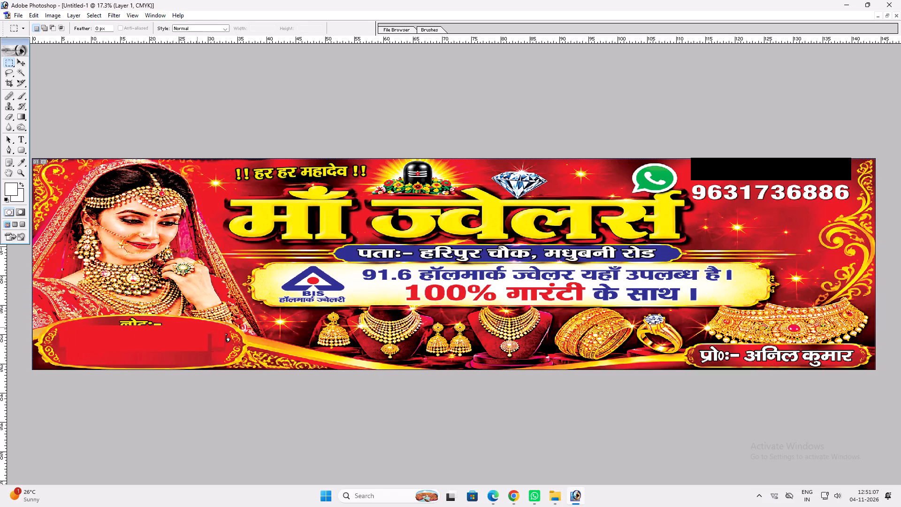
Stretch a clean red patch downward over the text remnants near the right end of the note panel.
drag(199, 329, 225, 333)
key(ctrl+t)
drag(217, 333, 216, 343)
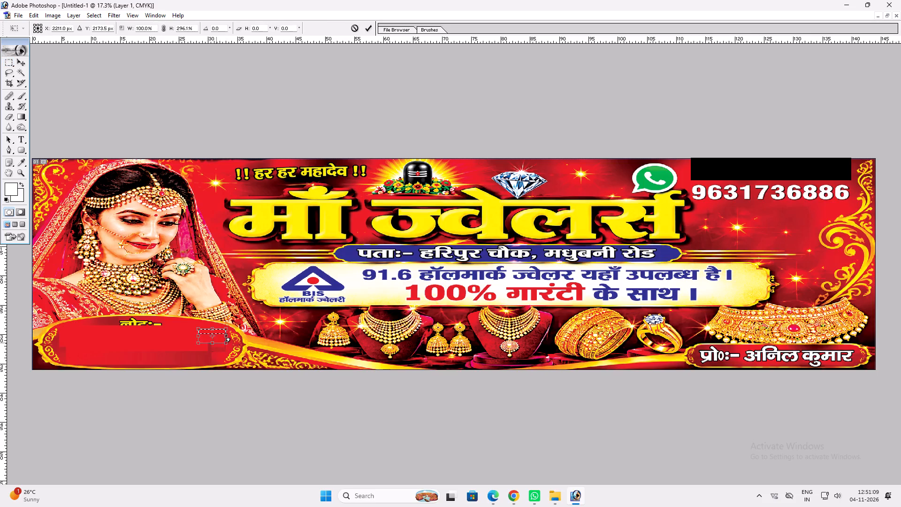
drag(216, 343, 216, 346)
click(230, 337)
key(Return)
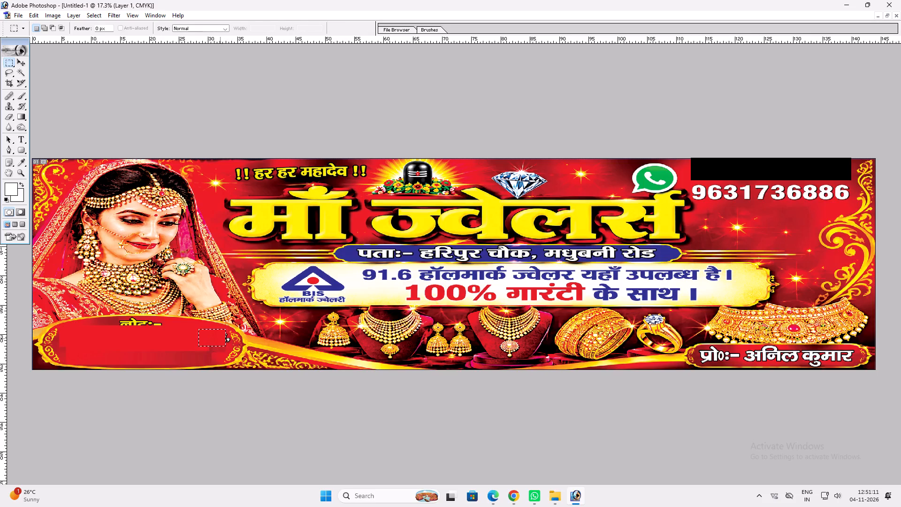
key(ctrl+d)
Stretch a smaller red patch downward over the remaining text speck at the note panel's right edge.
drag(222, 330, 226, 332)
drag(226, 332, 227, 333)
key(ctrl+t)
drag(223, 335, 225, 339)
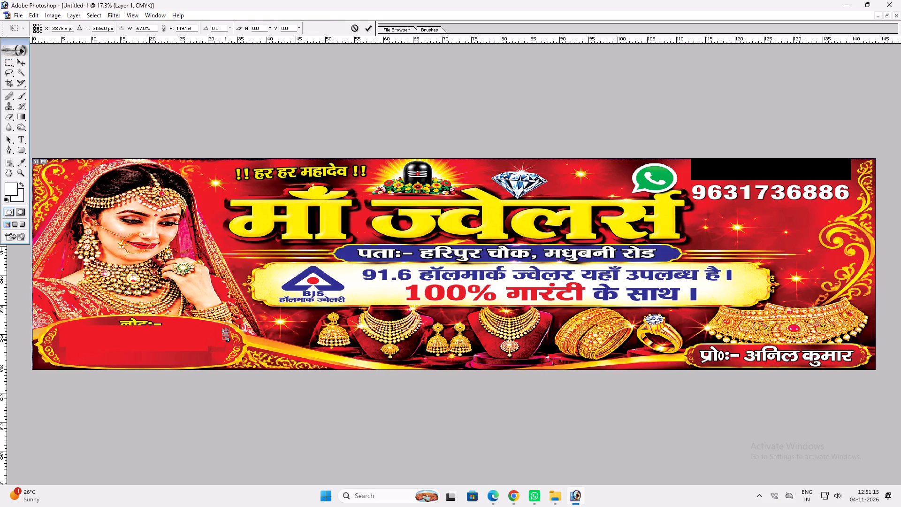
drag(225, 339, 226, 345)
key(ctrl+z)
drag(223, 336, 225, 345)
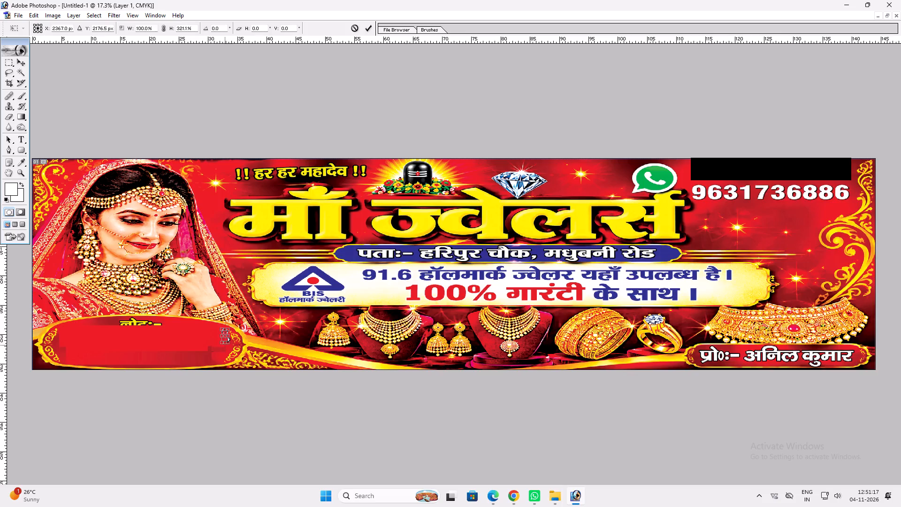
drag(225, 345, 225, 346)
click(227, 339)
key(ctrl+Return)
key(ctrl+d)
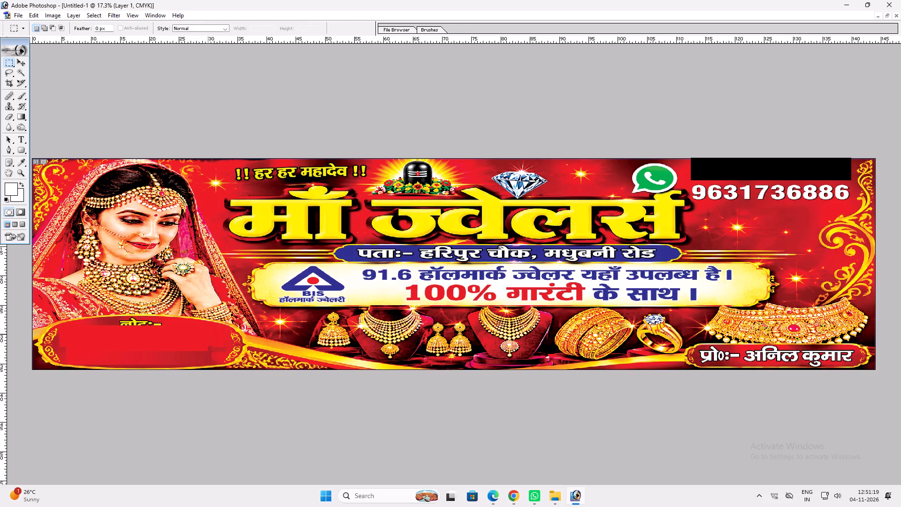
Cover the remaining नोट heading at the top of the note panel with stretched red background patches.
drag(166, 319, 172, 329)
key(ctrl+t)
drag(164, 323, 132, 319)
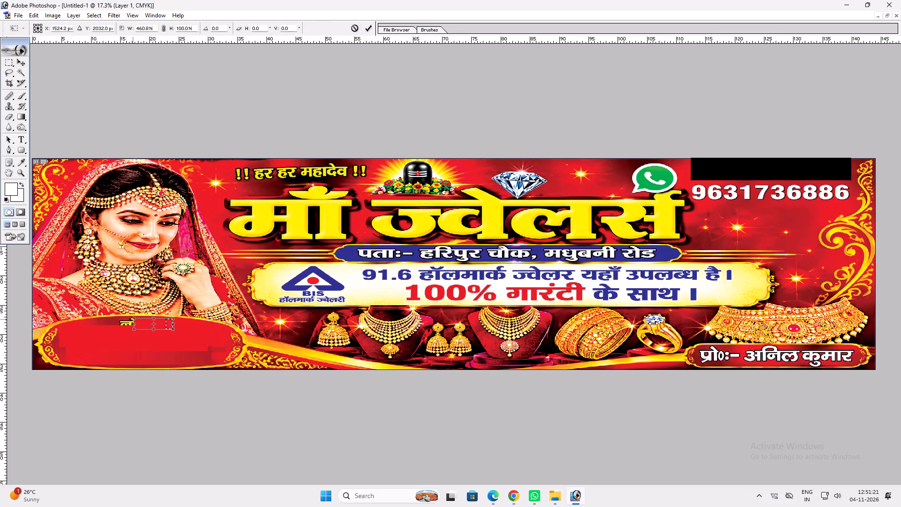
drag(132, 319, 113, 320)
key(Return)
key(ctrl+d)
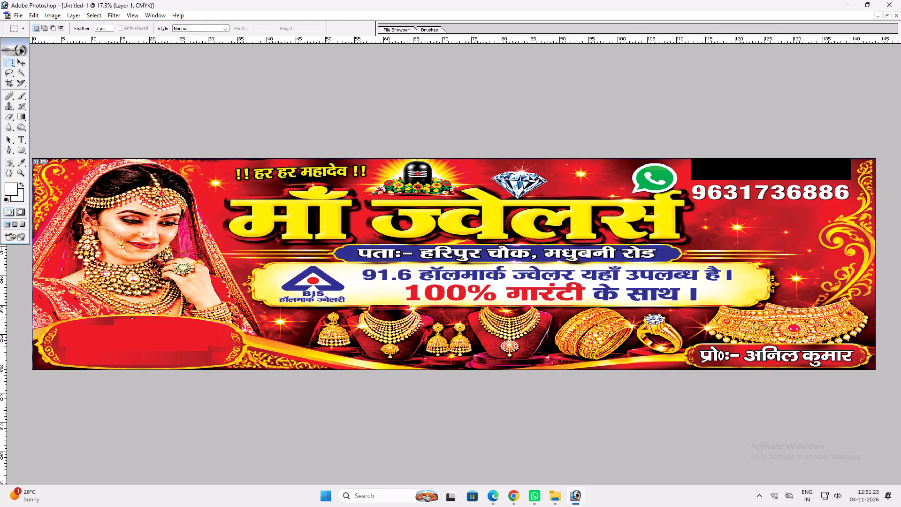
drag(122, 317, 126, 325)
key(ctrl+t)
drag(126, 322, 141, 324)
key(Return)
text(fff)
key(ctrl+d)
Copy the note text from Maa Jwelers 93x55= 1 pc Str.tif into the 12x3 banner and place it over the blank red panel.
key(v)
click(179, 335)
key(v)
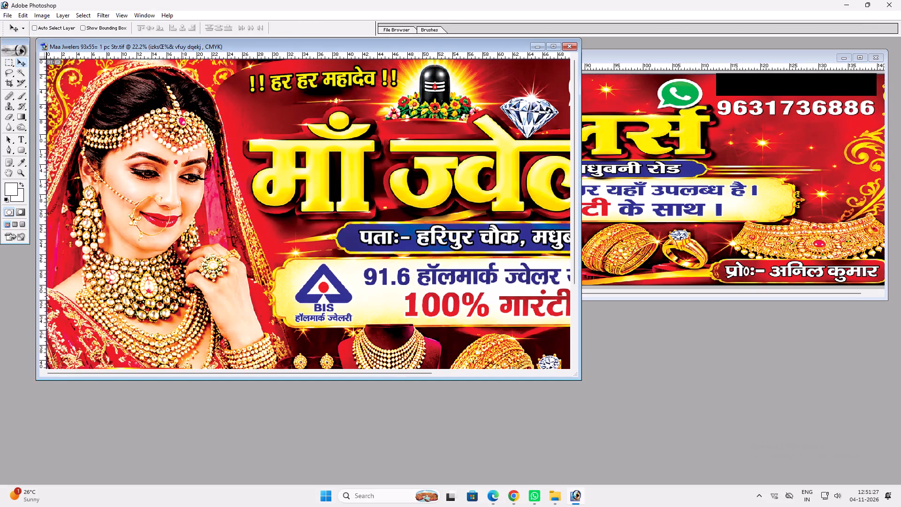
drag(377, 377, 355, 484)
key(v)
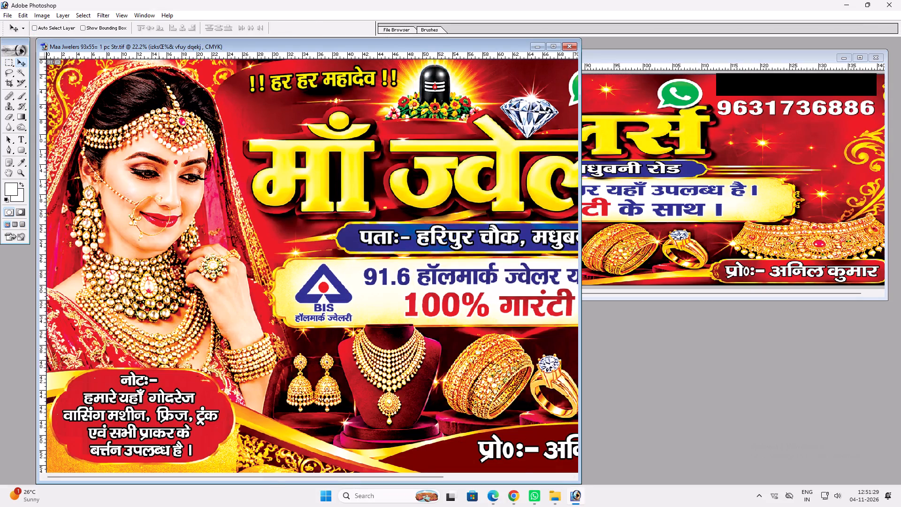
ctrl+click(159, 394)
drag(159, 394, 672, 184)
double_click(573, 59)
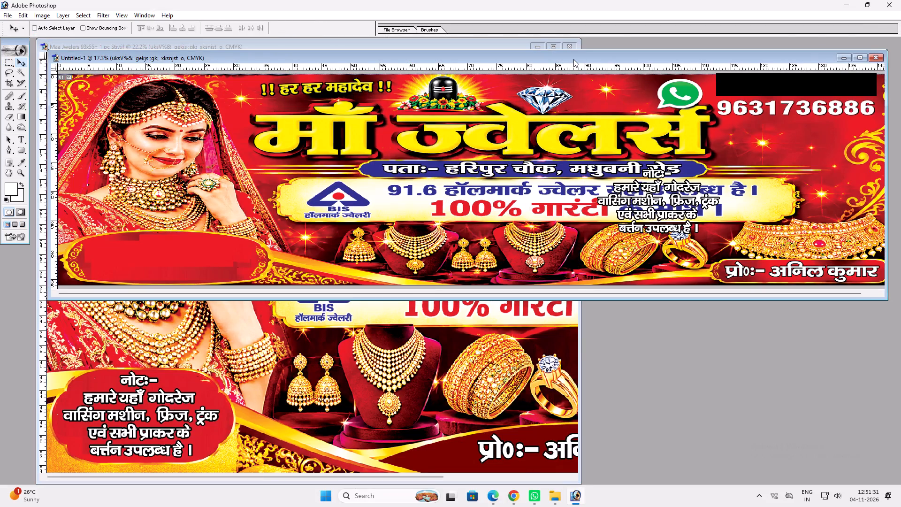
drag(618, 294, 138, 345)
Join the नोटः- heading with the हमारे यहाँ गोदरेज line, separated by a space, and move the note text down onto the panel.
key(t)
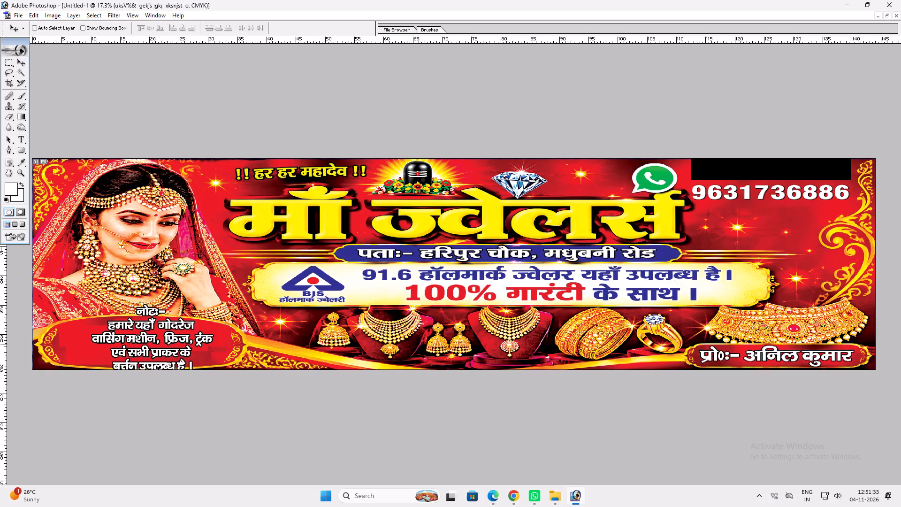
click(136, 333)
key(Home)
key(BackSpace)
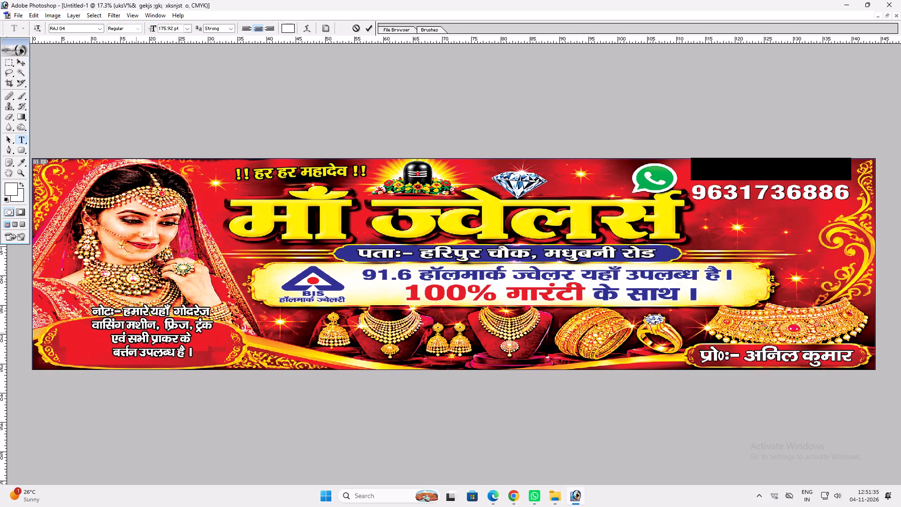
key(space)
drag(290, 329, 282, 342)
Merge the बर्त्तन उपलब्ध है line into the एवं सभी प्राकर के line above it.
click(163, 370)
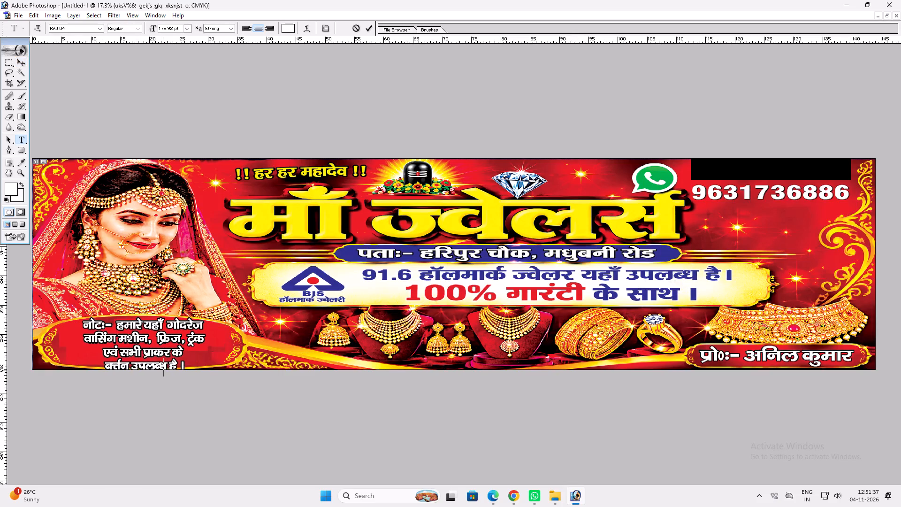
key(Home)
key(BackSpace)
key(Return)
key(v)
Move the word एवं to the end of the second line so सभी starts the last line, and nudge the note text into the panel.
key(t)
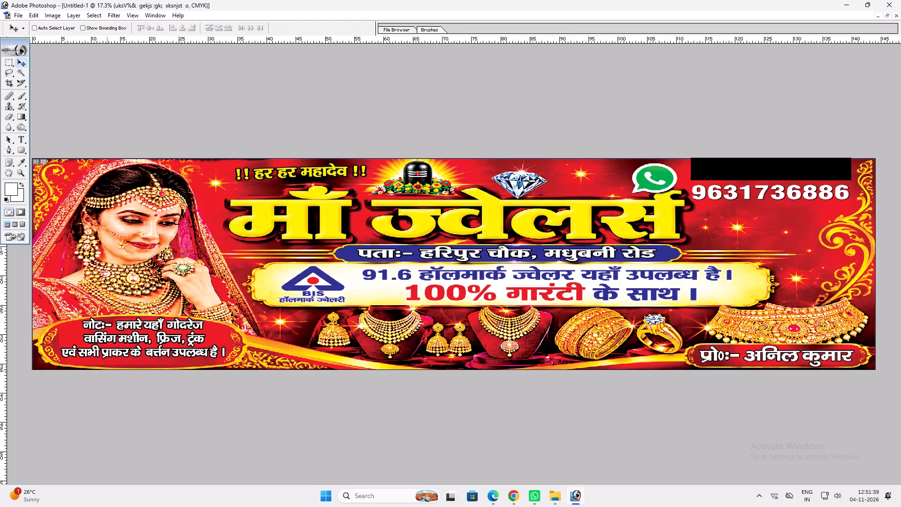
click(80, 356)
key(Return)
key(Up)
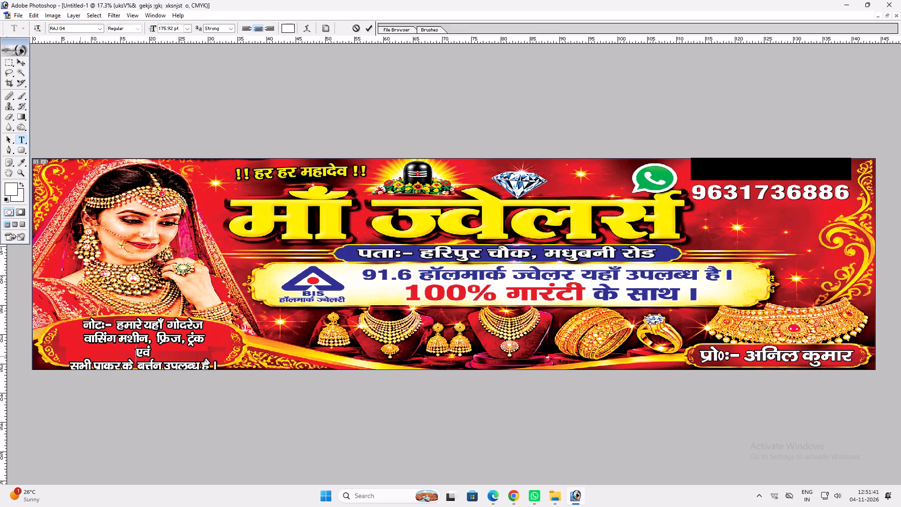
key(Home)
key(BackSpace)
key(space)
key(Return)
text(vv)
drag(87, 348, 85, 352)
Stretch the note text slightly wider in two passes and nudge it sideways to fill the red panel.
key(ctrl+t)
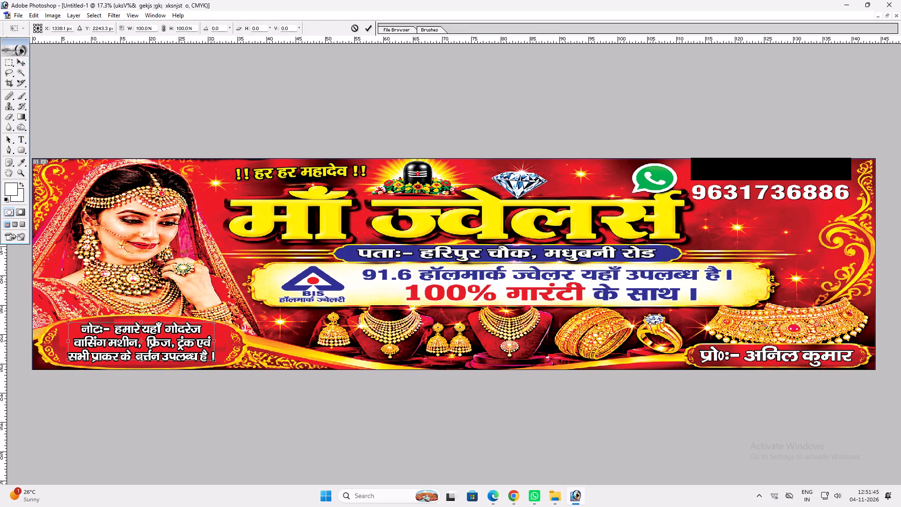
shift+drag(213, 341, 219, 339)
key(shift+Return)
key(v)
shift+drag(189, 345, 185, 345)
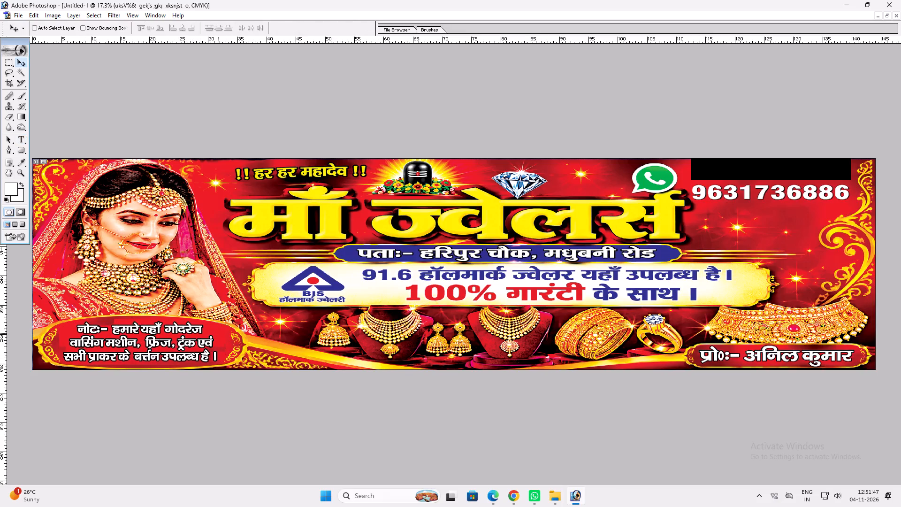
key(ctrl+t)
shift+click(214, 322)
key(shift+Return)
key(v)
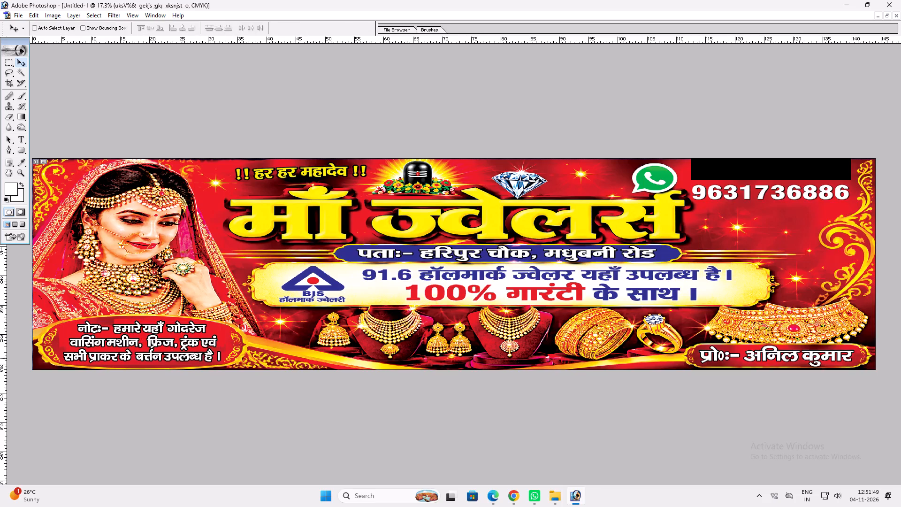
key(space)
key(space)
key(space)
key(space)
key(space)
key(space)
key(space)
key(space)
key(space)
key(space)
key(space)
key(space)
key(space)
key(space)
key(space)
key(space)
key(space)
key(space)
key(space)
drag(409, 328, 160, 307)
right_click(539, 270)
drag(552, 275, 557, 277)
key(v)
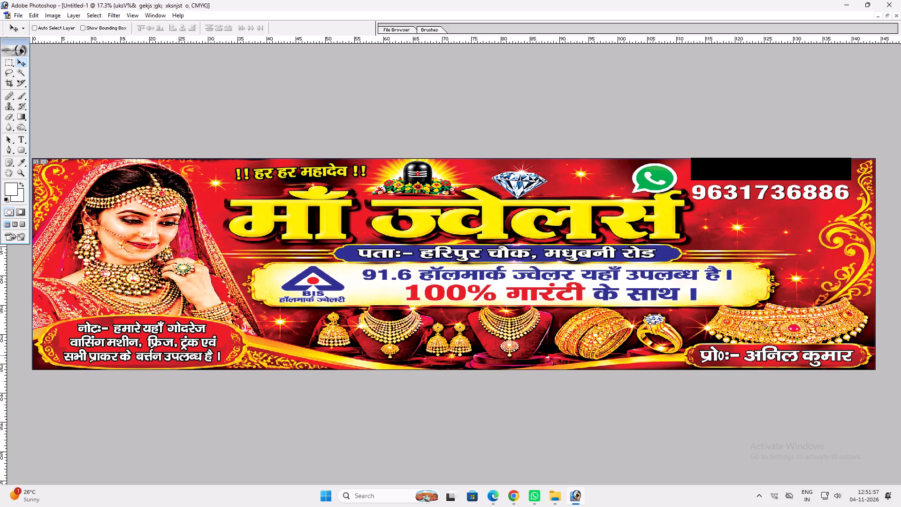
Start saving the banner under a new name in the 04.11.2026 folder, inside 2026 > November on Local Disk (H:).
key(ctrl+shift+s)
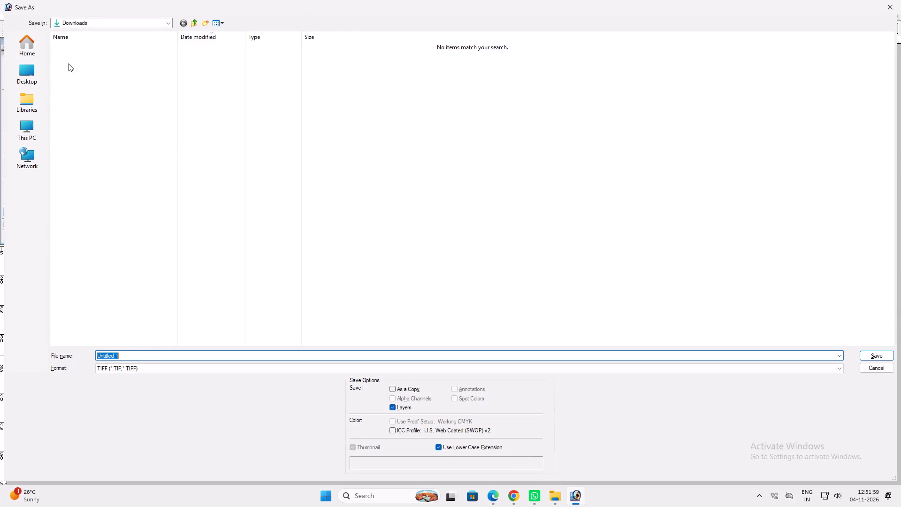
click(40, 125)
double_click(614, 56)
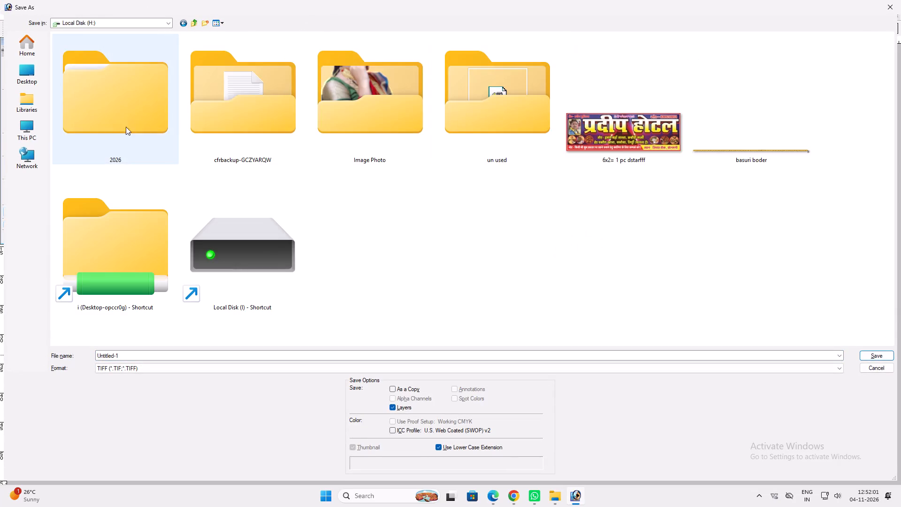
triple_click(108, 120)
double_click(496, 61)
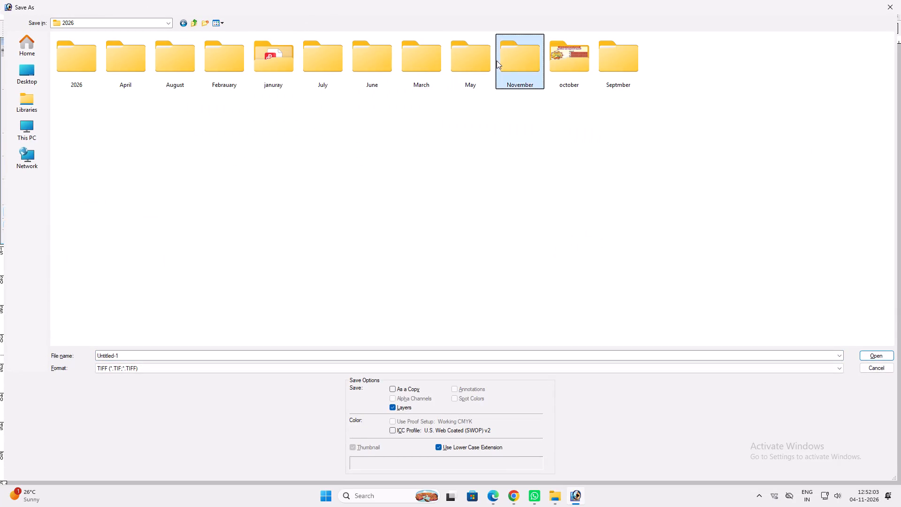
double_click(242, 64)
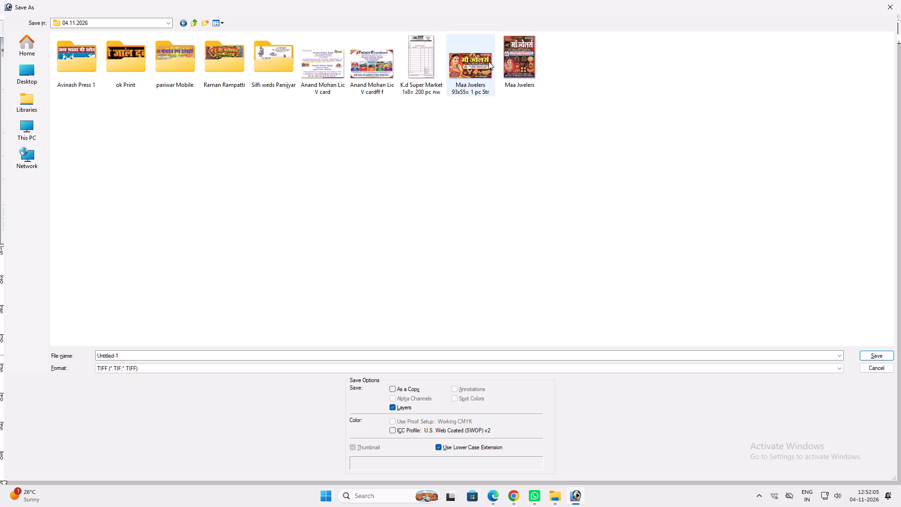
Reuse the Maa Jwelers 93x55 file's name for the TIFF, changing it to "Maa Jwelers 12x3= 1 pc Sta".
click(488, 61)
click(170, 352)
drag(170, 352, 134, 356)
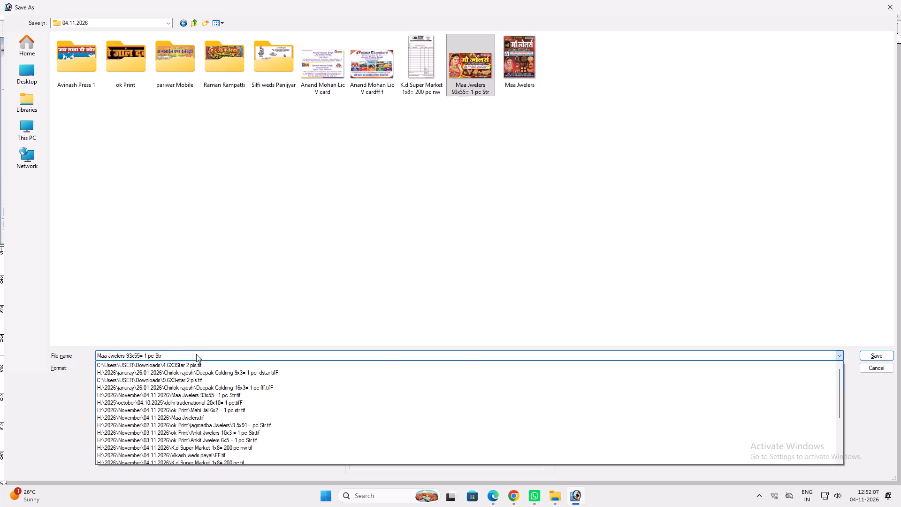
click(195, 353)
drag(172, 354, 125, 361)
key(space)
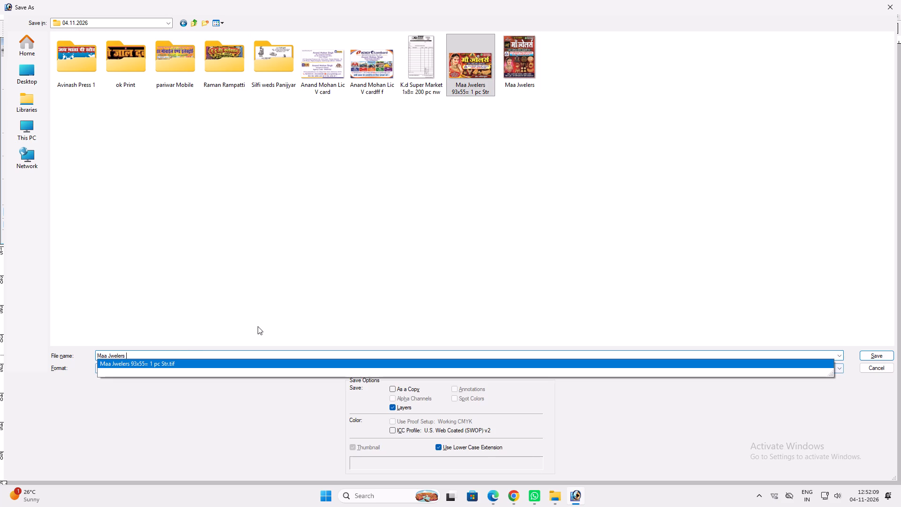
text(12x3=)
key(space)
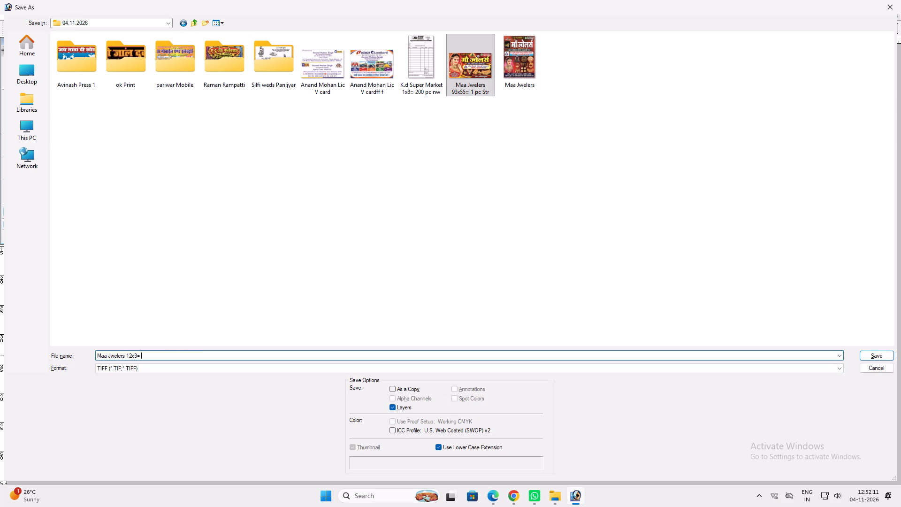
text(1 pc S)
text(ta)
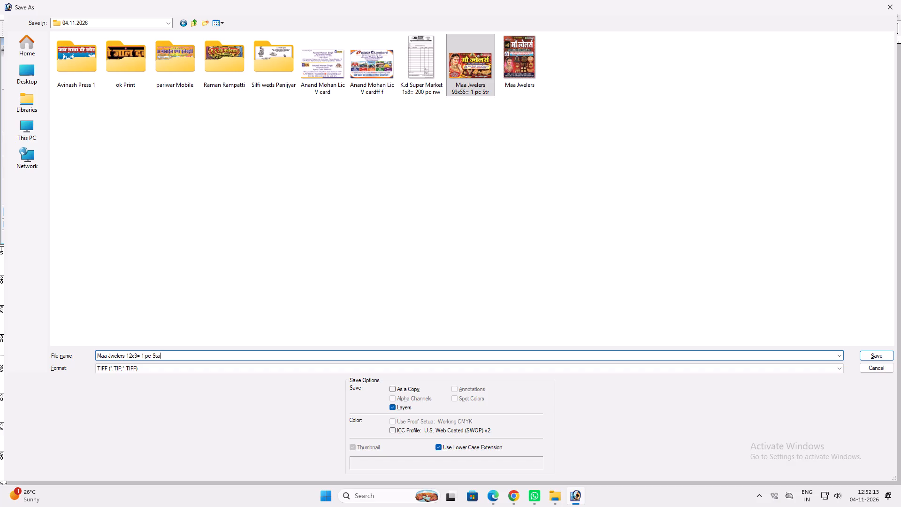
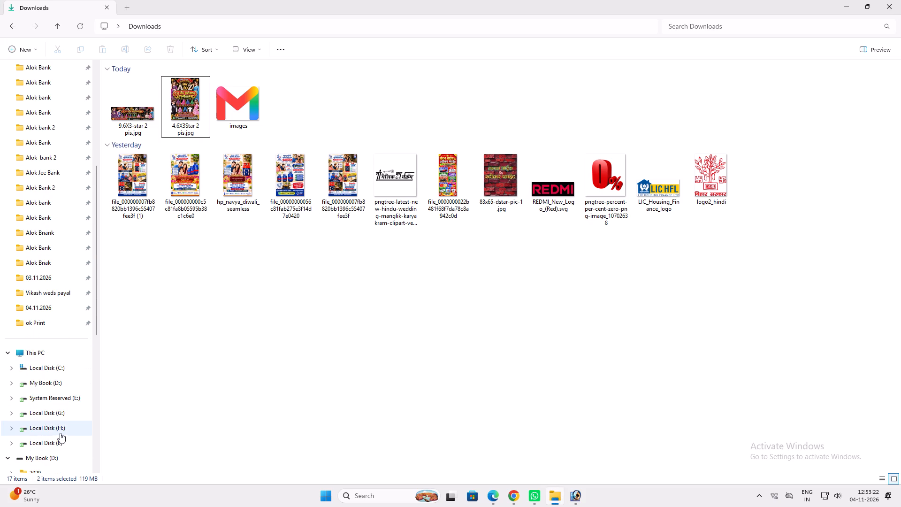
Search the 2026 folder on Local Disk (H:) for "jwe" and display the matching files as large thumbnails.
click(59, 432)
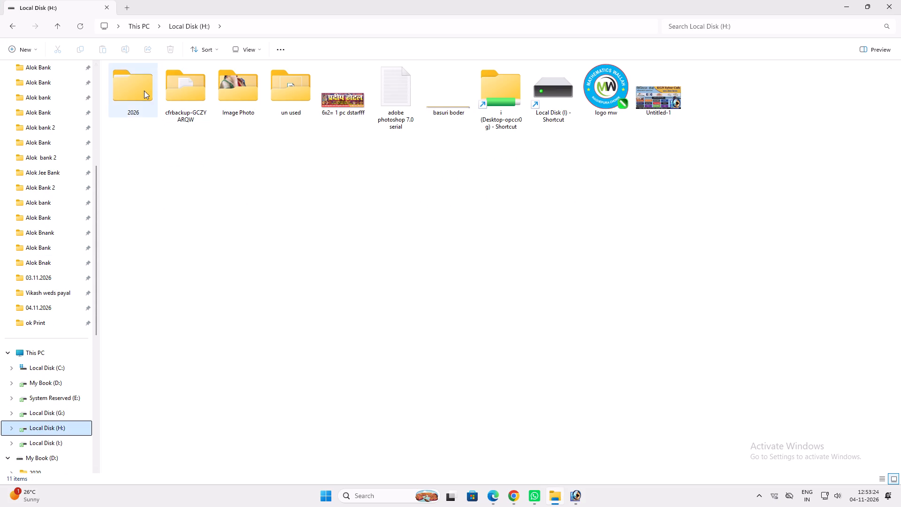
double_click(144, 91)
click(682, 30)
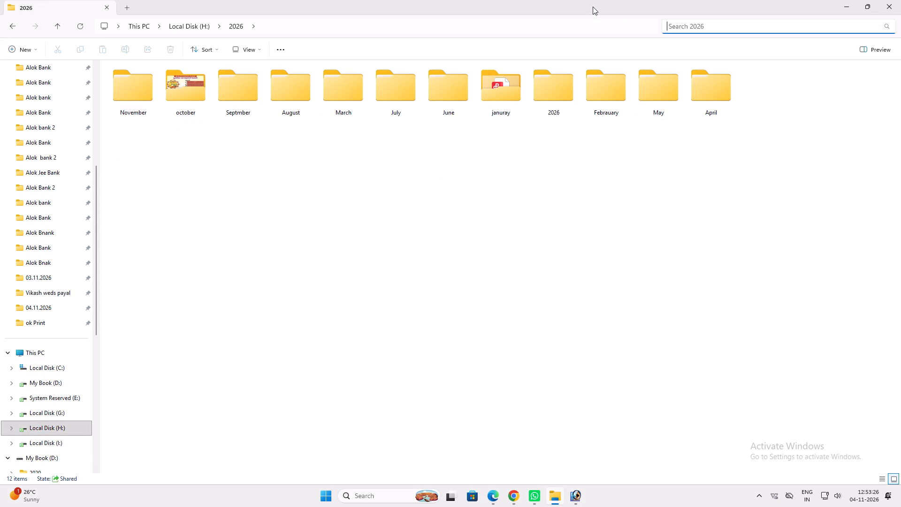
text(jwe)
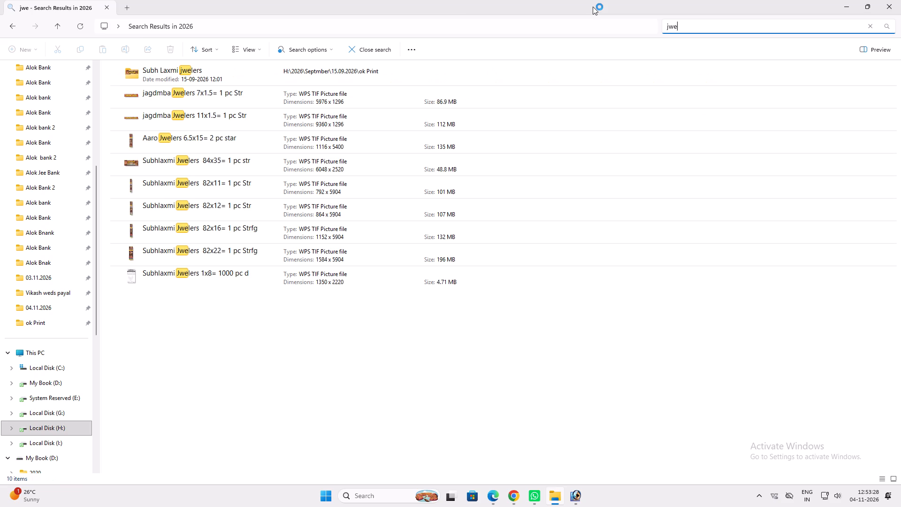
click(262, 48)
click(268, 85)
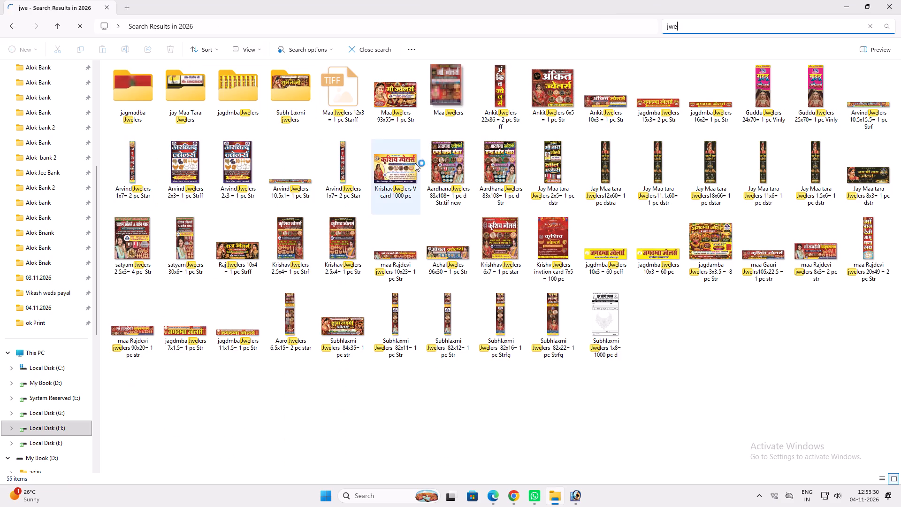
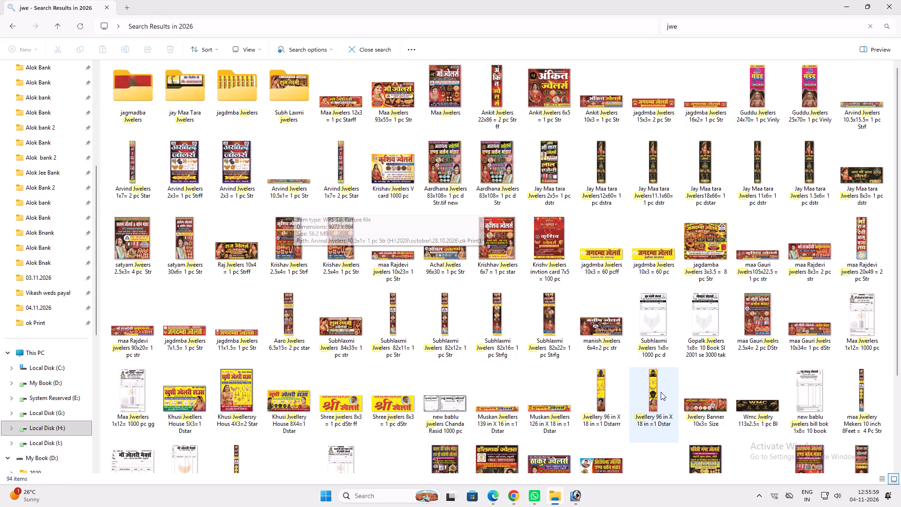
Find "bala Jee Jwelers 10x2= 1 Pc Str" in the search results and open it in Photoshop, filling the screen.
scroll(671, 395, down, 1)
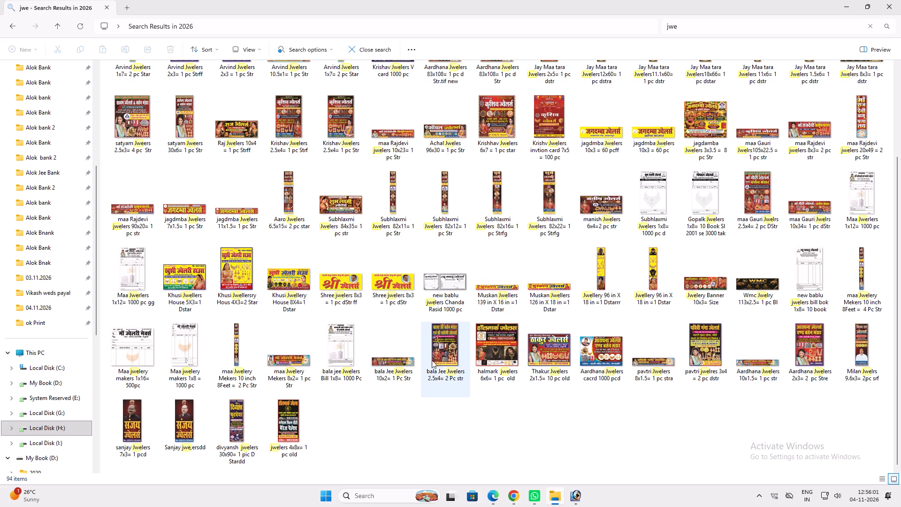
drag(387, 355, 594, 475)
click(406, 364)
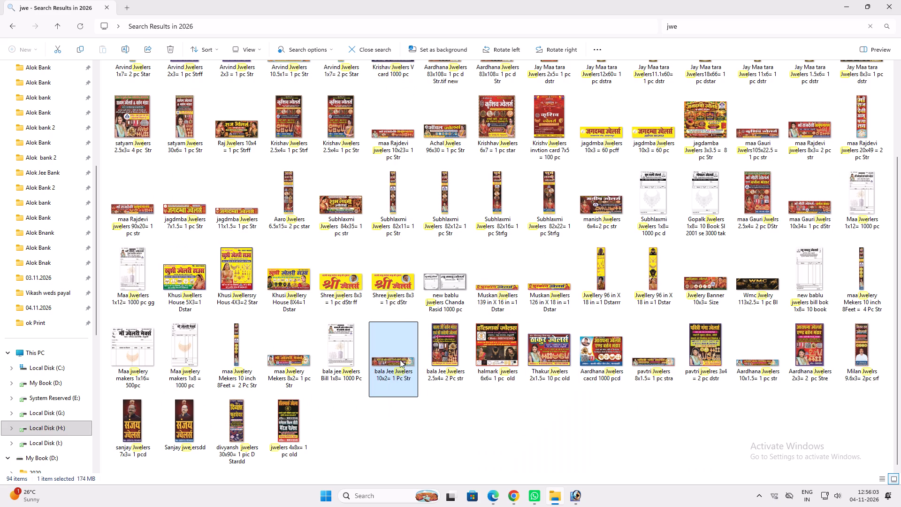
drag(397, 357, 570, 398)
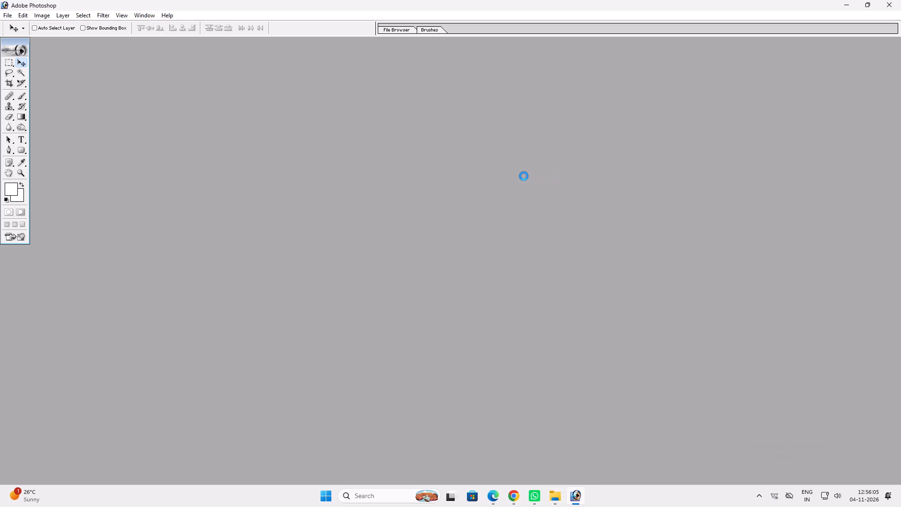
key(f)
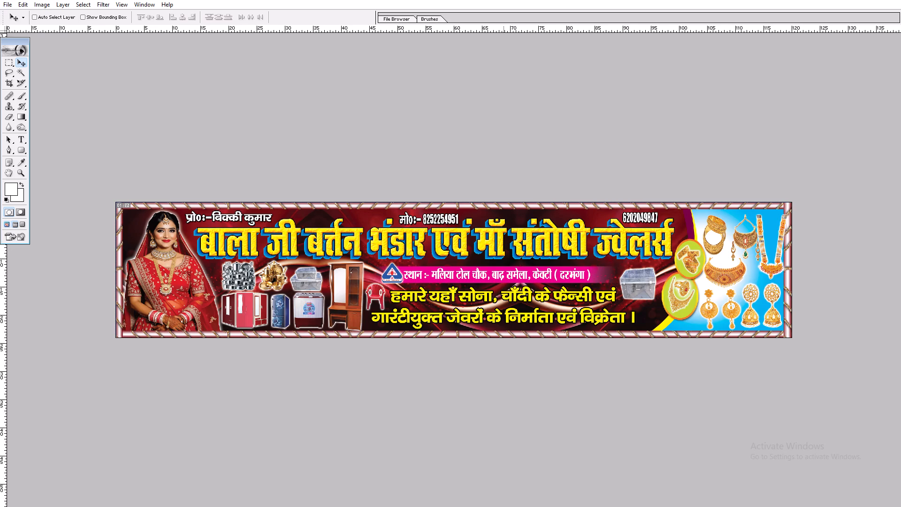
key(ctrl+0)
key(v)
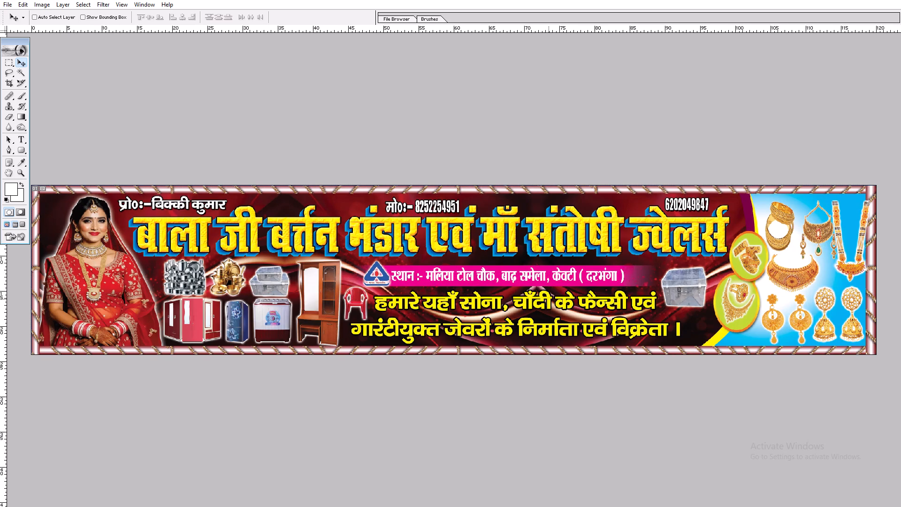
scroll(550, 301, up, 1)
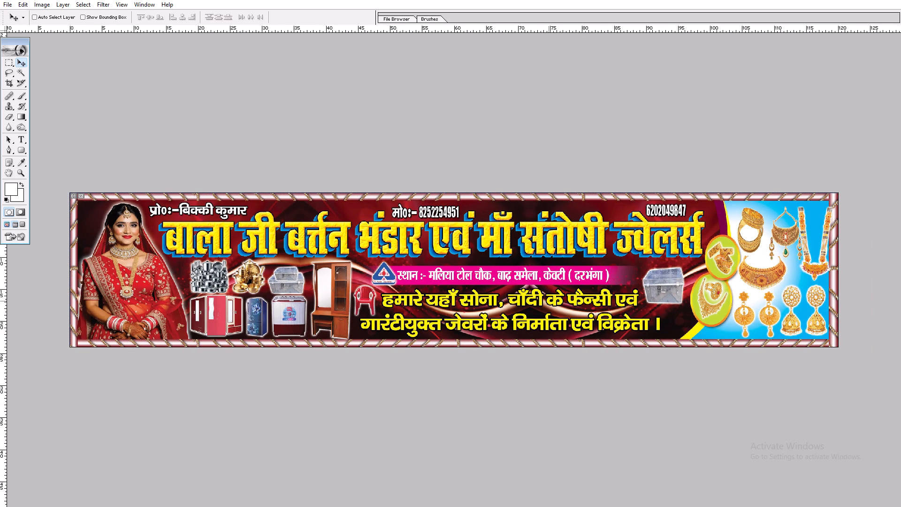
Resize the banner to 144 inches wide and 36 inches high without constraining proportions.
key(alt+i)
key(alt+i)
key(Tab)
key(Tab)
key(Tab)
key(Tab)
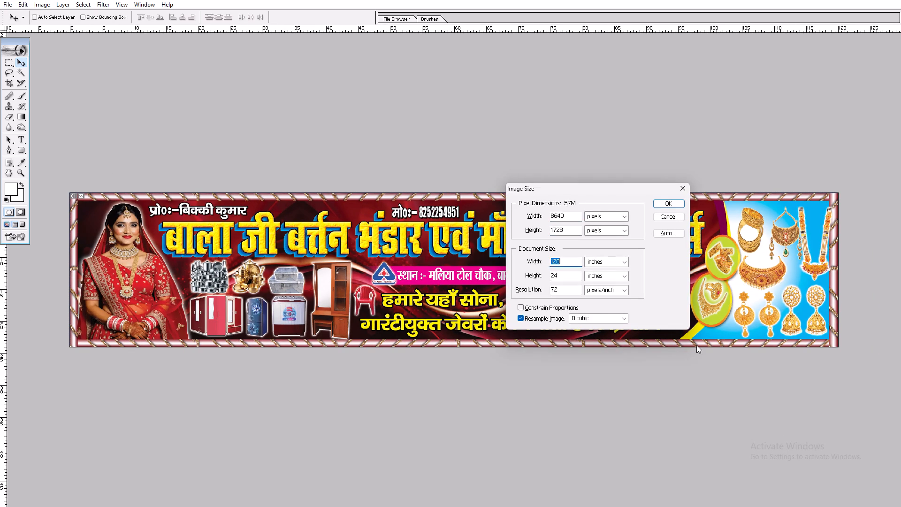
key(1)
key(4)
key(4)
key(Tab)
key(Tab)
text(36)
key(Return)
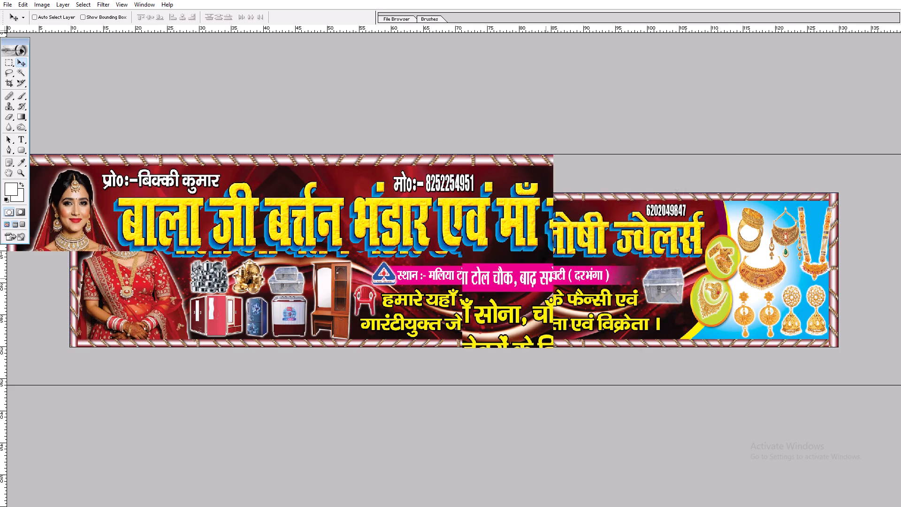
key(ctrl+0)
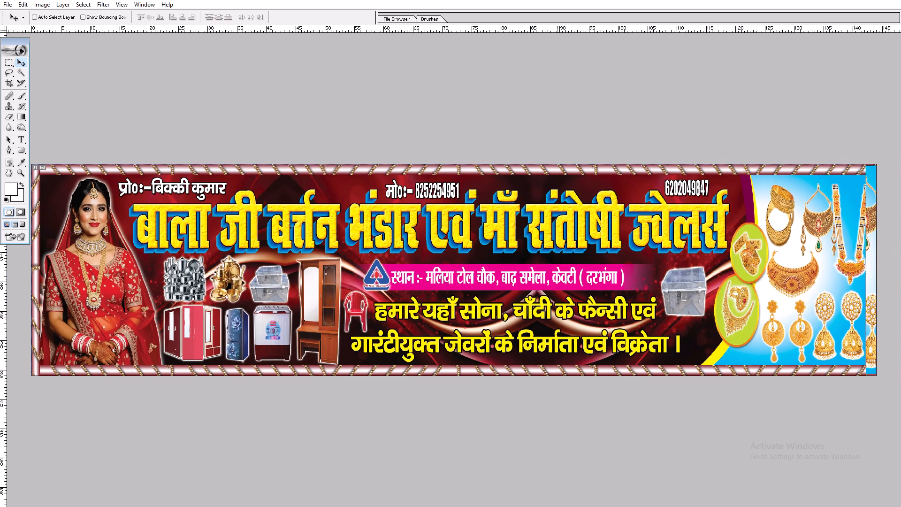
Make the rope border strip along the banner's top edge thinner with Free Transform.
key(v)
ctrl+click(94, 173)
key(ctrl+t)
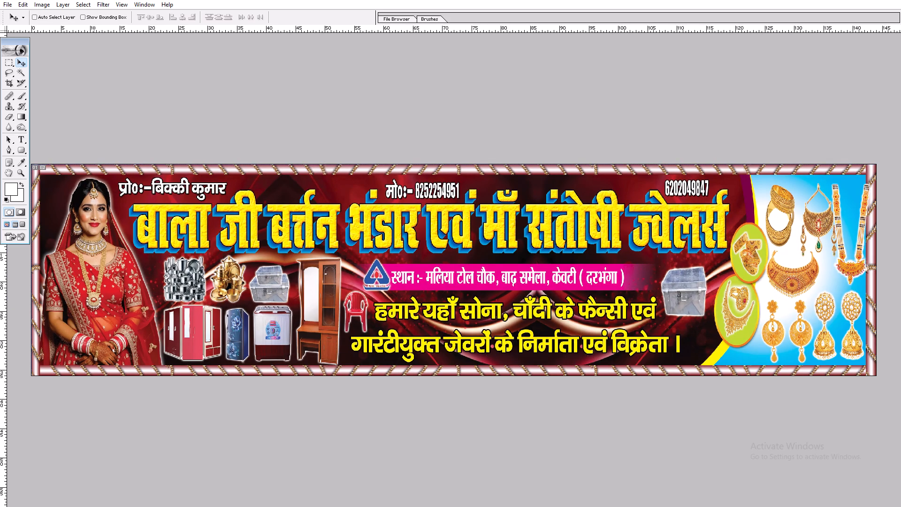
shift+drag(122, 173, 137, 170)
key(Return)
key(v)
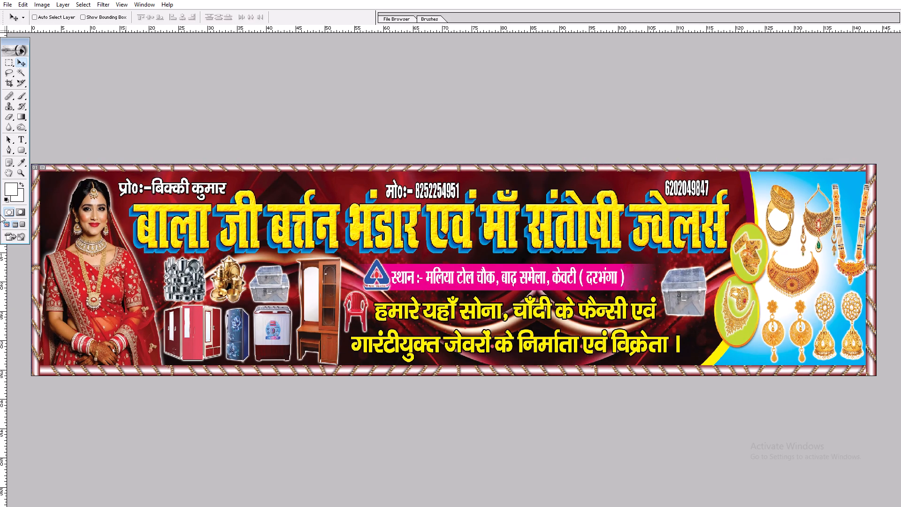
Delete the rope border strips on the left, bottom and right edges of the banner.
ctrl+click(36, 212)
key(alt+l)
key(alt+l)
key(alt+l)
key(v)
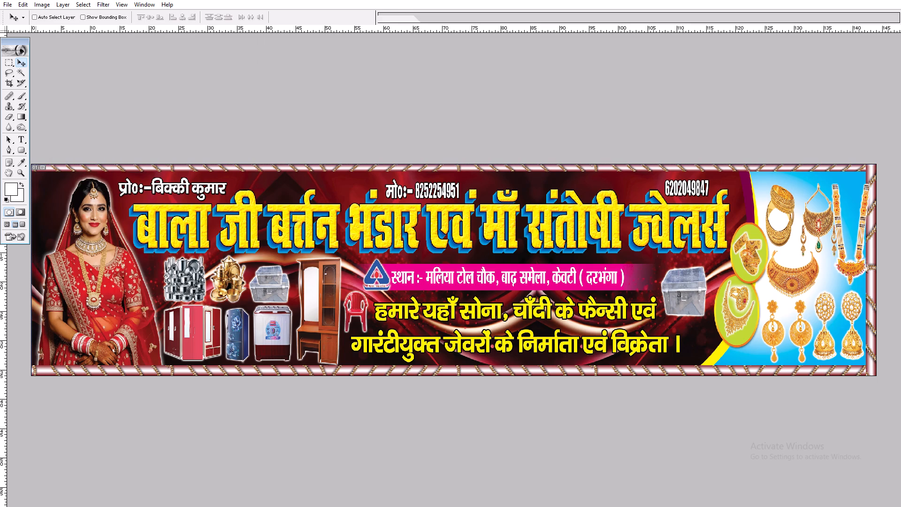
ctrl+click(125, 374)
key(alt+l)
key(alt+l)
key(alt+l)
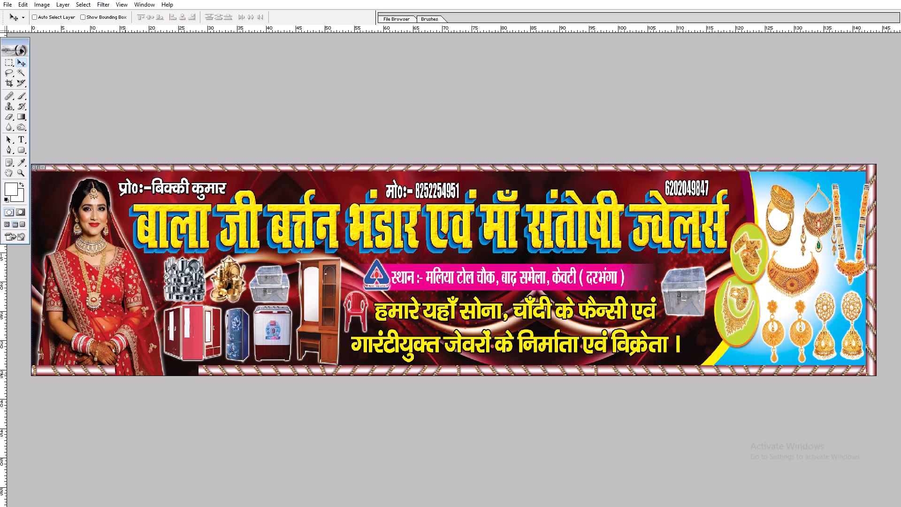
key(v)
ctrl+click(871, 230)
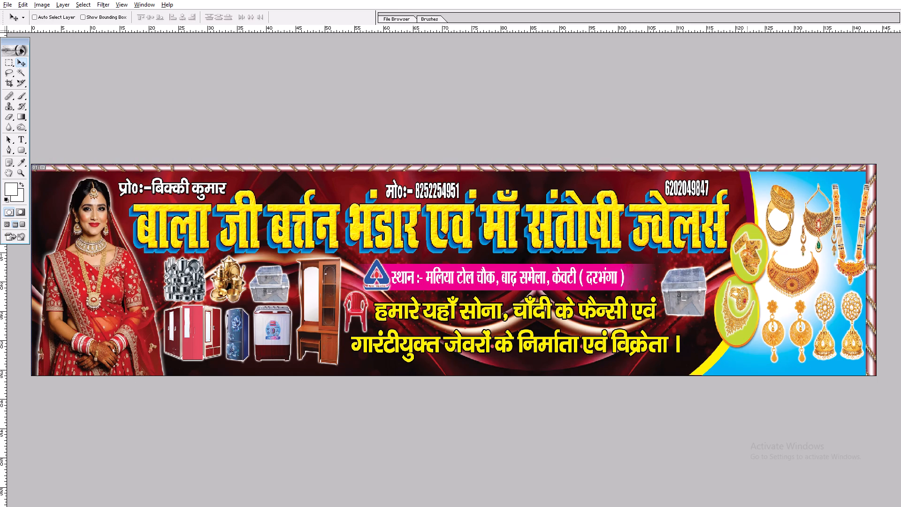
key(alt+l)
key(alt+l)
key(alt+l)
key(v)
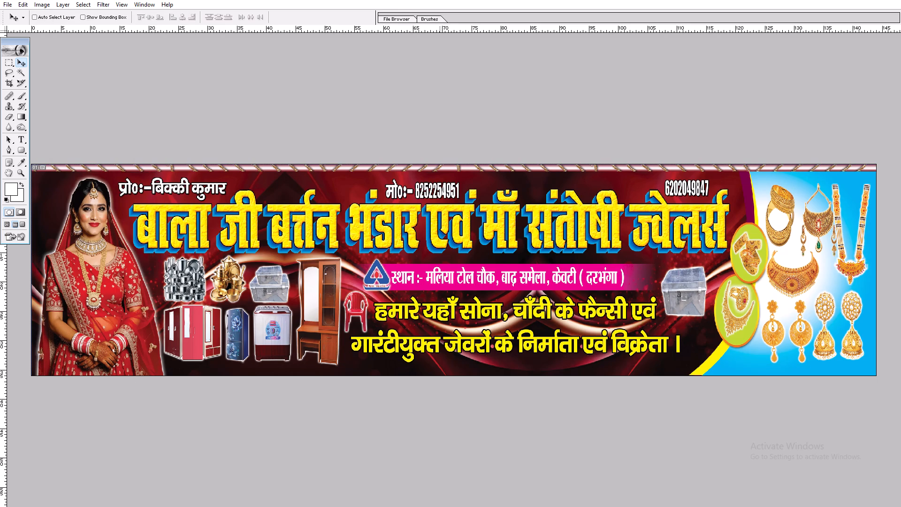
Copy the thin top border strip to the banner's bottom edge.
ctrl+click(434, 165)
alt+shift+drag(433, 165, 428, 369)
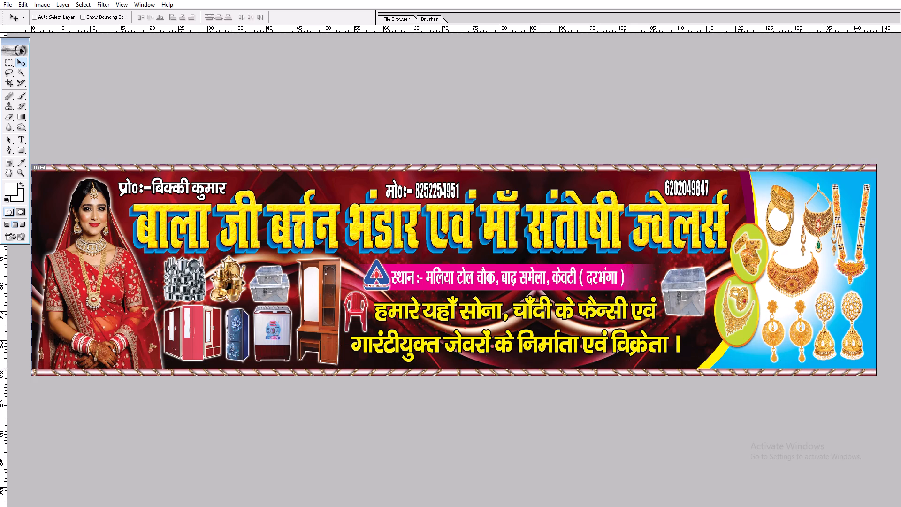
Copy the border strip again, rotate it upright and place it along the banner's left edge.
alt+shift+drag(413, 368, 399, 286)
key(ctrl+t)
ctrl+right_click(384, 281)
click(422, 381)
key(Return)
key(v)
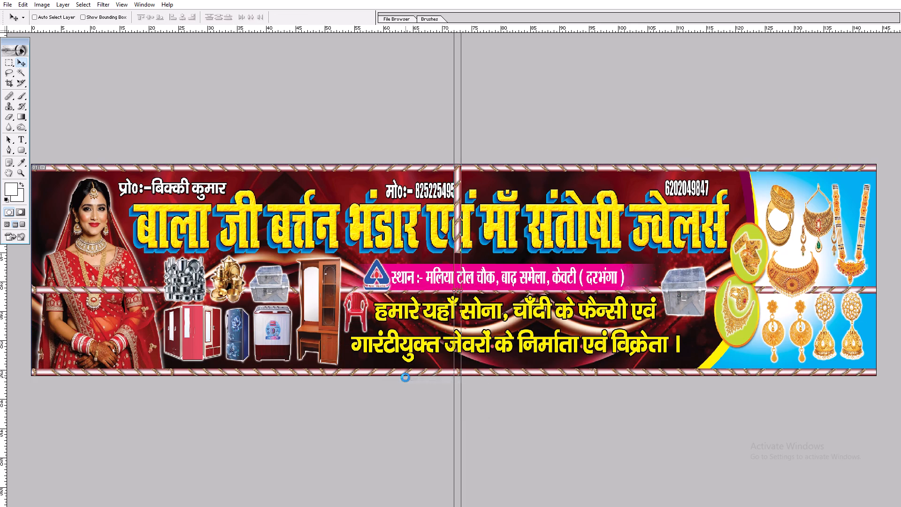
key(v)
shift+drag(466, 246, 48, 245)
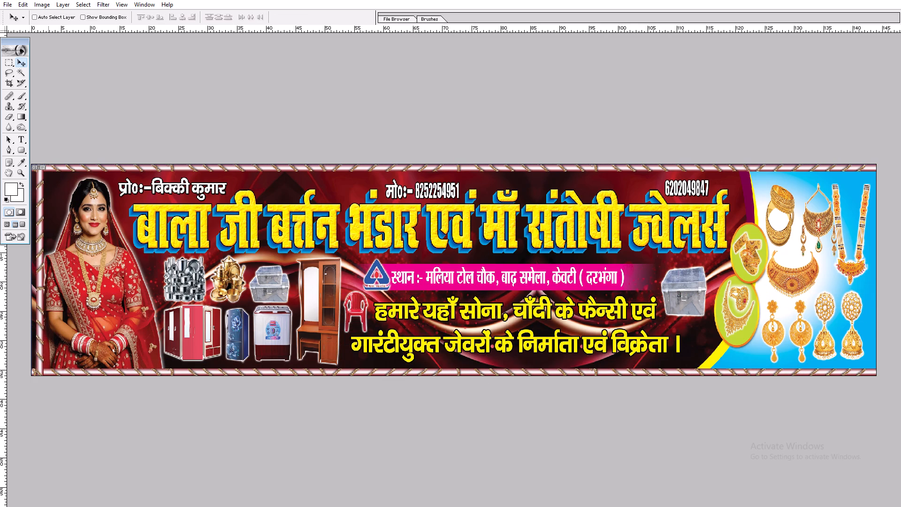
shift+drag(48, 245, 44, 244)
Copy the vertical border strip to the banner's right edge to complete the frame.
alt+shift+drag(44, 248, 813, 275)
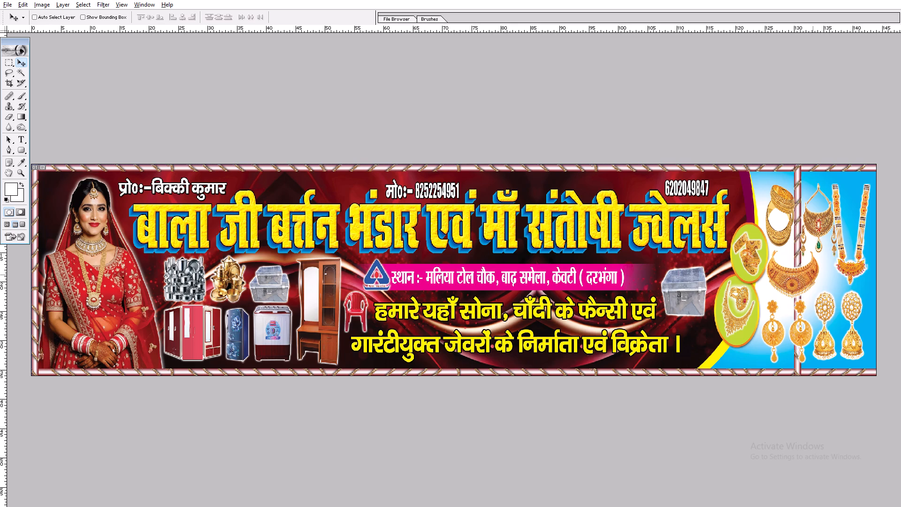
alt+shift+drag(813, 275, 850, 273)
shift+drag(837, 275, 865, 270)
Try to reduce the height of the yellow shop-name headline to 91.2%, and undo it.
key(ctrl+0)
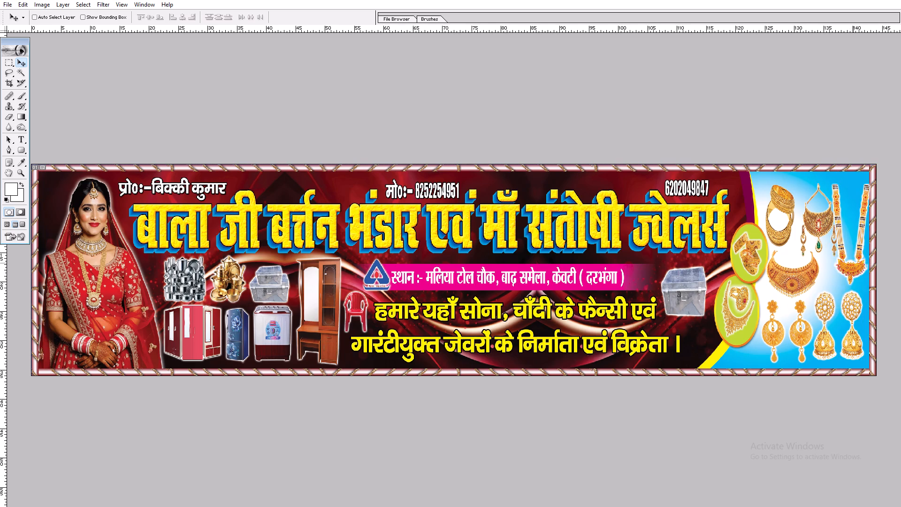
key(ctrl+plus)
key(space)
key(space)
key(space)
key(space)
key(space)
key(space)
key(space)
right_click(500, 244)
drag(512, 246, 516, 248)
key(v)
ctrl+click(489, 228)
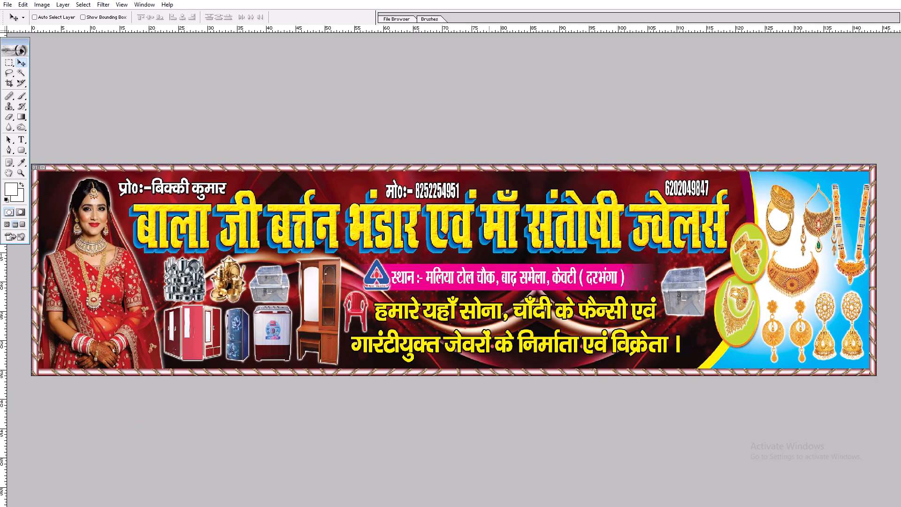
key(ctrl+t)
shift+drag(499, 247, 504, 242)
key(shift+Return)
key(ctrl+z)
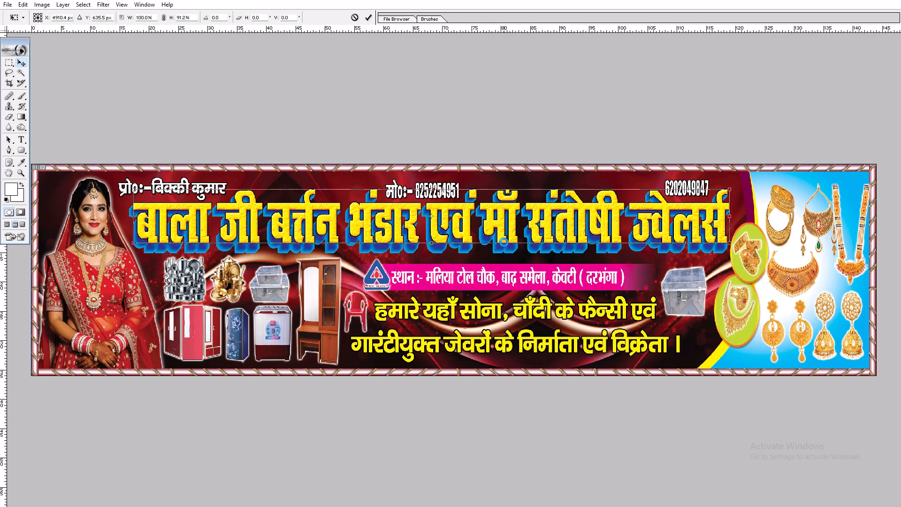
Reduce the height of the yellow shop-name headline together with its blue shadow, keeping the top edge in place.
ctrl+shift+right_click(501, 234)
ctrl+shift+click(525, 252)
key(ctrl+t)
shift+drag(501, 249, 505, 243)
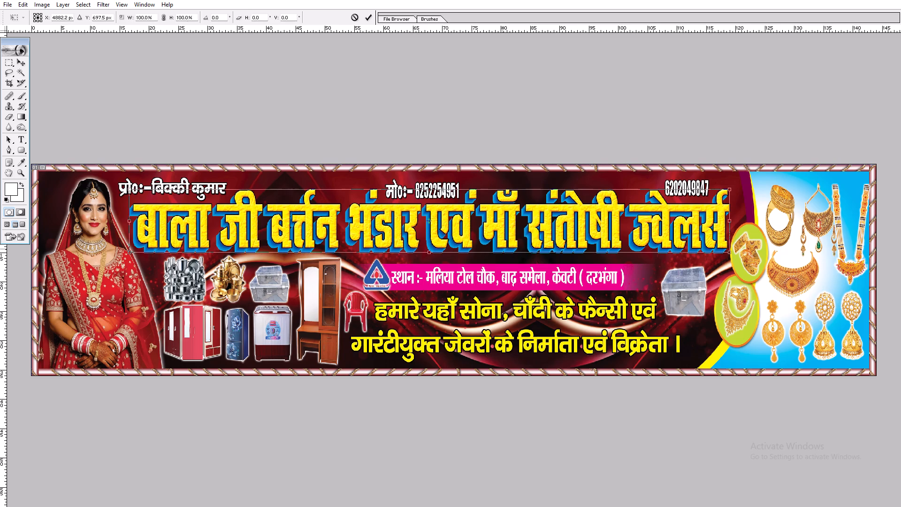
shift+drag(505, 243, 505, 239)
key(shift+Return)
Scale down the white proprietor line above the headline slightly, mainly in width.
key(ctrl+plus)
key(space)
key(space)
key(space)
key(space)
key(space)
key(space)
key(space)
key(space)
key(space)
key(space)
key(space)
key(space)
key(space)
key(space)
key(space)
key(space)
key(space)
key(space)
key(space)
key(space)
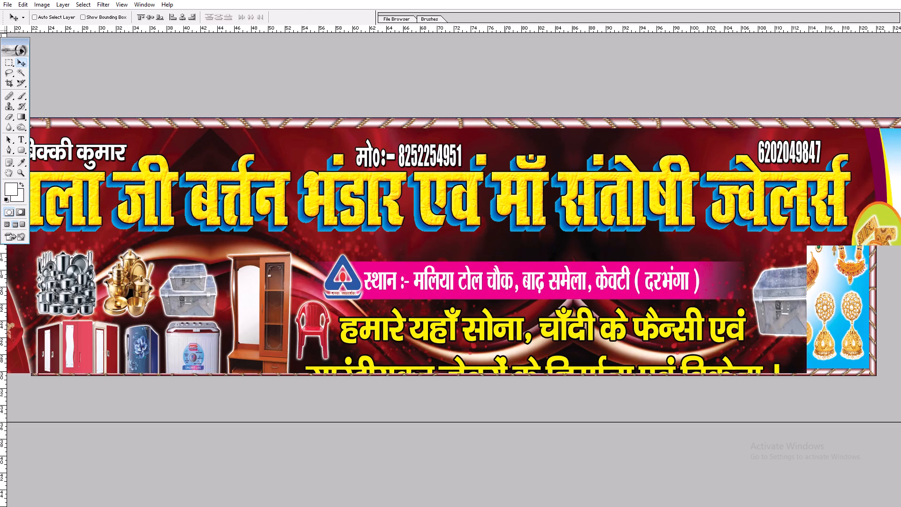
drag(487, 230, 560, 287)
drag(247, 171, 479, 199)
ctrl+double_click(279, 158)
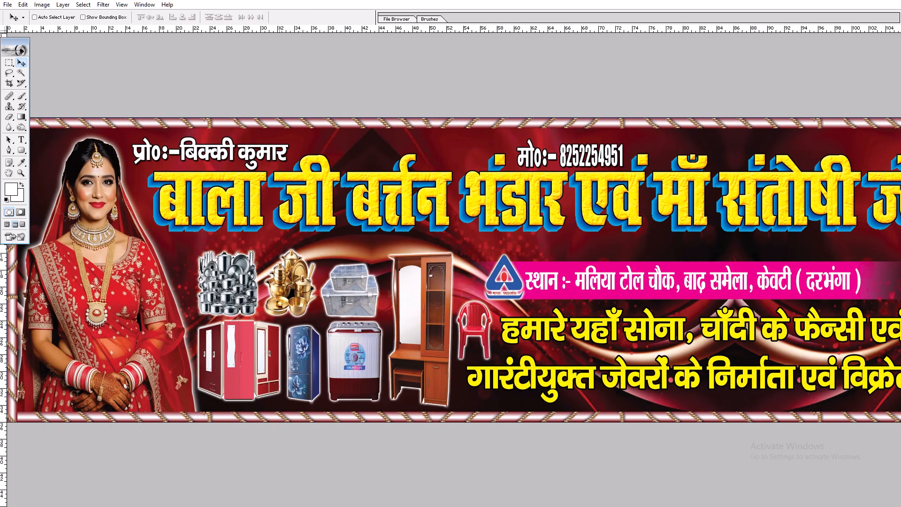
ctrl+click(279, 157)
ctrl+click(279, 153)
key(ctrl+t)
shift+drag(285, 160, 269, 155)
key(shift+Return)
Delete the red chair picture beside the wardrobe.
ctrl+click(470, 315)
key(alt+l)
key(alt+l)
key(alt+l)
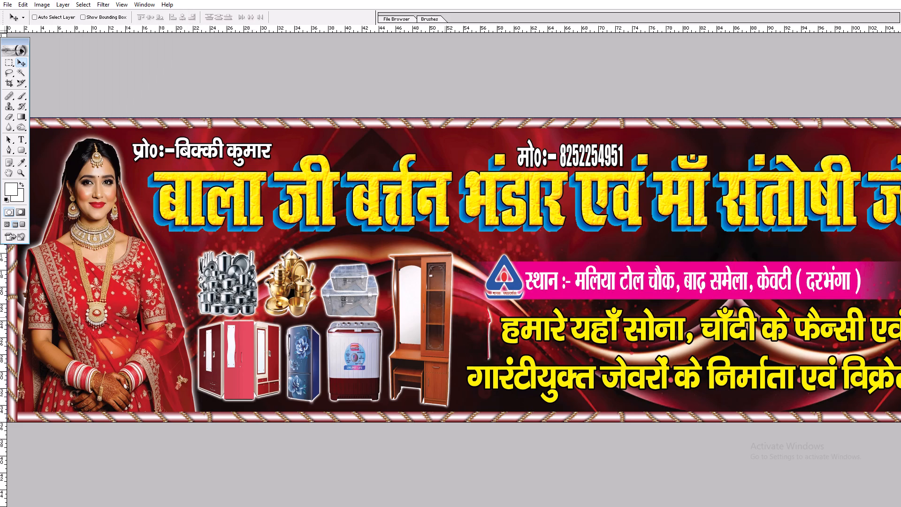
text(vv)
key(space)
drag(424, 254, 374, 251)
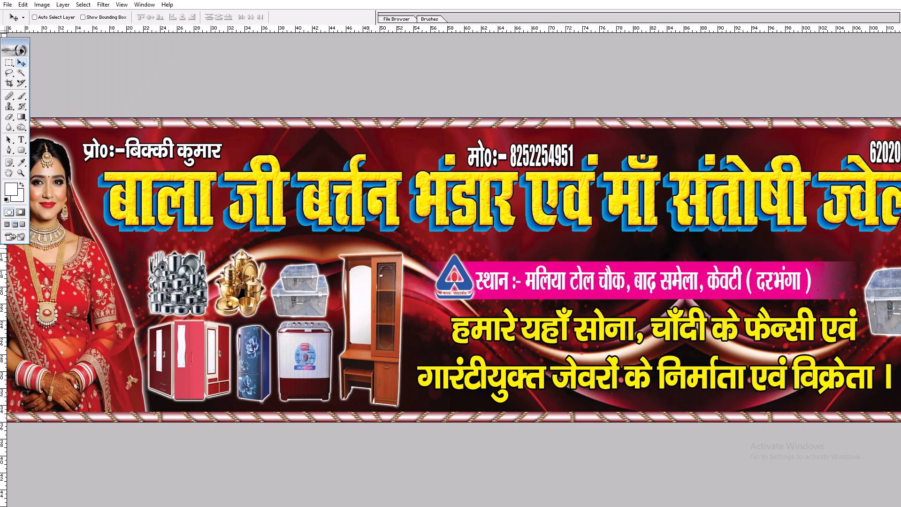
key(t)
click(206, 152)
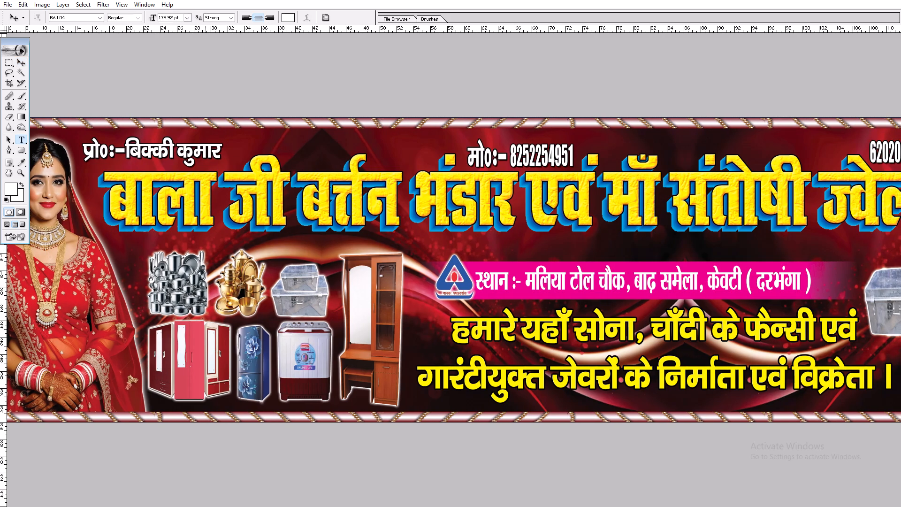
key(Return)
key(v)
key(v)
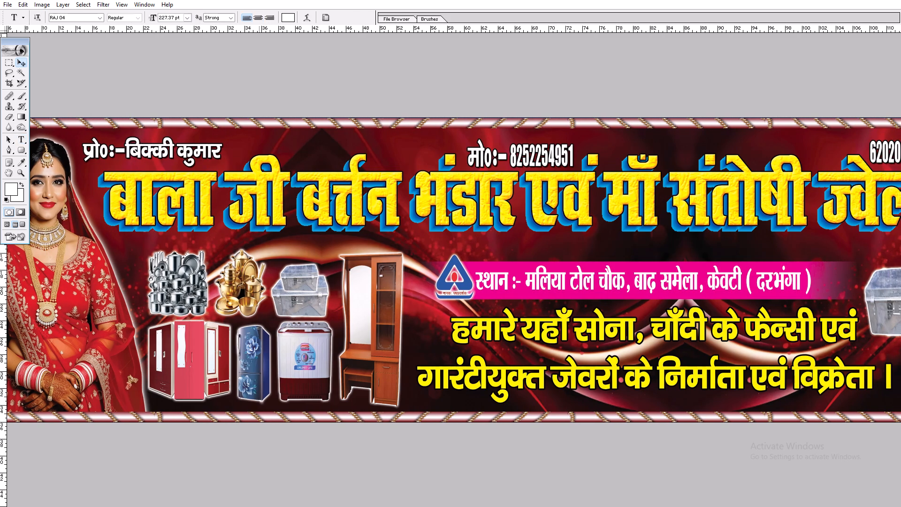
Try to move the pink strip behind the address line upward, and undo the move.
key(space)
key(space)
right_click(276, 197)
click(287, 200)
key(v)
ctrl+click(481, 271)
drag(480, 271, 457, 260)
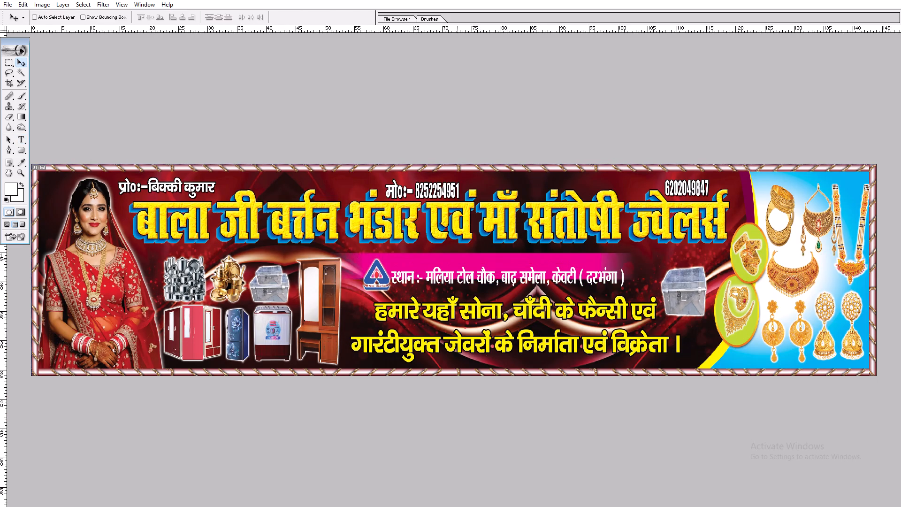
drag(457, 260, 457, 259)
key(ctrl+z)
Move the address line and its pink strip slightly up, closer to the headline.
ctrl+shift+click(439, 276)
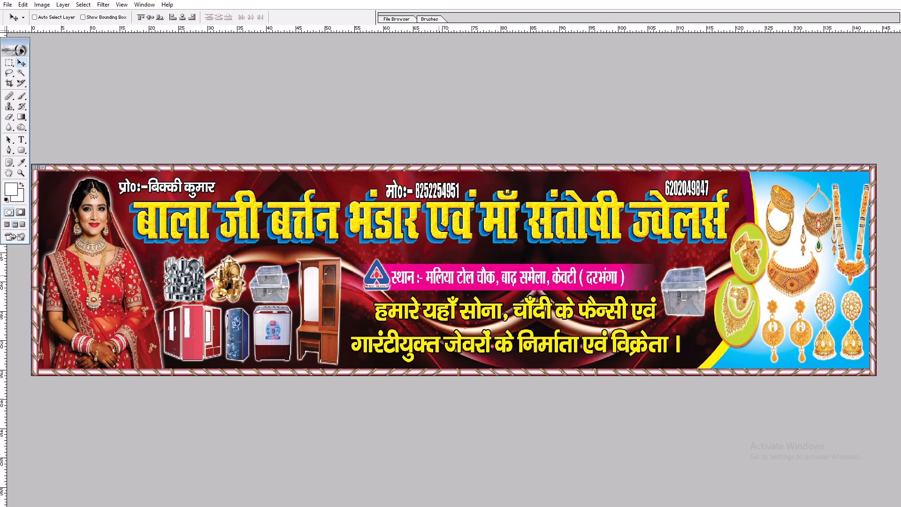
drag(439, 276, 444, 266)
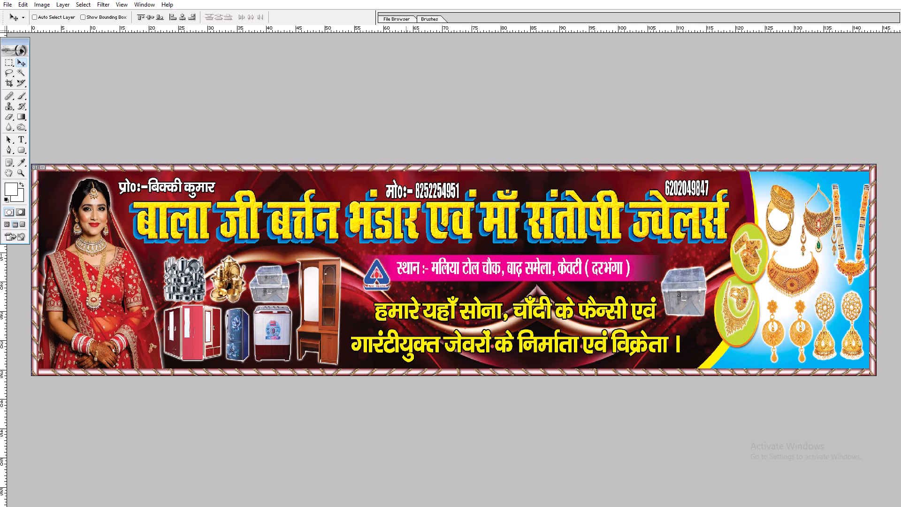
Delete the pink strip behind the address line.
ctrl+click(390, 261)
key(alt+l)
key(alt+l)
key(alt+l)
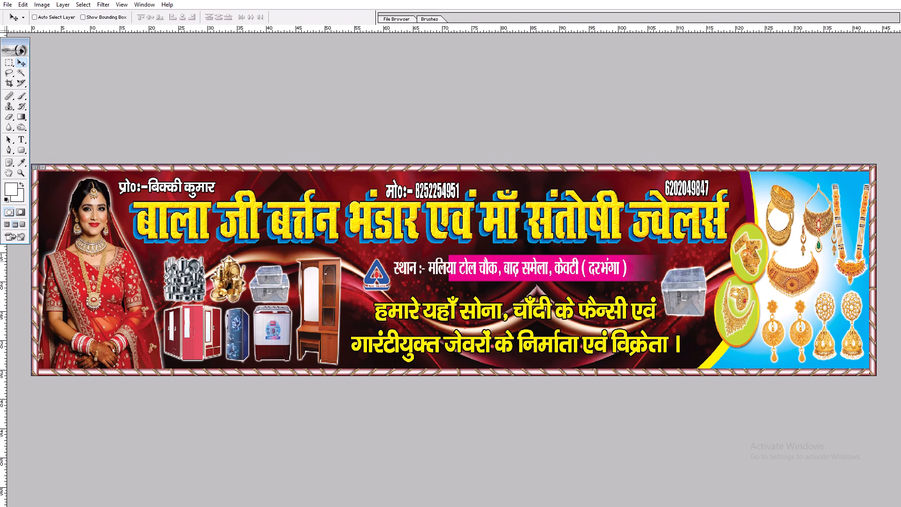
Return to the windowed view and open the Maa Jwelers poster file from the 04.11.2026 folder.
text(ff)
key(f)
key(f)
key(f)
double_click(430, 303)
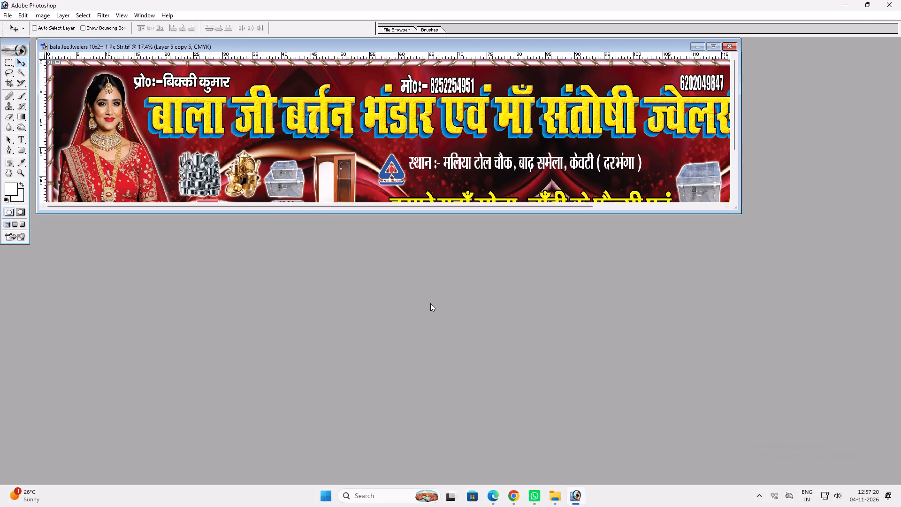
click(201, 31)
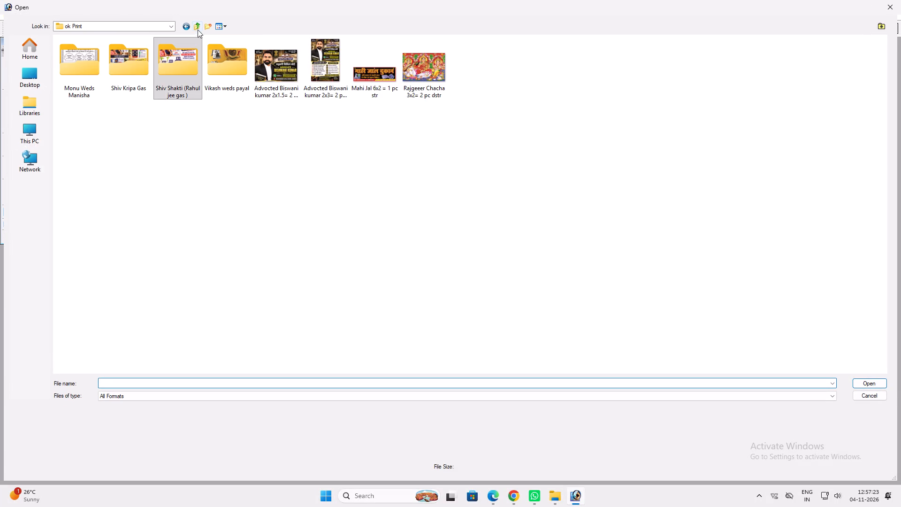
click(199, 25)
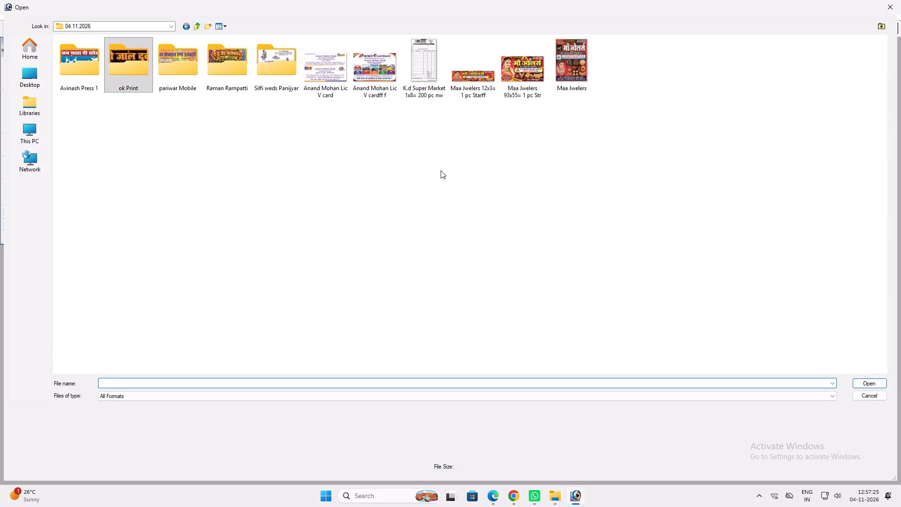
click(441, 170)
click(579, 58)
key(Return)
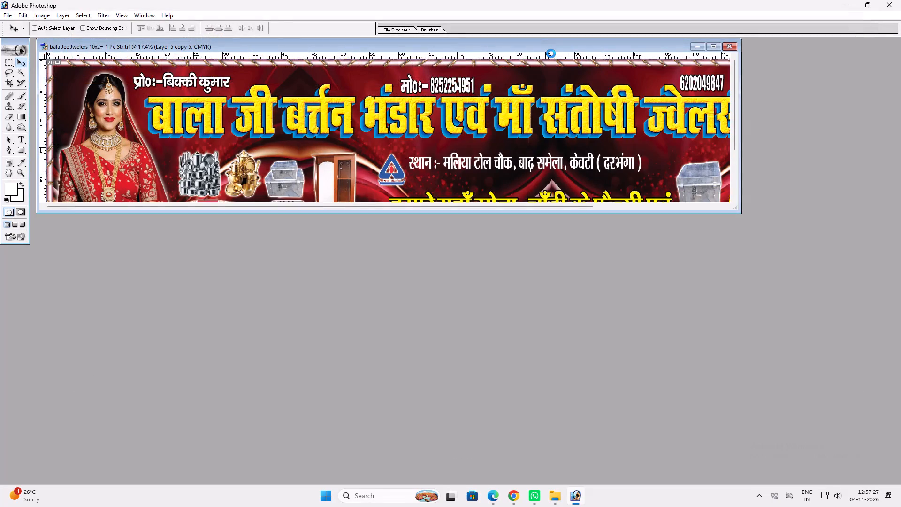
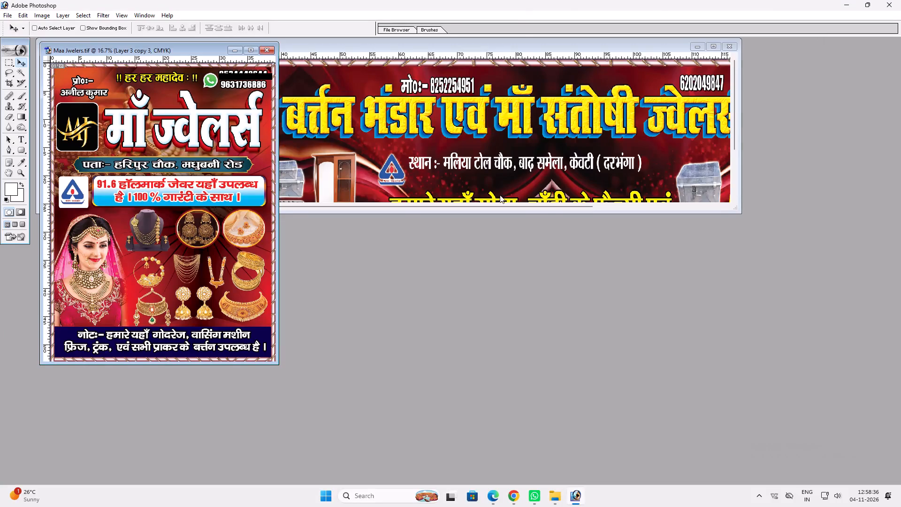
Copy the headline text माँ ज्वेलर्स from the Maa Jwelers poster.
click(178, 169)
click(183, 134)
right_click(180, 134)
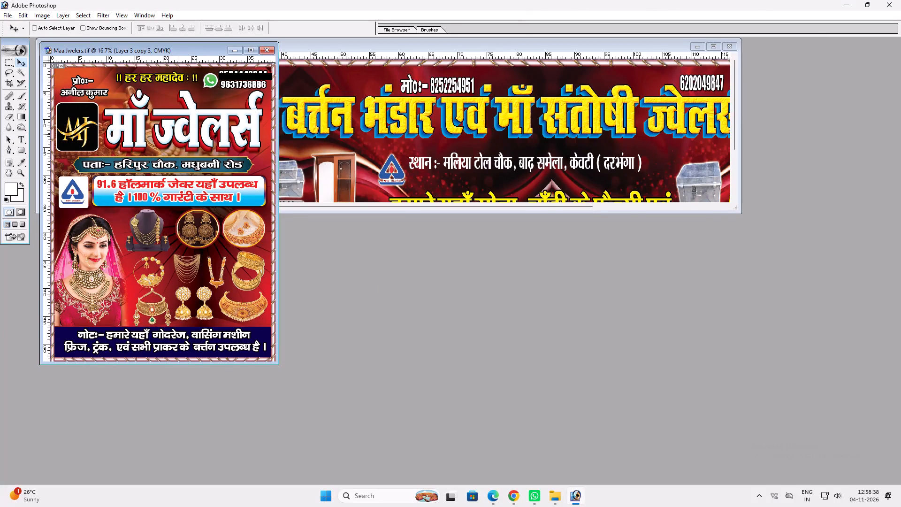
click(191, 137)
key(t)
click(190, 134)
key(ctrl+a)
key(ctrl+c)
key(ctrl+c)
key(ctrl+Return)
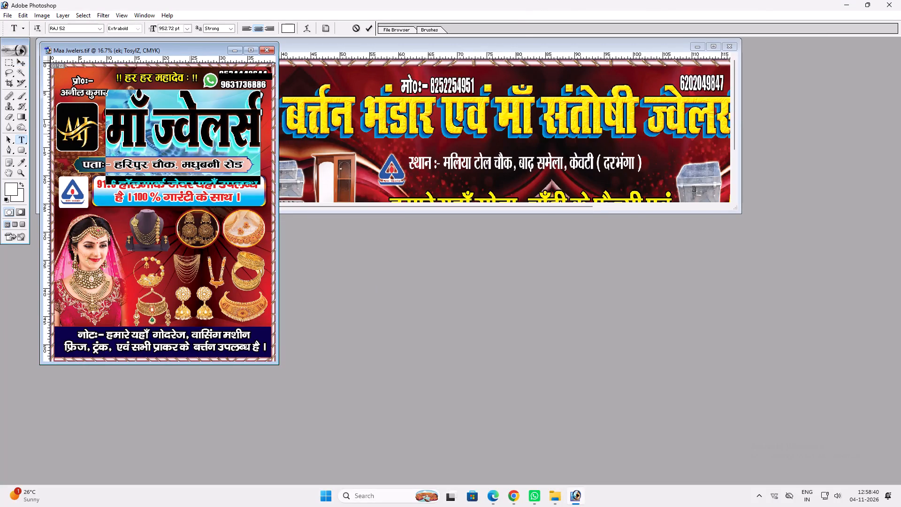
Replace the headline text of the bala Jee Jwelers banner with the copied माँ ज्वेलर्स.
triple_click(309, 46)
click(346, 208)
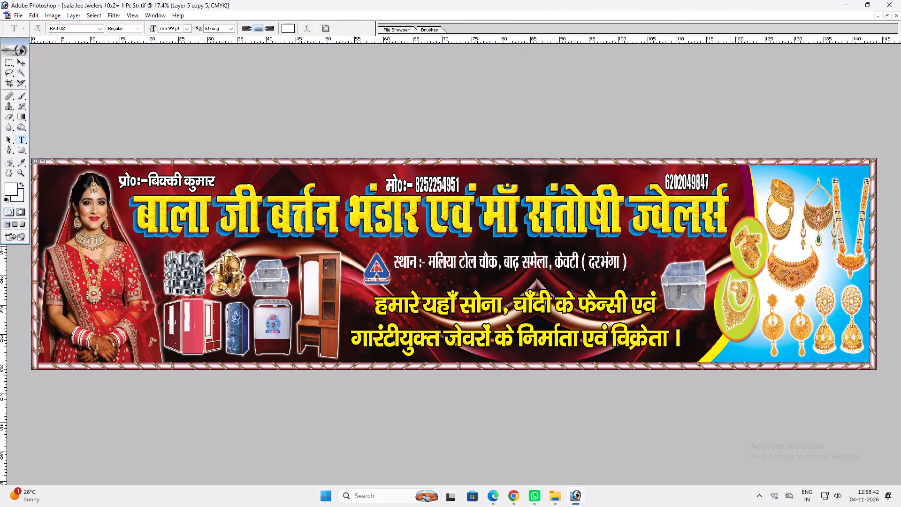
key(ctrl+a)
key(ctrl+v)
key(Return)
text(vv)
key(v)
Delete the blue shadow copy of the old headline from the banner.
key(ctrl+t)
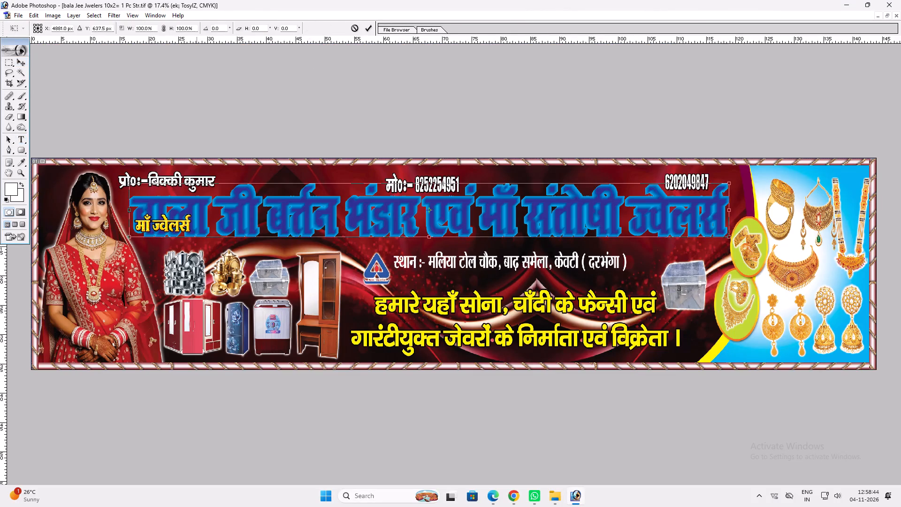
key(v)
key(Return)
key(v)
ctrl+click(204, 202)
key(alt+l)
key(alt+l)
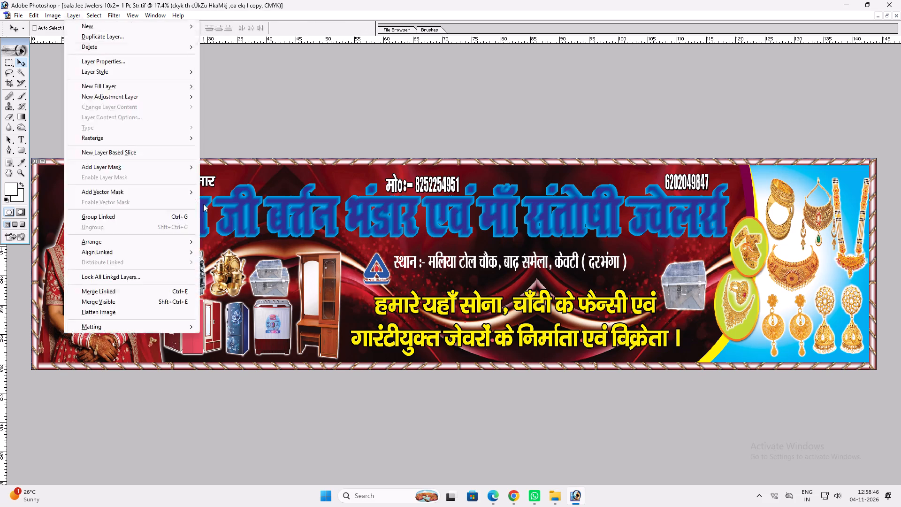
key(alt+l)
Enlarge and widen the new माँ ज्वेलर्स headline and position it beside the bride, above the product images.
key(v)
ctrl+click(186, 223)
key(ctrl+t)
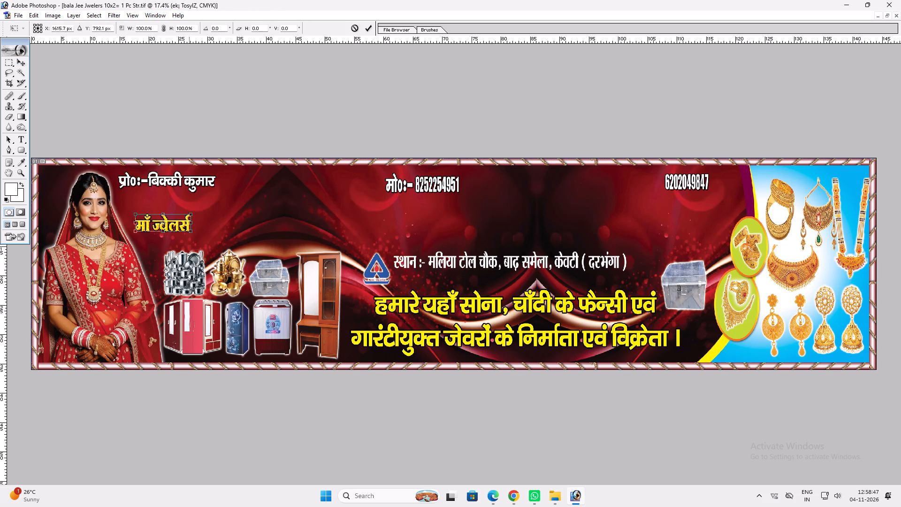
shift+drag(189, 216, 345, 196)
key(shift+Return)
key(v)
drag(323, 201, 315, 203)
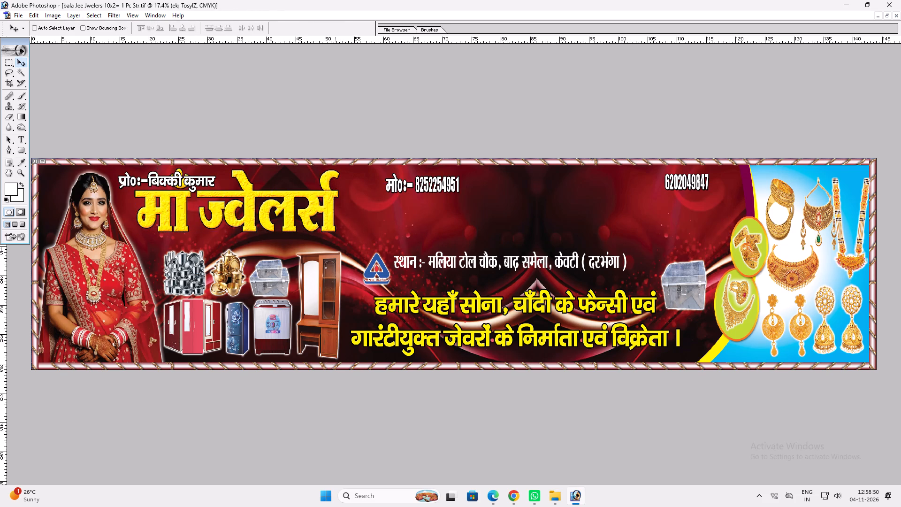
drag(315, 203, 314, 202)
key(ctrl+t)
shift+drag(329, 196, 384, 193)
key(Return)
key(v)
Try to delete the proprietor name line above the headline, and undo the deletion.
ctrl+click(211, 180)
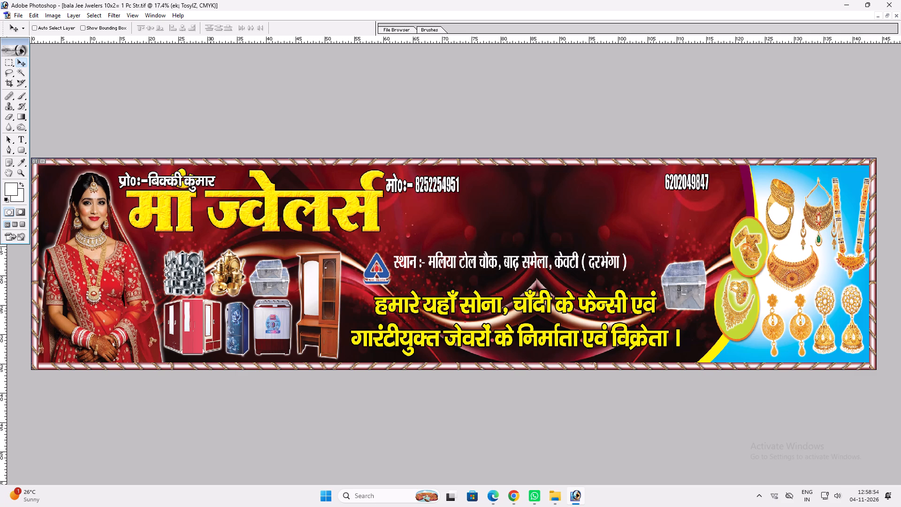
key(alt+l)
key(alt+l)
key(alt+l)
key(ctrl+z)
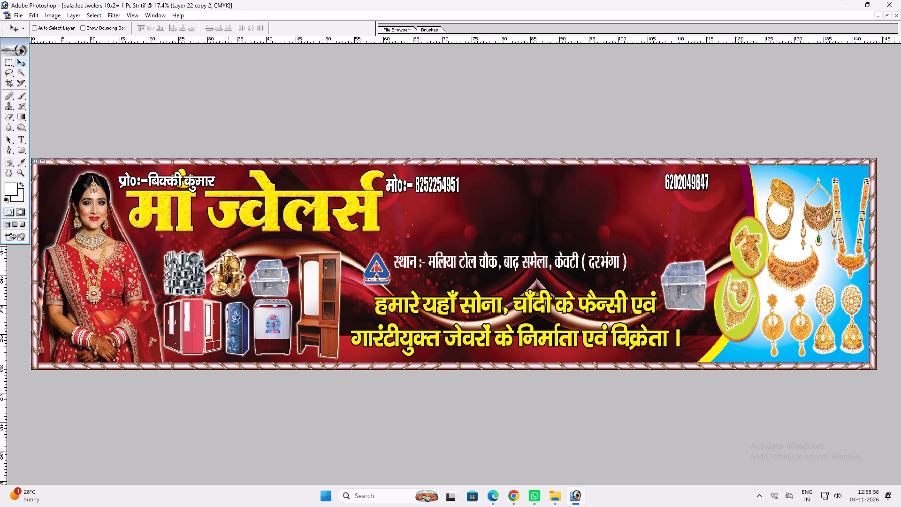
Delete the proprietor name line that overlaps the headline.
ctrl+click(212, 177)
drag(212, 177, 229, 182)
key(alt+l)
key(alt+l)
key(alt+l)
Extend the headline text with एवं बर्त्तन भंडार after माँ ज्वेलर्स.
key(t)
click(371, 206)
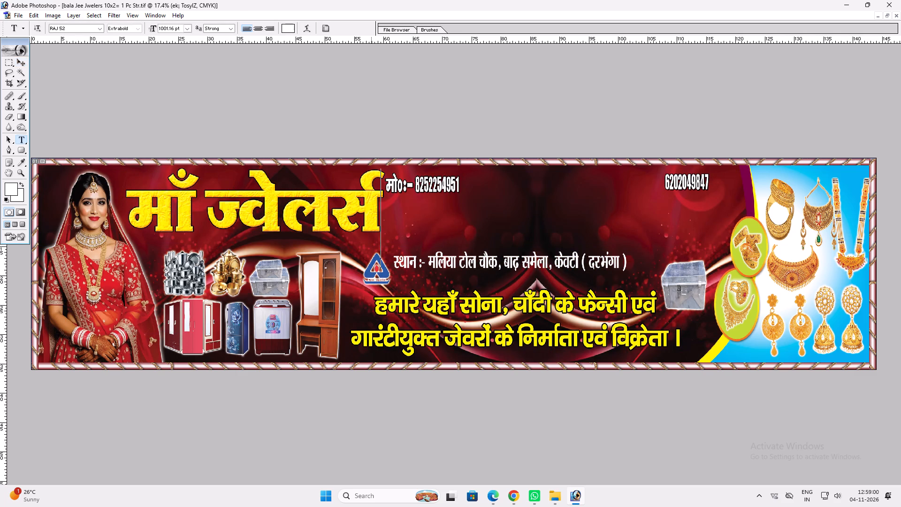
key(End)
key(space)
text(,oa)
key(space)
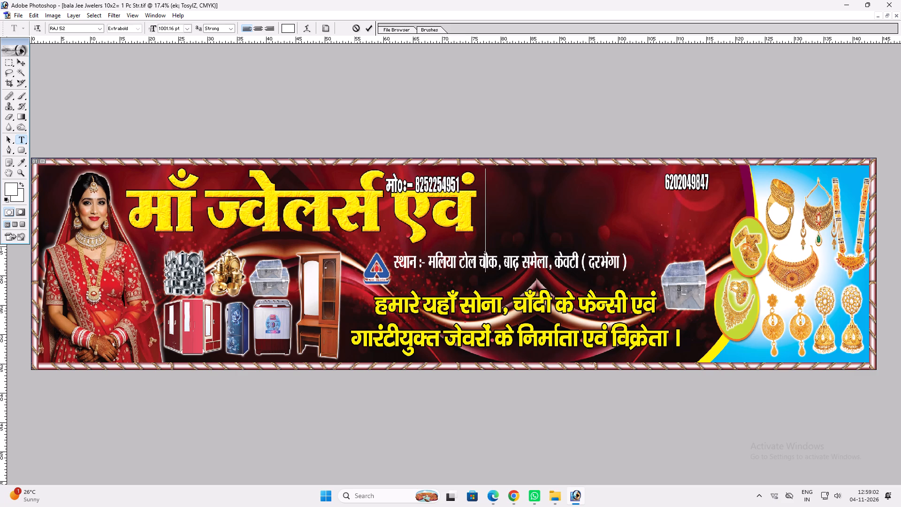
key(c)
key(alt+0)
key(alt+2)
key(alt+1)
key(alt+7)
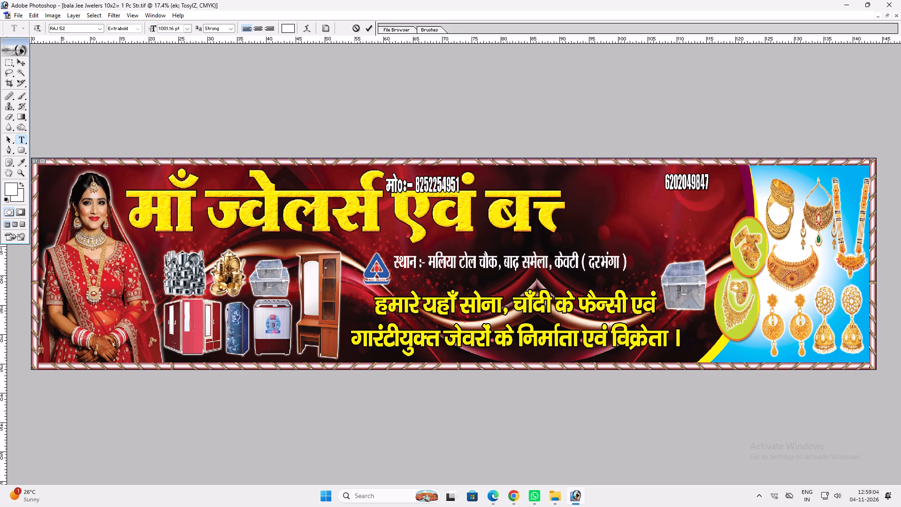
text(kZu HkaMkj)
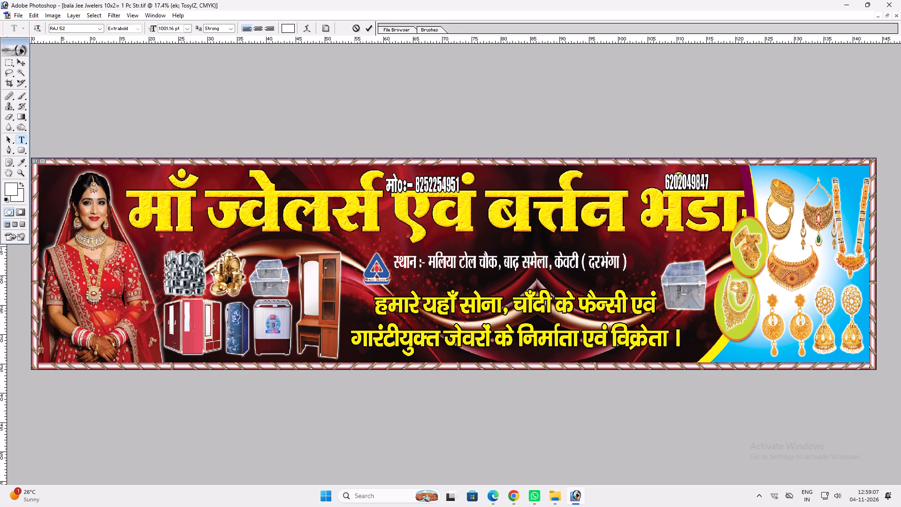
key(Return)
Scale the full headline to 92.2% so it fits between the bride and the jewellery panel.
key(v)
key(ctrl+t)
shift+drag(775, 229, 746, 220)
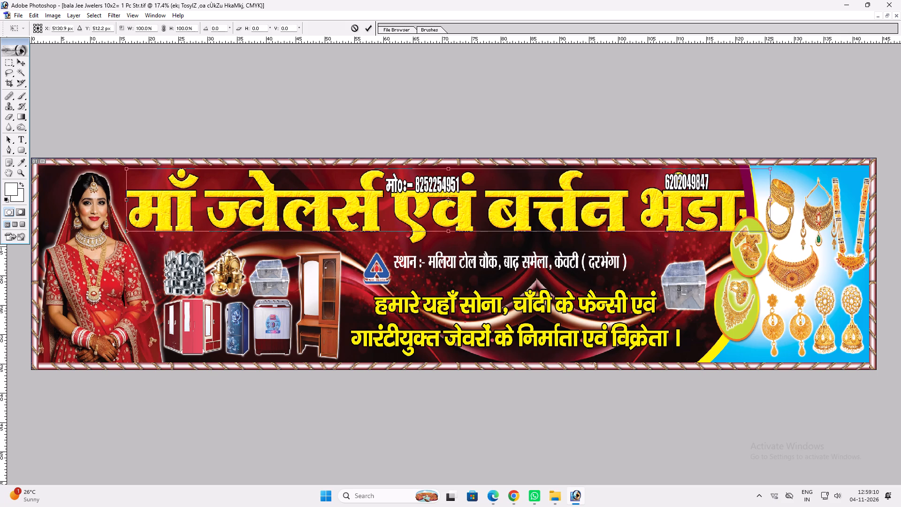
shift+drag(746, 220, 726, 213)
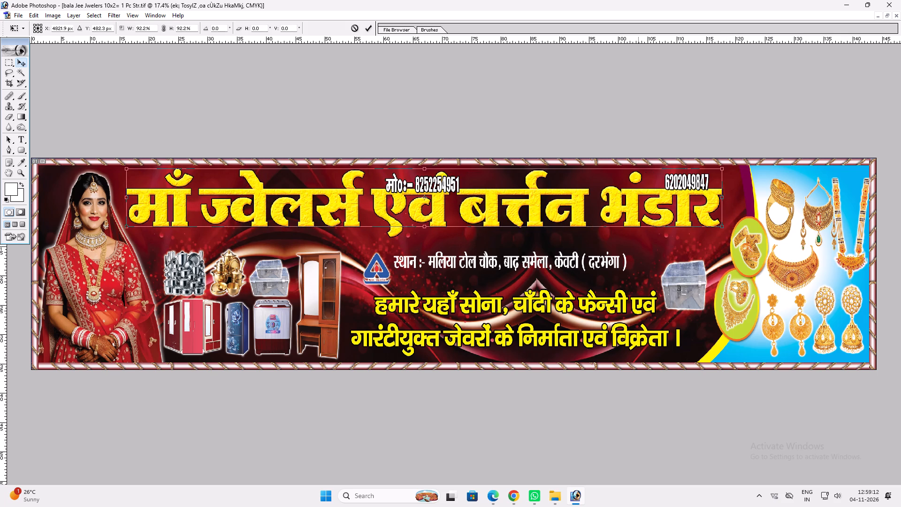
key(shift+Return)
Adjust the size of the headline's black outside stroke in its layer style.
key(alt+l)
key(alt+y)
key(k)
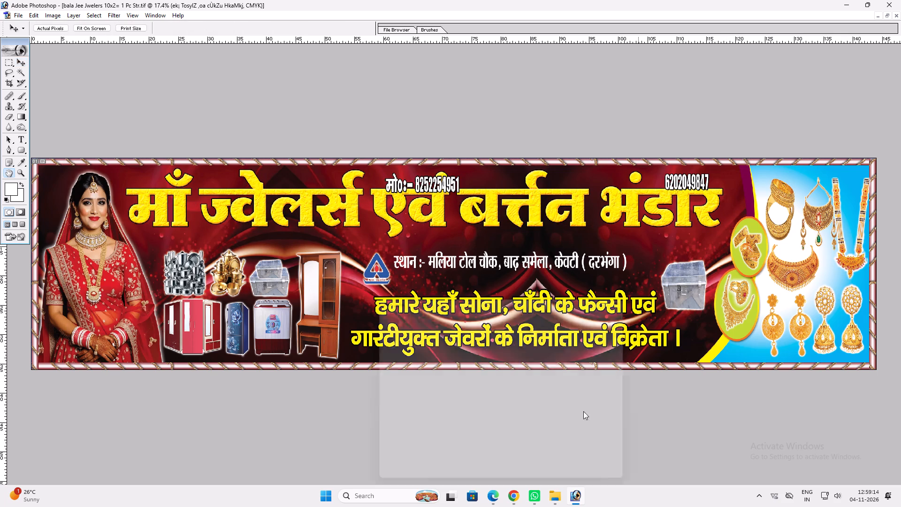
scroll(588, 427, up, 7)
scroll(540, 419, up, 1)
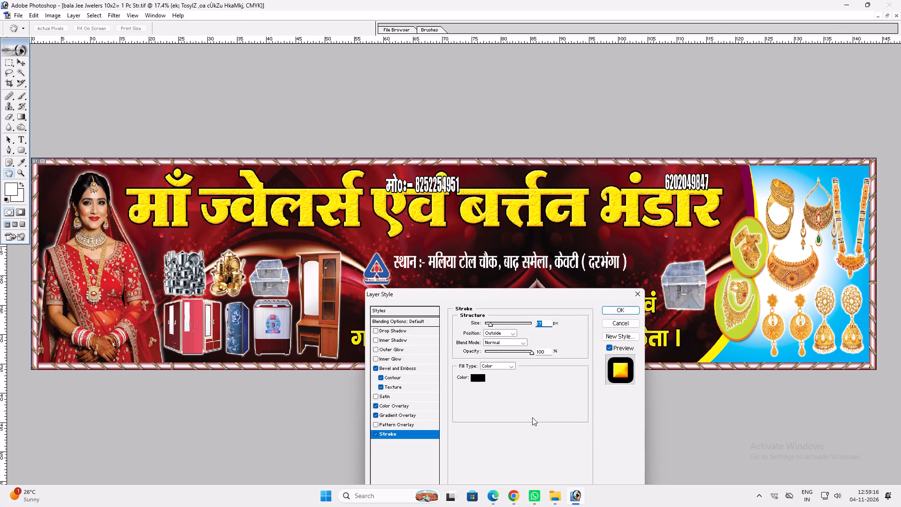
scroll(532, 417, down, 2)
key(Return)
Duplicate the headline, rasterize the copy, apply Motion Blur and send it behind the original as a shadow.
key(ctrl+j)
key(alt+t)
text(bnm)
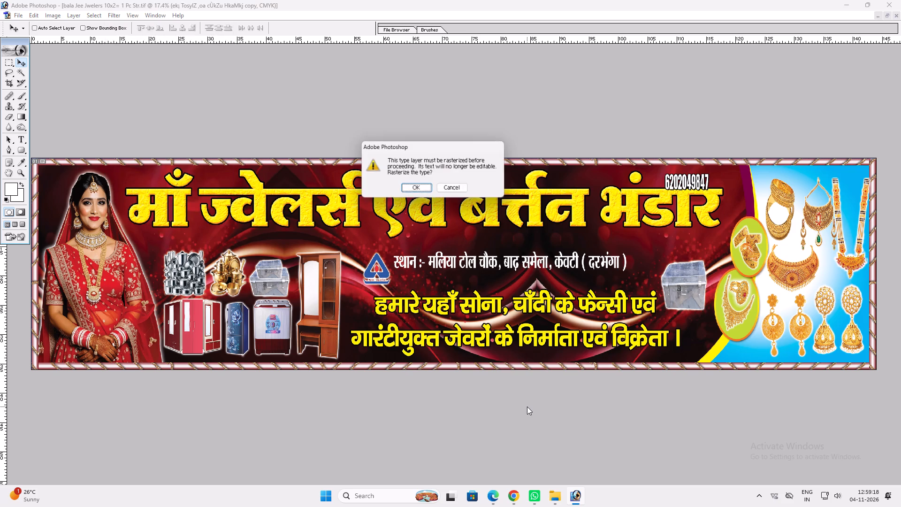
key(Return)
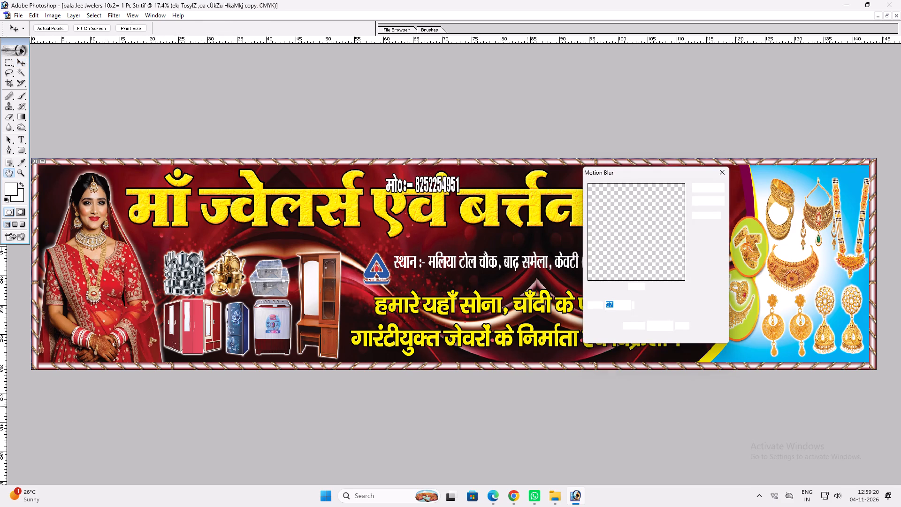
key(Return)
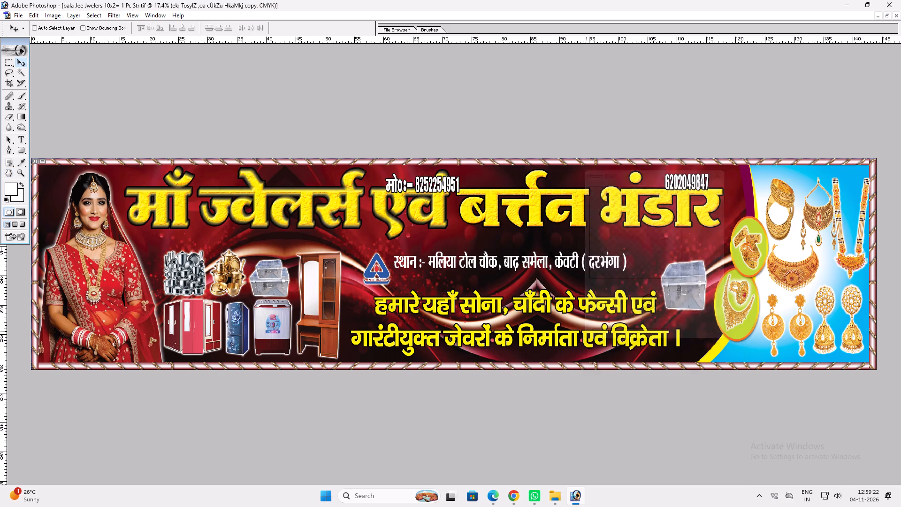
key(ctrl+bracketleft)
key(v)
key(v)
click(573, 226)
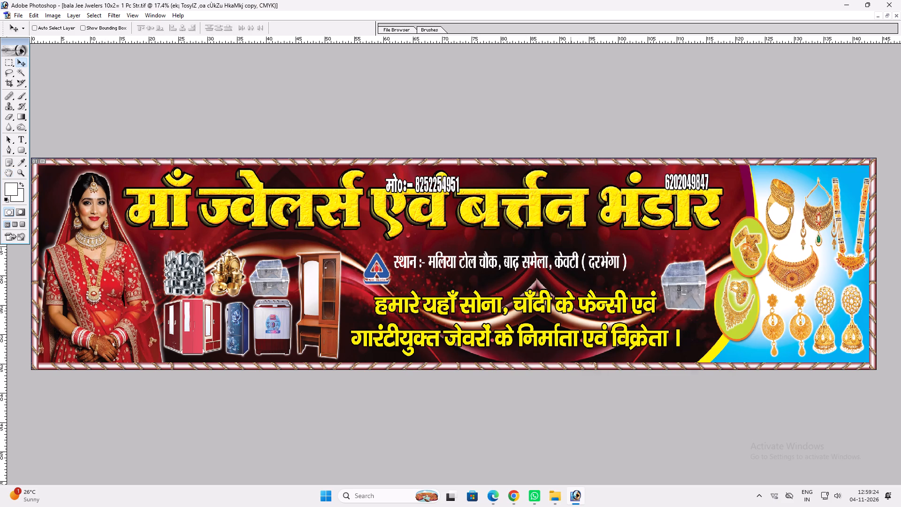
Copy the layer style of the headline's shadow copy in the Maa Jwelers poster.
key(f)
key(f)
key(f)
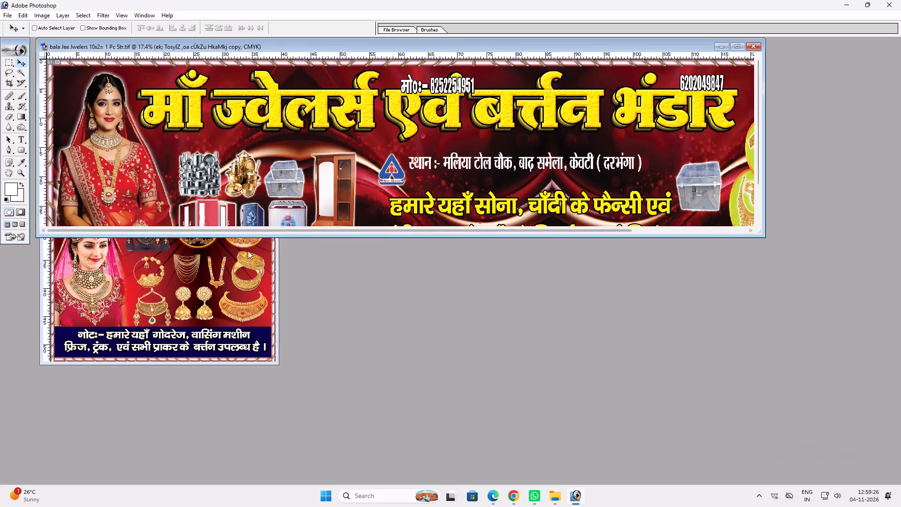
click(235, 276)
key(v)
key(v)
right_click(225, 140)
click(258, 154)
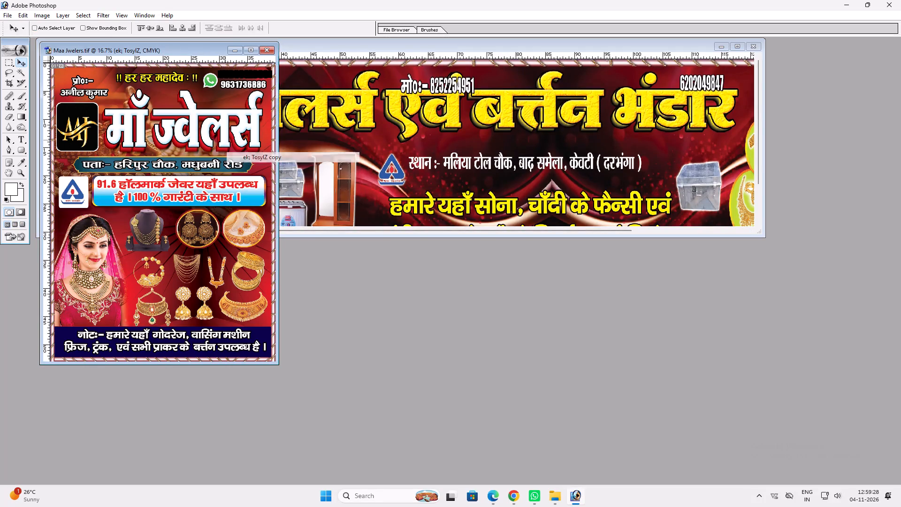
key(alt+l)
key(alt+y)
key(alt+c)
Paste the copied layer style onto the blurred shadow copy of the banner's headline.
click(384, 131)
right_click(372, 115)
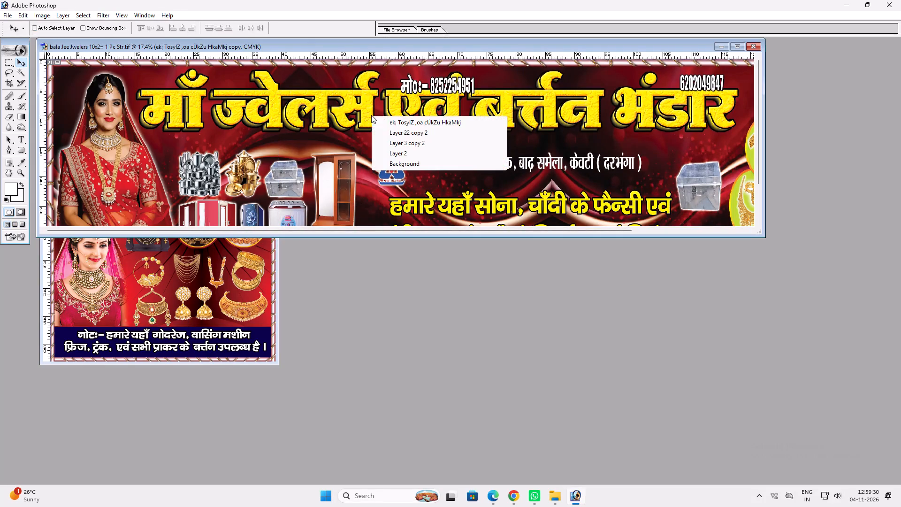
right_click(362, 107)
click(388, 128)
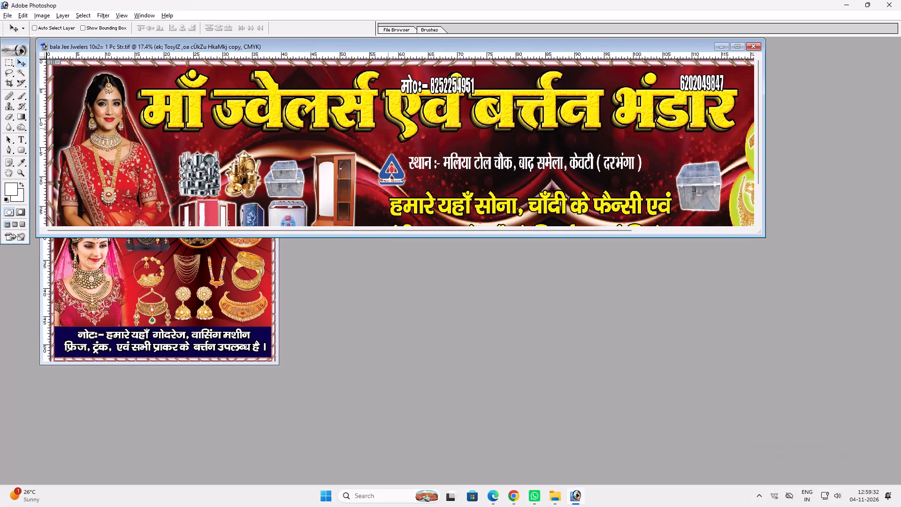
key(alt+l)
key(alt+y)
text(pvv)
Nudge the headline's shadow copy slightly down and to the right in the maximized banner.
double_click(363, 46)
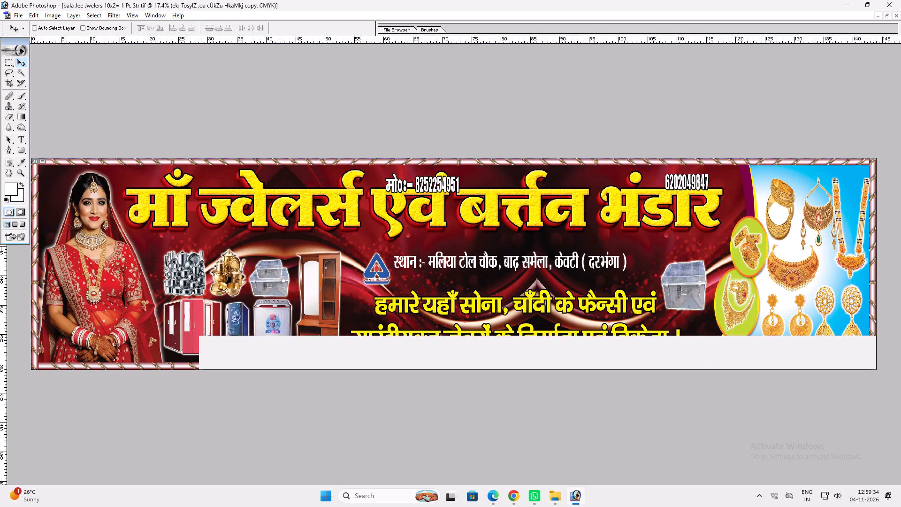
key(v)
key(Down)
key(Right)
key(Right)
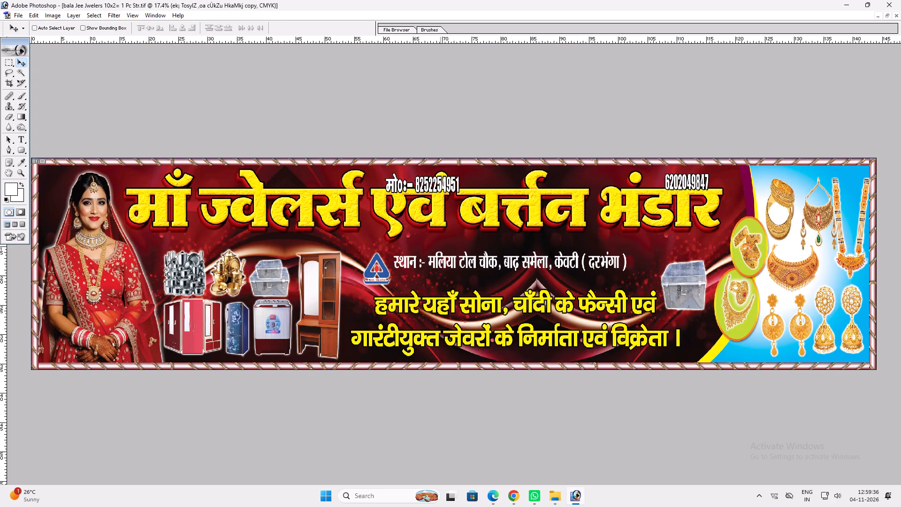
key(Down)
key(Right)
text(vv)
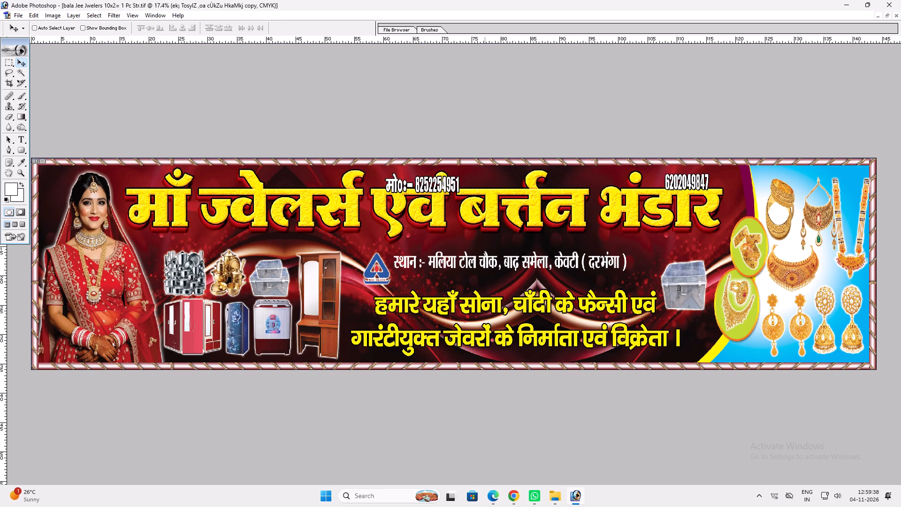
Widen the banner headline slightly together with its shadow copy.
ctrl+shift+right_click(487, 207)
ctrl+shift+click(506, 215)
key(ctrl+t)
shift+click(722, 239)
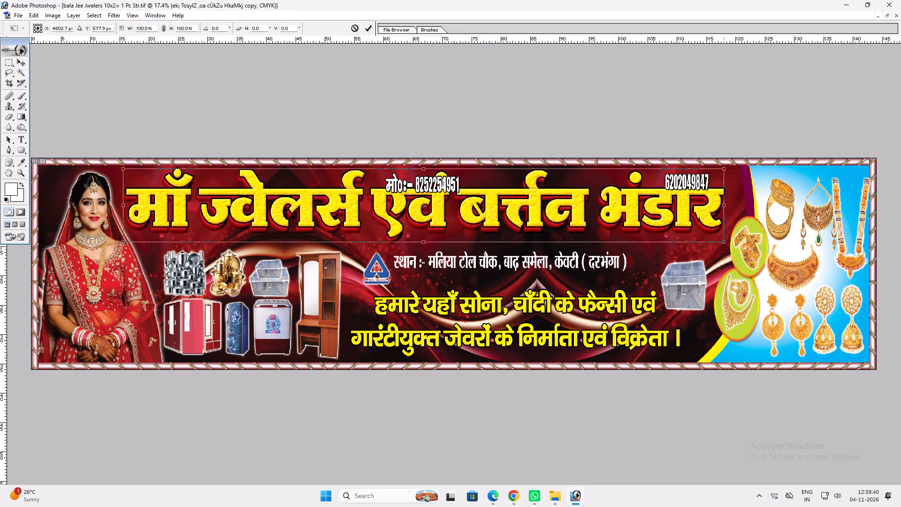
key(shift+Return)
Copy the teal address plate from the Maa Jwelers poster into the banner and place it over the old address line.
key(f)
key(f)
key(f)
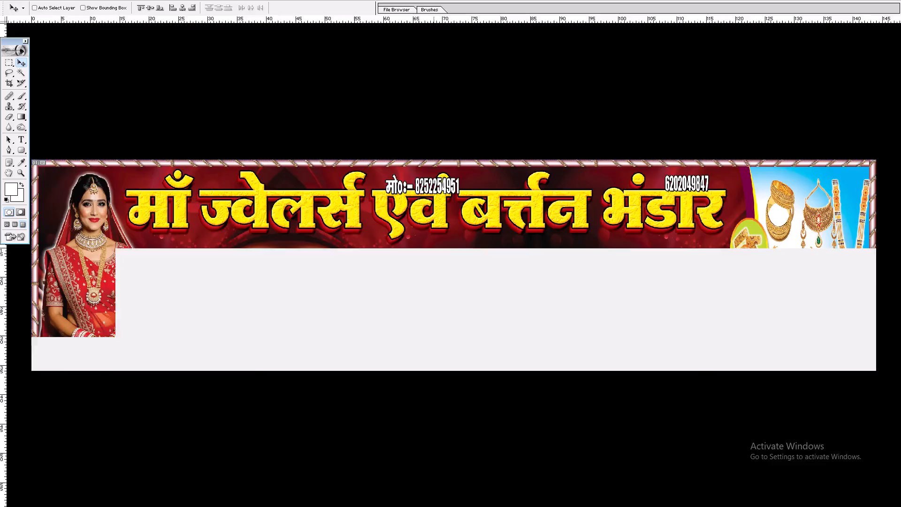
key(f)
text(ff)
click(226, 351)
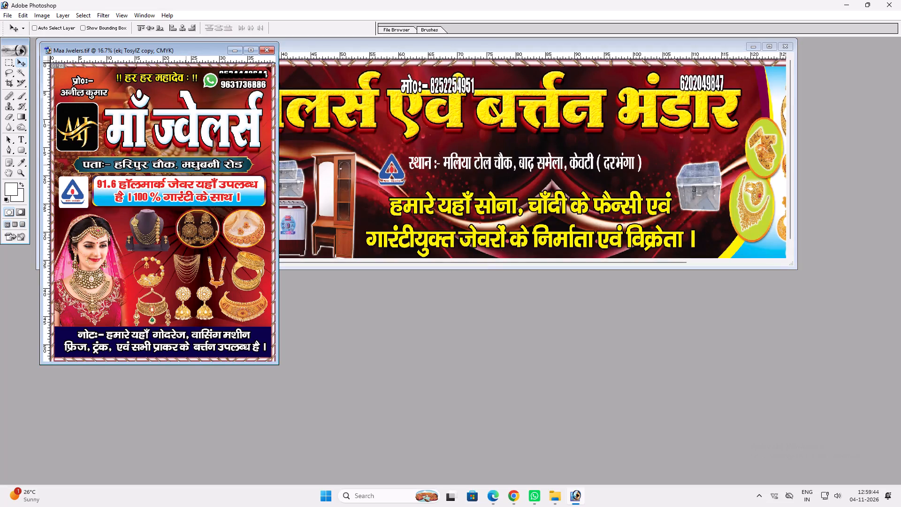
ctrl+click(186, 165)
drag(186, 165, 205, 150)
key(ctrl+z)
ctrl+shift+click(200, 159)
ctrl+drag(199, 159, 600, 177)
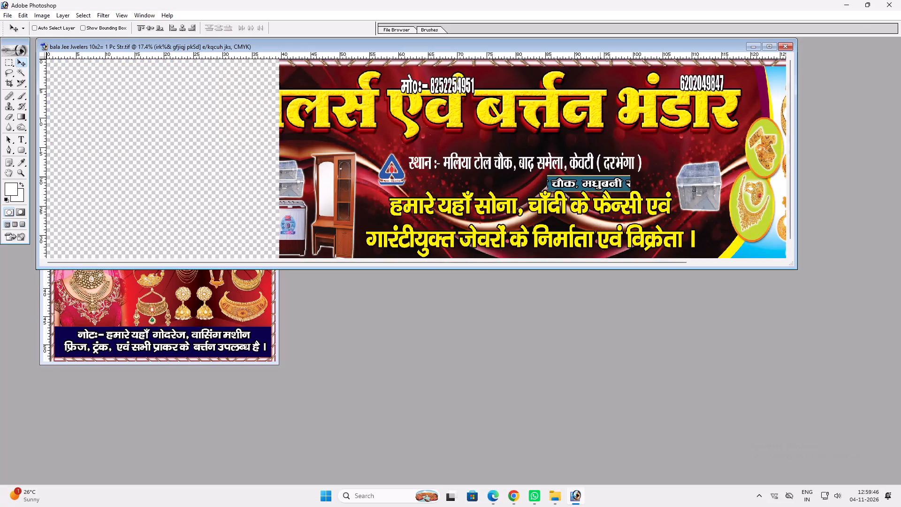
drag(580, 178, 502, 162)
Delete the banner's old address line behind the new address plate.
ctrl+click(500, 157)
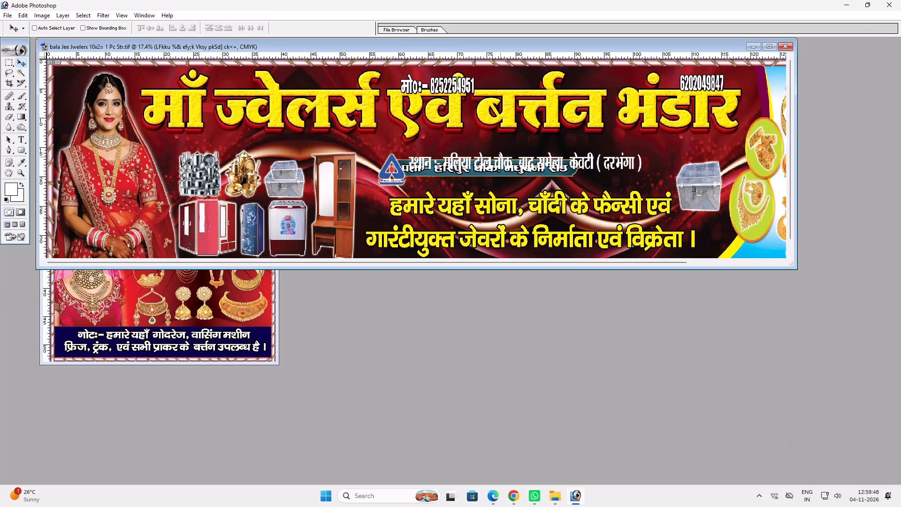
key(alt+l)
key(alt+l)
key(alt+l)
Enlarge the teal address plate to about 46 inches wide and position it just below the banner headline.
ctrl+click(486, 161)
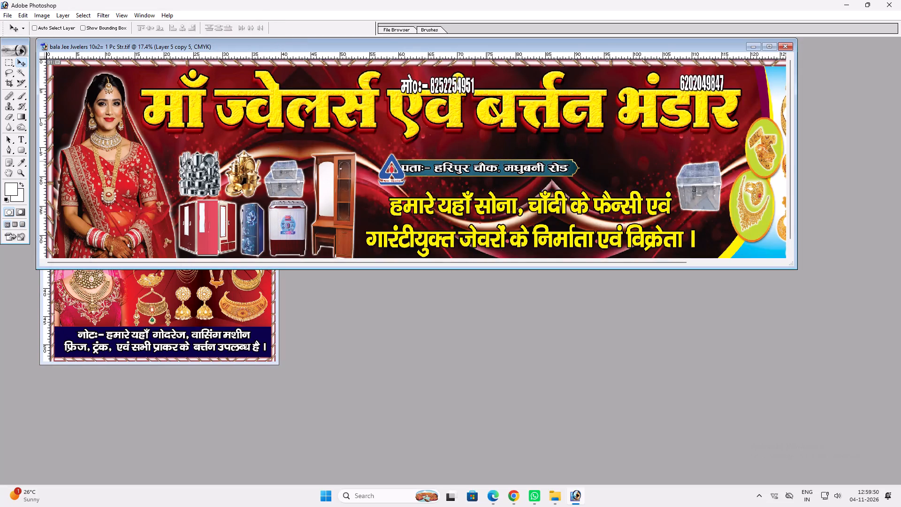
drag(484, 166, 459, 154)
key(ctrl+t)
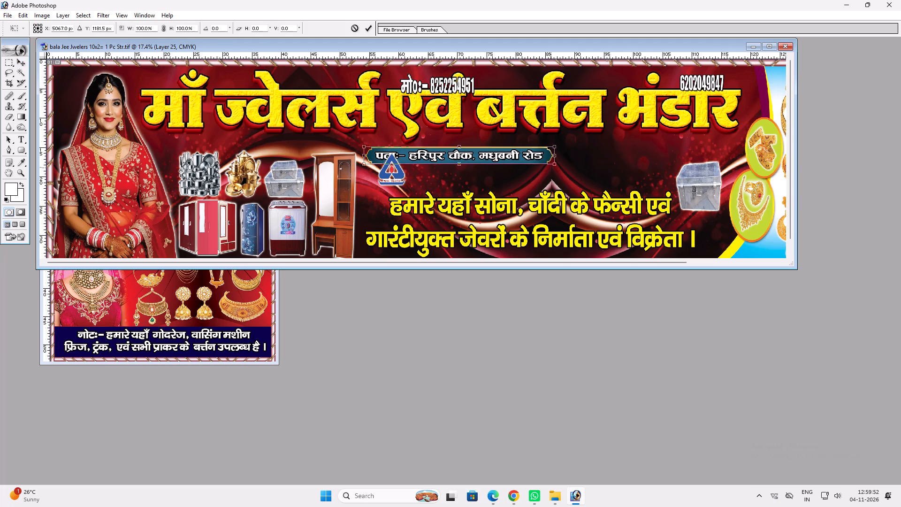
shift+drag(556, 164, 642, 163)
key(shift+Return)
key(v)
drag(589, 161, 629, 154)
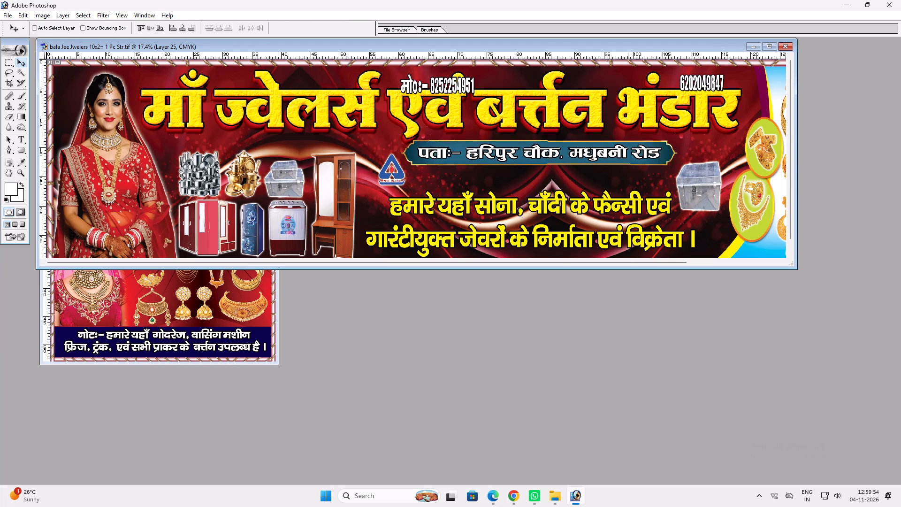
drag(629, 154, 652, 152)
key(ctrl+z)
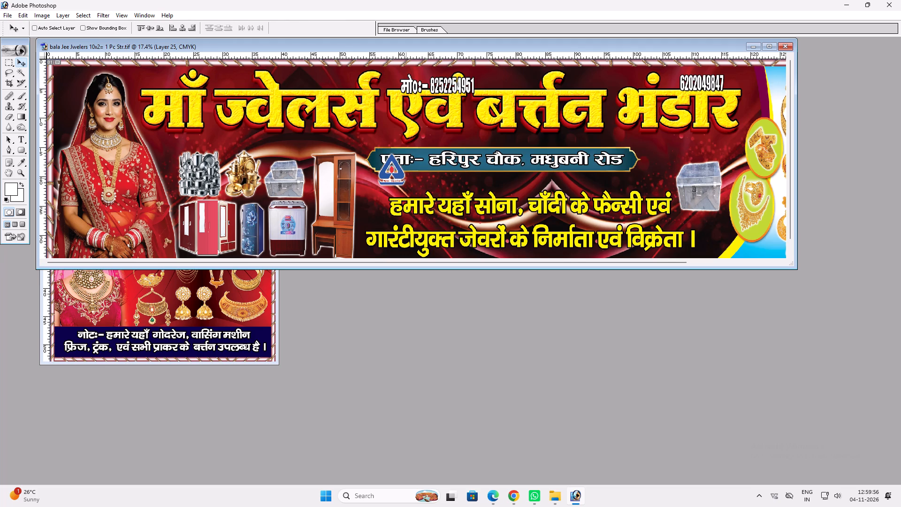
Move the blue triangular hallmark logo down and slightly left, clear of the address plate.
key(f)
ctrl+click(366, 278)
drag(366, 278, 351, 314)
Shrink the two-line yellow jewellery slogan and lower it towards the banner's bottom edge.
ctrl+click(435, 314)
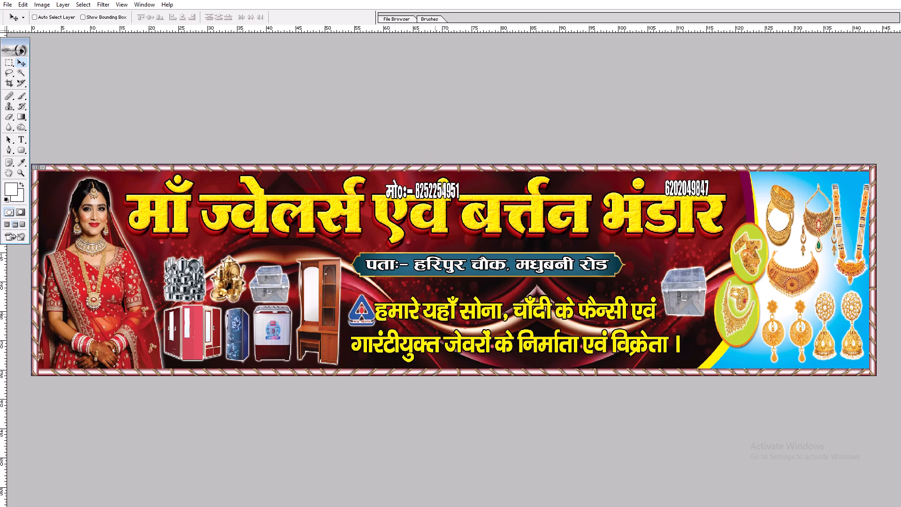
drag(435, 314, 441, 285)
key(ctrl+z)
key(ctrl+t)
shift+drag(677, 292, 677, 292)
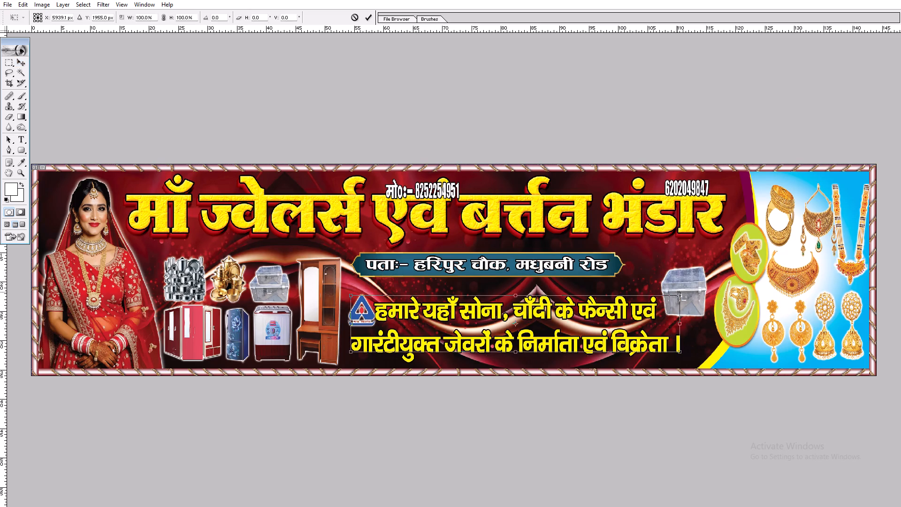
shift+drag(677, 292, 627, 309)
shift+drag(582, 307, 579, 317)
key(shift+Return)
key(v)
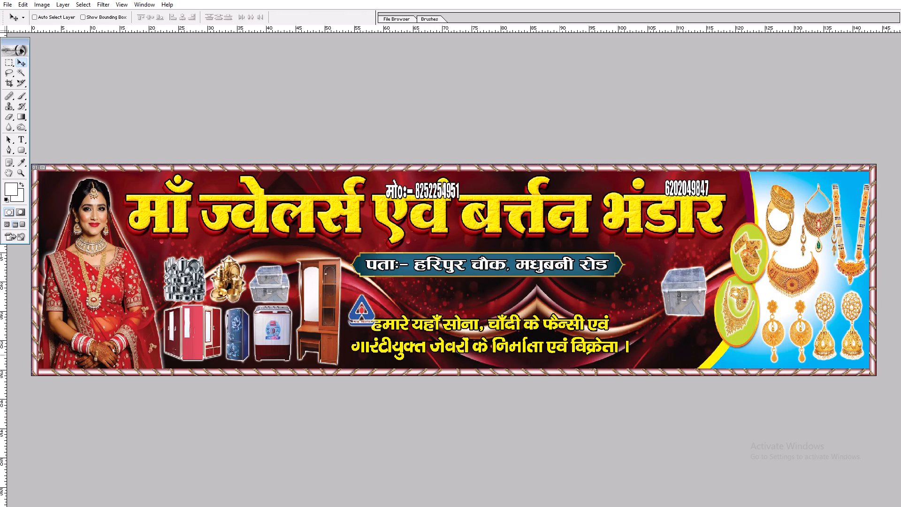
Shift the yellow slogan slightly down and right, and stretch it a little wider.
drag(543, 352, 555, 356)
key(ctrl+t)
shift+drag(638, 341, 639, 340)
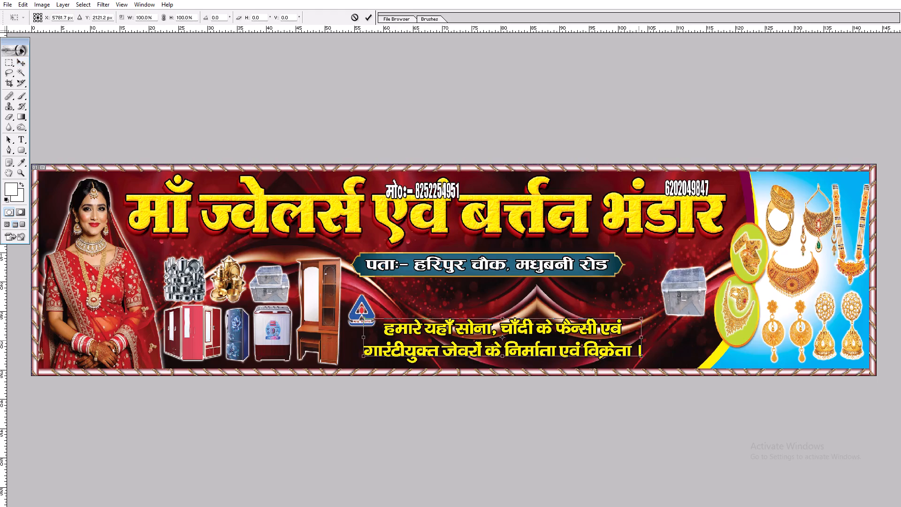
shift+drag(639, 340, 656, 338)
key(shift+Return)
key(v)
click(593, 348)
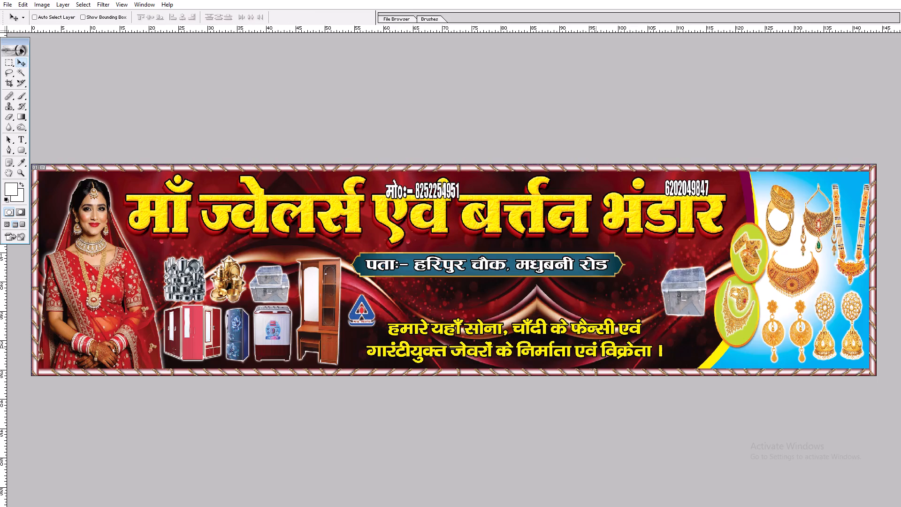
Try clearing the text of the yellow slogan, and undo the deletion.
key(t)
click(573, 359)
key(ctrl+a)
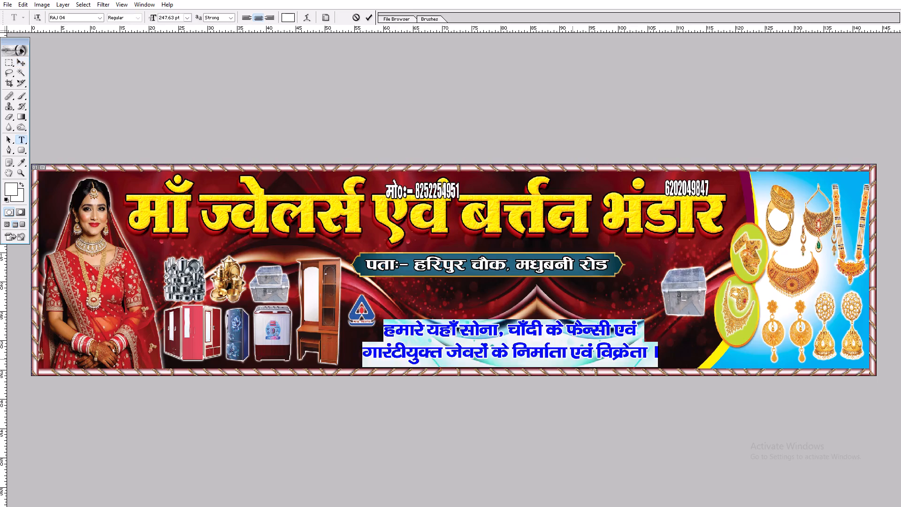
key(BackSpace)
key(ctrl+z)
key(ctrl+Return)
Copy the white-and-blue 91.6 hallmark notice with its lettering from the Maa Jwelers poster into the banner, directly below the address plate.
key(f)
key(f)
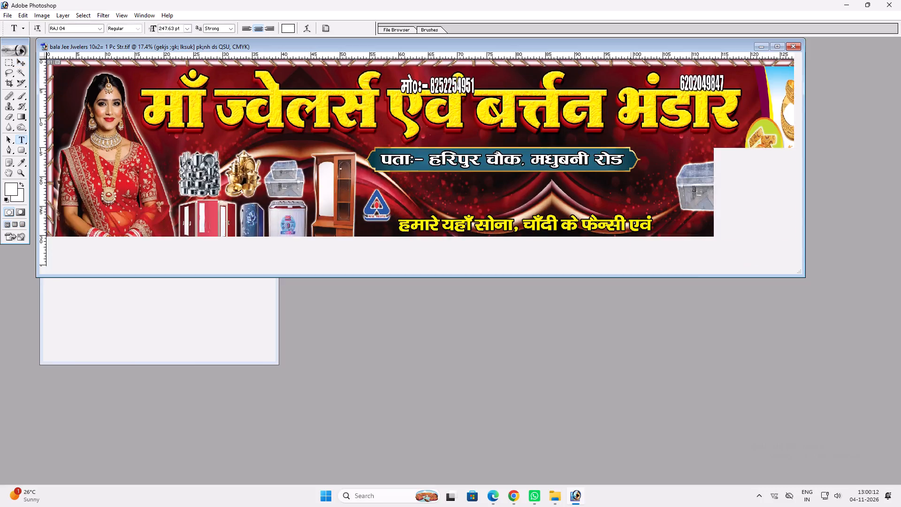
click(237, 310)
key(v)
ctrl+click(188, 202)
drag(187, 201, 190, 180)
key(ctrl+z)
ctrl+shift+click(201, 185)
drag(201, 185, 203, 174)
key(ctrl+z)
ctrl+shift+right_click(191, 192)
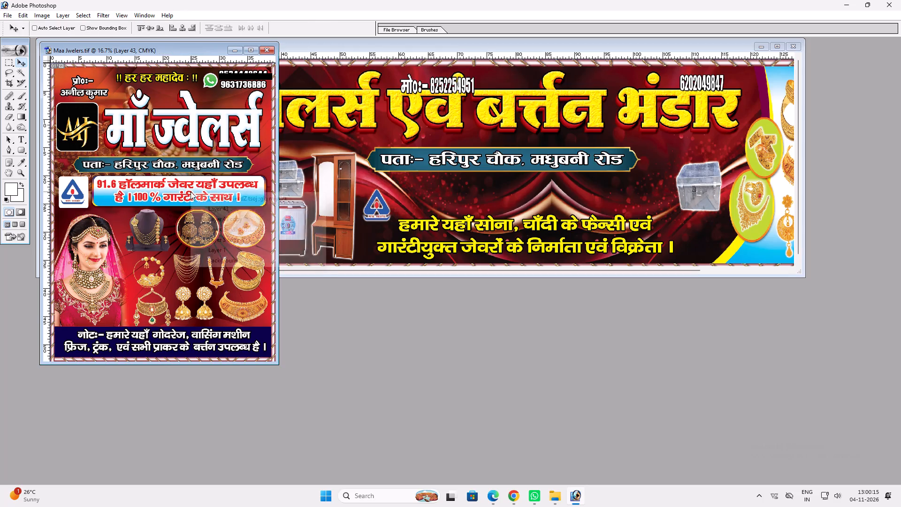
ctrl+shift+click(207, 209)
drag(201, 199, 199, 184)
key(ctrl+z)
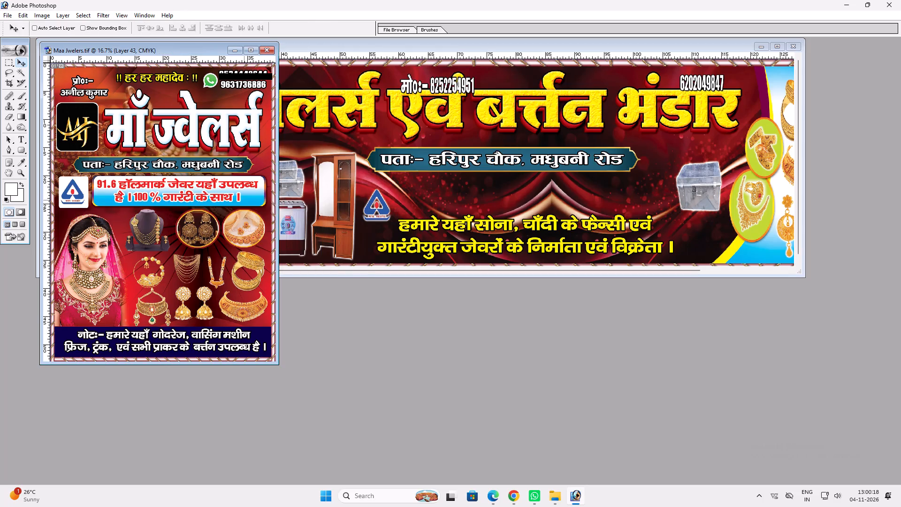
ctrl+shift+right_click(244, 198)
ctrl+shift+click(268, 214)
drag(249, 197, 249, 186)
key(ctrl+z)
ctrl+shift+click(244, 184)
drag(244, 184, 244, 169)
key(ctrl+z)
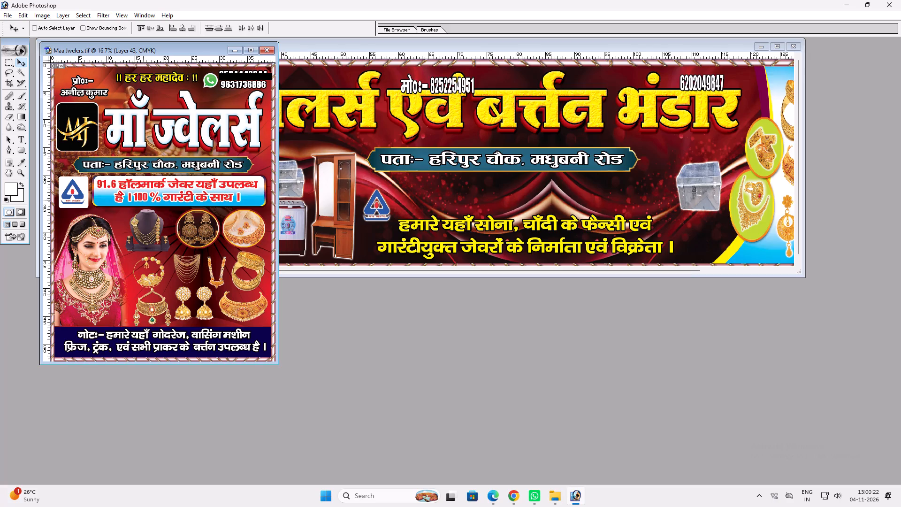
drag(123, 191, 421, 200)
drag(437, 200, 441, 193)
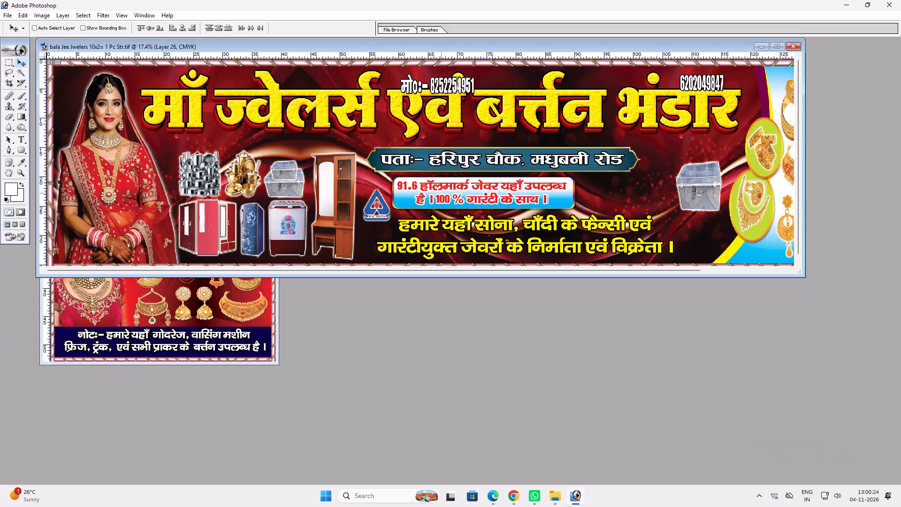
drag(441, 193, 438, 193)
Remove the white outer glow from the steel utensils, the red wardrobe and the brassware in the banner.
ctrl+click(193, 171)
key(alt+k)
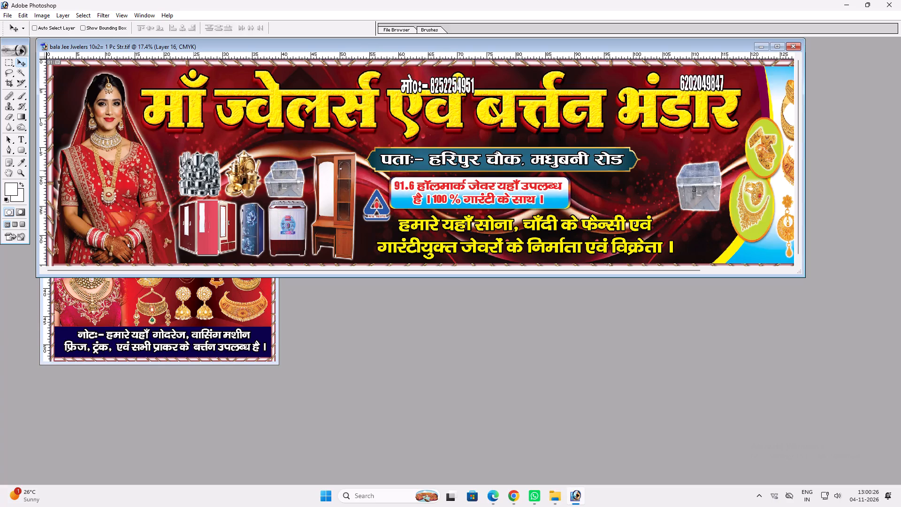
key(alt+l)
key(alt+y)
key(alt+o)
ctrl+click(203, 223)
key(alt+l)
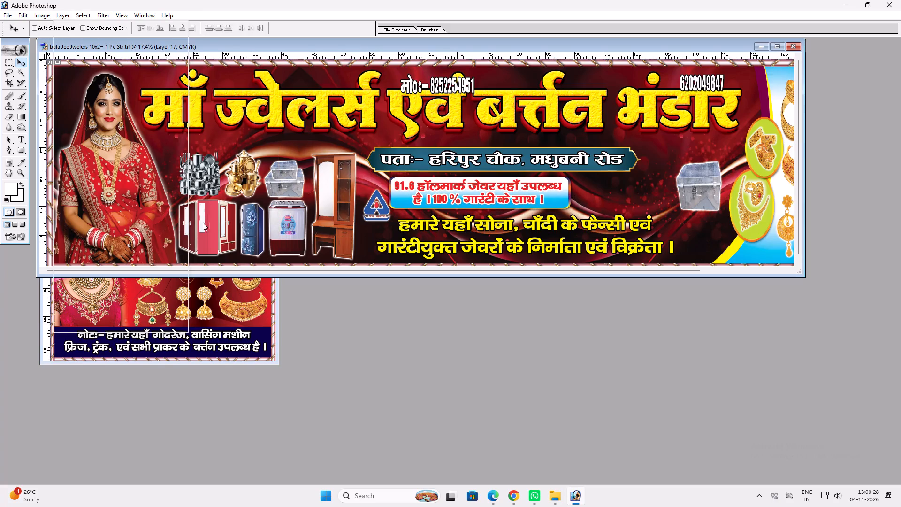
key(alt+y)
key(alt+o)
ctrl+click(237, 186)
key(alt+l)
key(alt+y)
key(alt+o)
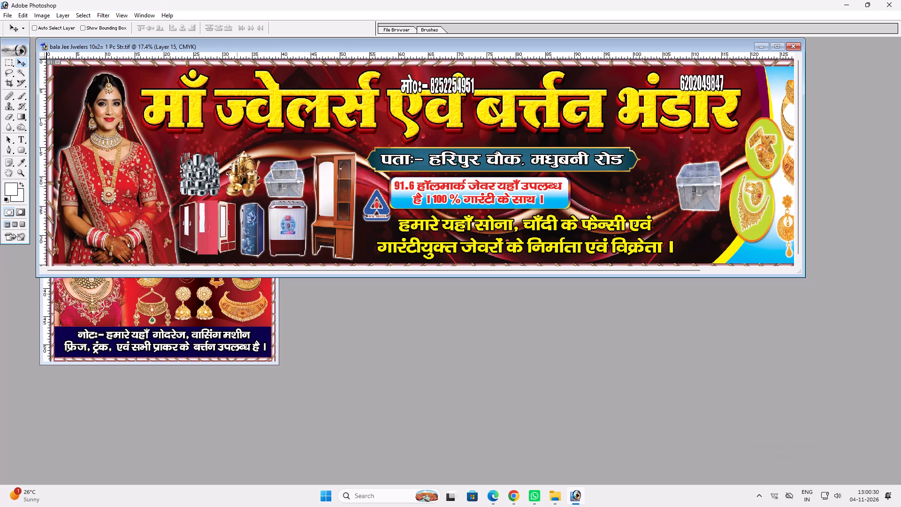
Remove the white outer glow from the stacked metal trunks and the washing machine.
ctrl+click(287, 182)
key(alt+l)
key(alt+y)
key(alt+o)
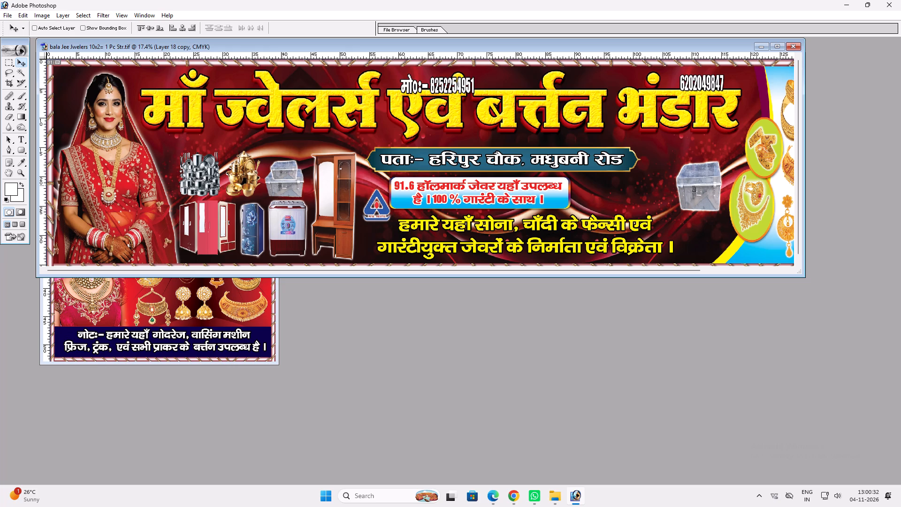
ctrl+click(283, 217)
key(alt+l)
key(alt+y)
key(alt+o)
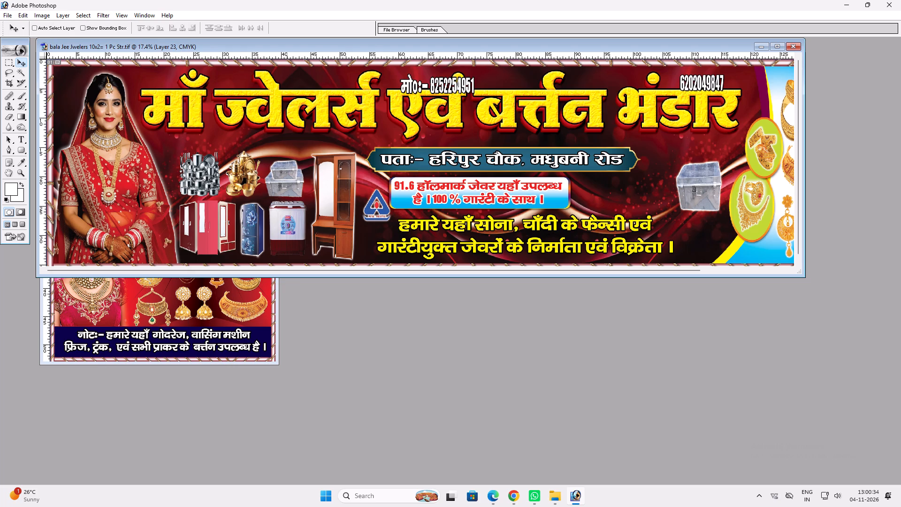
ctrl+click(286, 172)
key(alt+l)
key(alt+y)
key(alt+o)
key(alt+o)
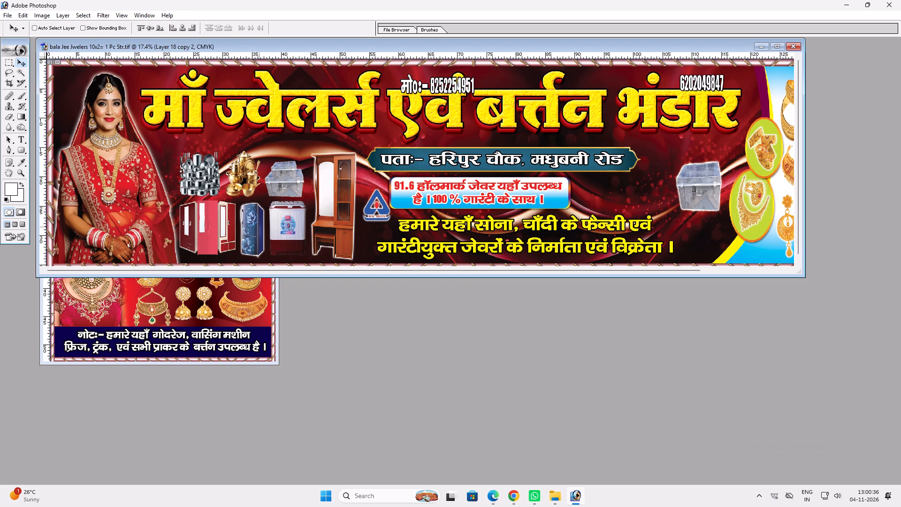
Remove the white outer glow from the blue refrigerator and the wooden dressing cabinet.
ctrl+double_click(251, 228)
key(alt+l)
key(alt+y)
key(alt+o)
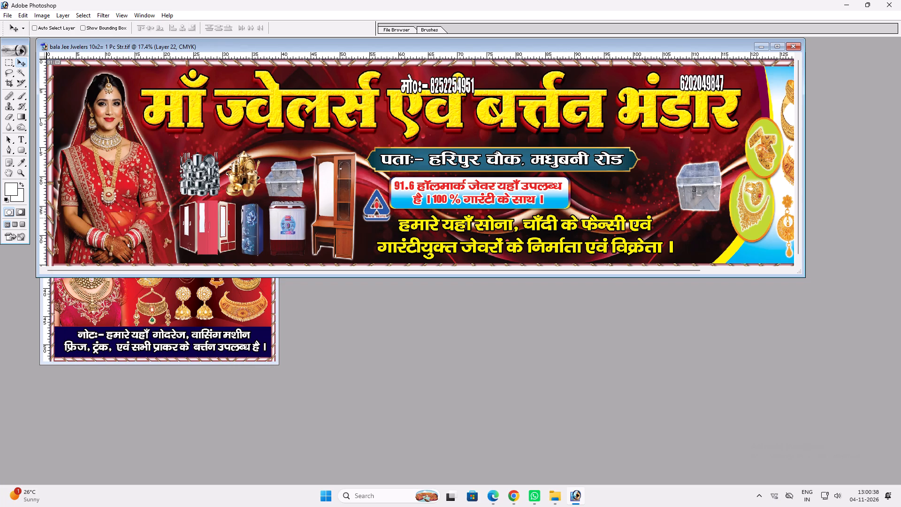
ctrl+click(337, 205)
key(alt+l)
key(alt+y)
key(alt+o)
Delete the old mobile number line with the मो०:- label overlapping the middle of the headline.
key(f)
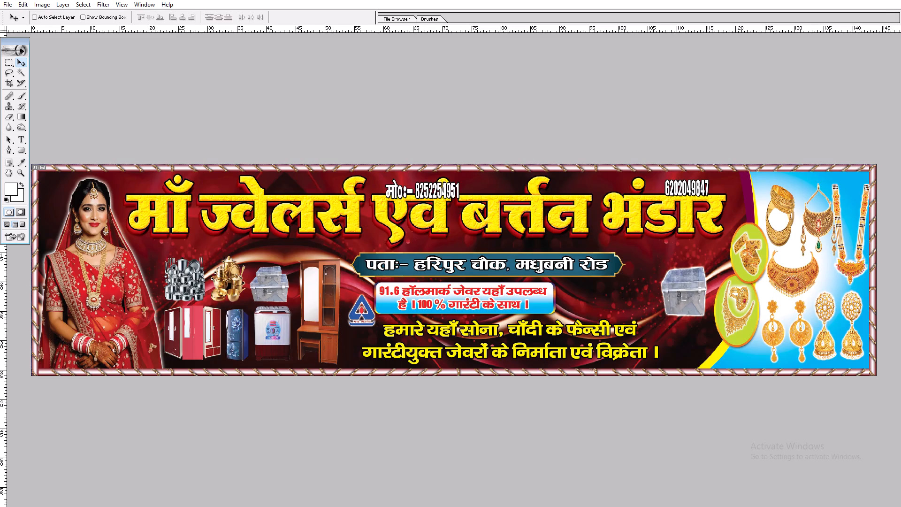
ctrl+click(458, 184)
drag(458, 184, 454, 172)
key(alt+semicolon)
key(alt+l)
key(alt+l)
key(alt+l)
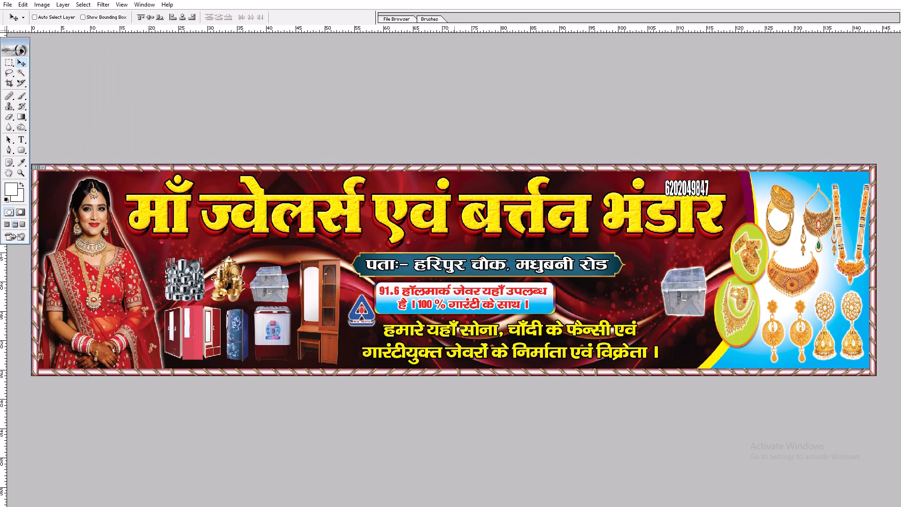
Clear the second old phone number overlapping the end of the headline.
key(v)
key(t)
click(683, 187)
key(ctrl+a)
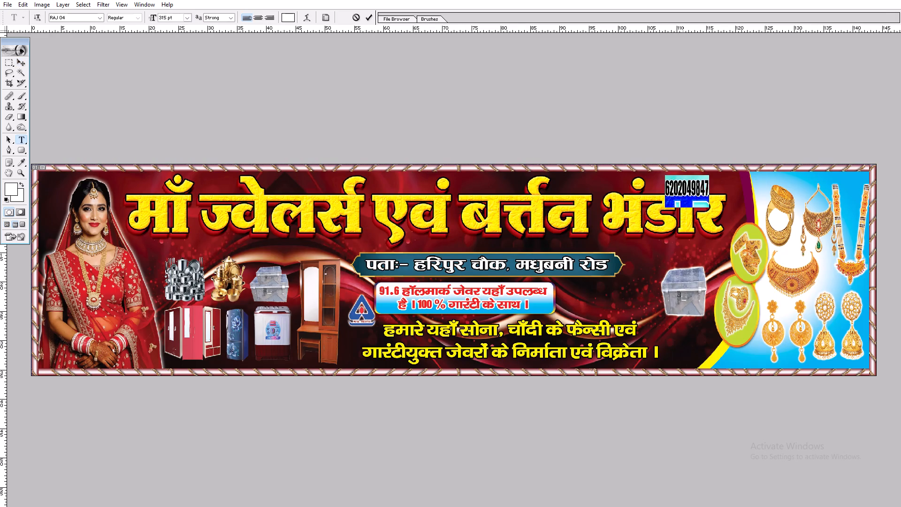
key(BackSpace)
key(Return)
key(v)
Widen the two green jewellery ovals leftward into rounder shapes and move them slightly down.
key(v)
ctrl+click(749, 250)
drag(750, 249, 751, 234)
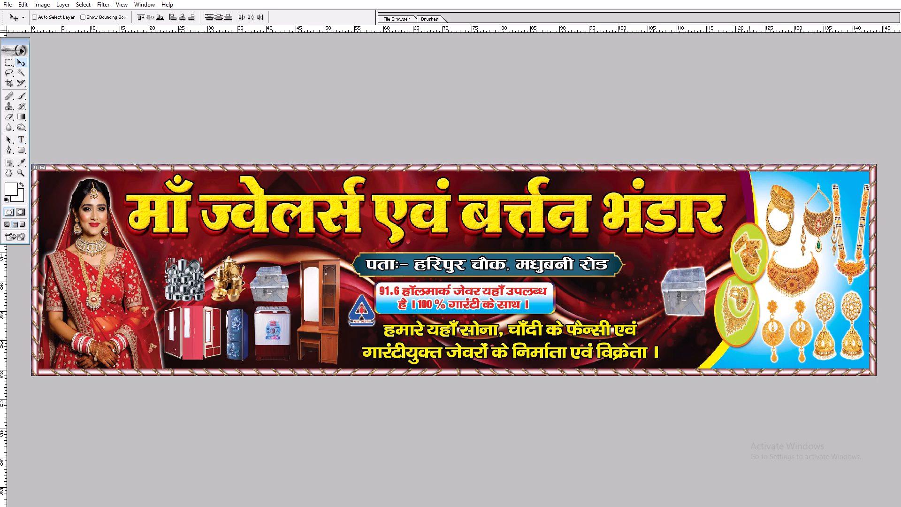
drag(751, 234, 751, 231)
key(ctrl+z)
key(ctrl+t)
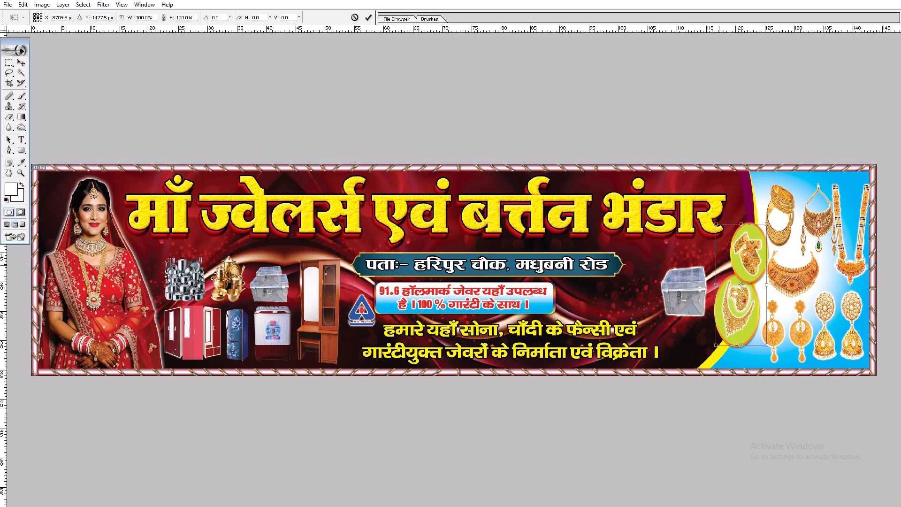
shift+drag(719, 265, 699, 266)
key(shift+Return)
key(v)
drag(733, 299, 733, 299)
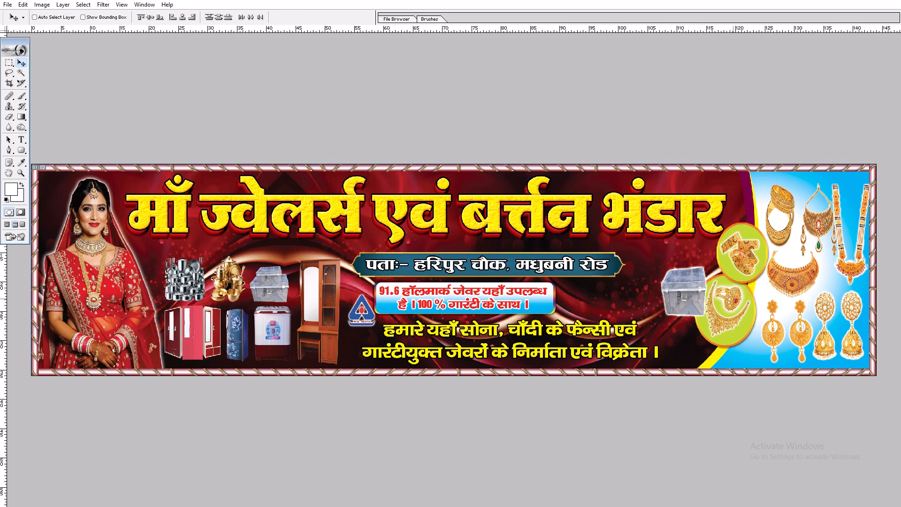
drag(733, 299, 730, 311)
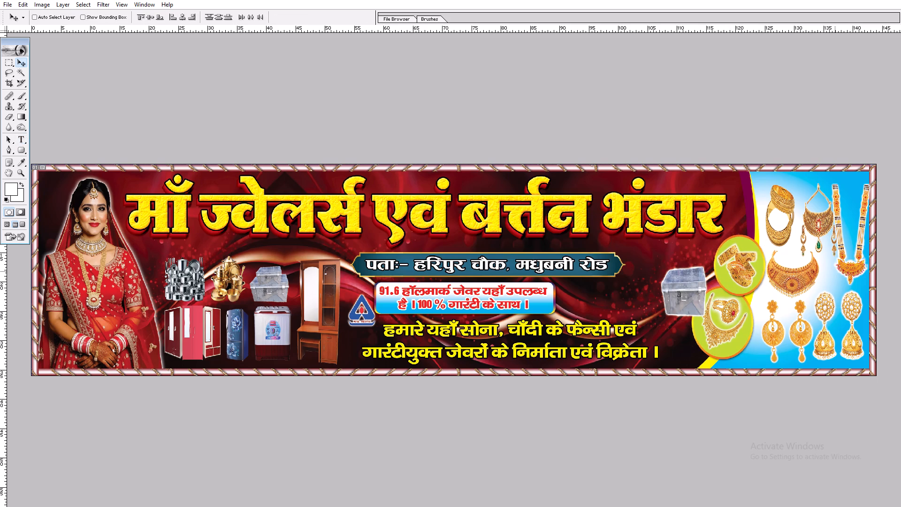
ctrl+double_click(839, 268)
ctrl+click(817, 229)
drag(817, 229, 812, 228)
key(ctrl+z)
Delete the separate metal trunk picture beside the green jewellery ovals.
ctrl+click(697, 282)
key(alt+l)
key(alt+l)
key(alt+l)
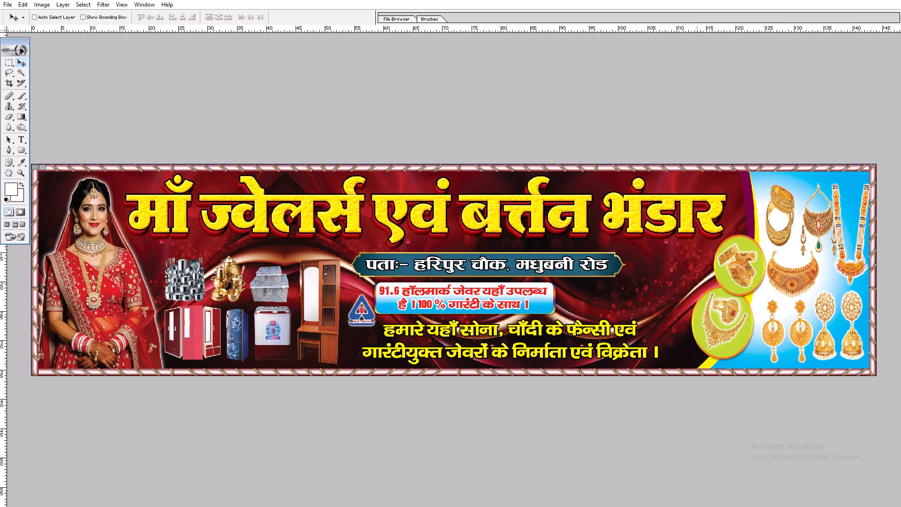
text(vv)
Stretch the 91.6 hallmark notice to about 168% width and make it slightly taller, extending towards the green ovals.
ctrl+click(547, 291)
key(ctrl+t)
shift+drag(555, 291, 619, 291)
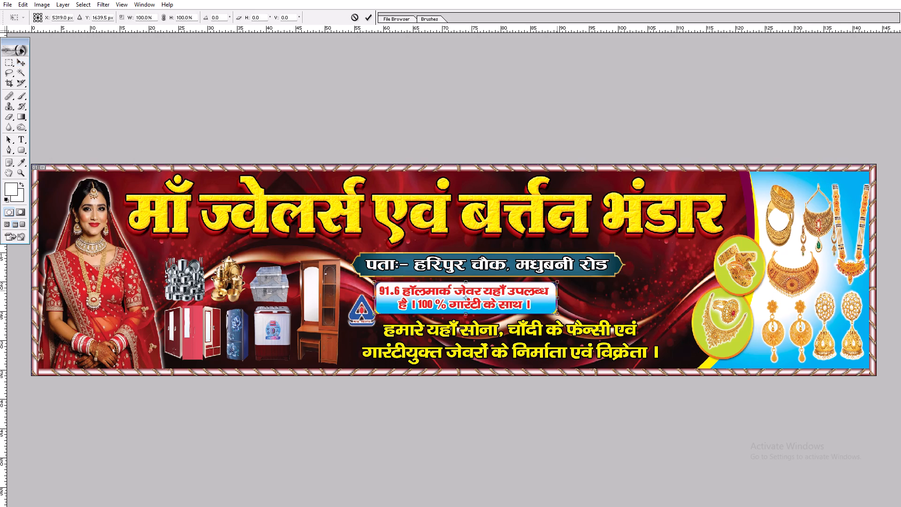
shift+drag(619, 291, 658, 294)
shift+drag(656, 312, 677, 313)
shift+drag(663, 315, 661, 319)
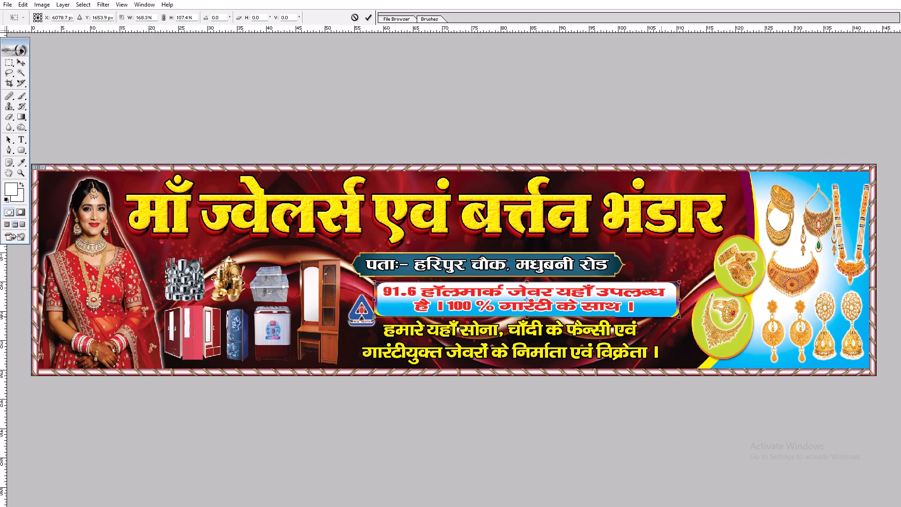
shift+drag(661, 319, 661, 322)
key(shift+Return)
key(v)
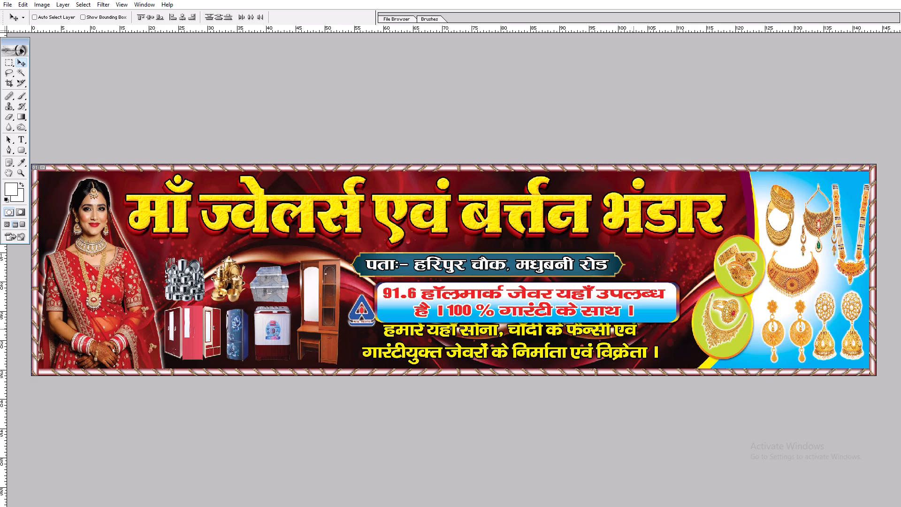
Delete the two-line yellow jewellery slogan below the hallmark notice.
ctrl+click(634, 329)
key(alt+l)
key(alt+l)
key(alt+l)
key(v)
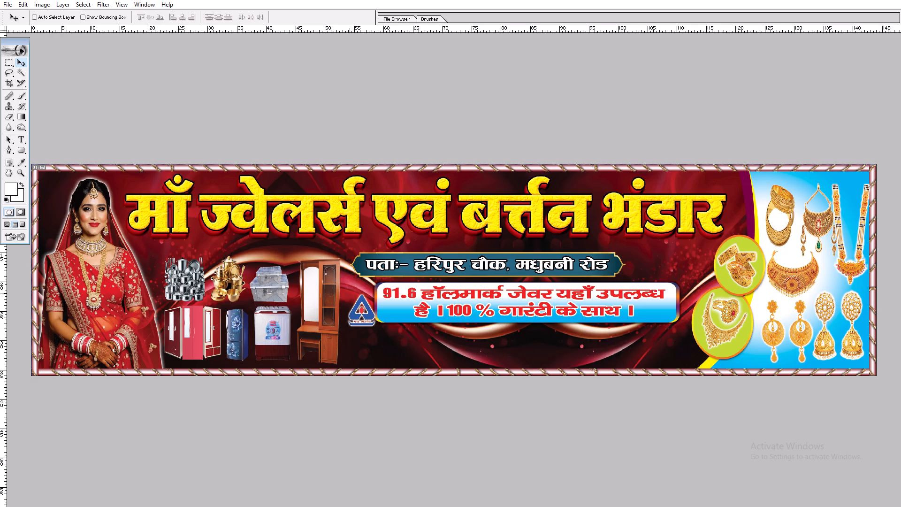
Move the triangular hallmark logo up beside the 91.6 hallmark notice.
ctrl+click(370, 314)
drag(370, 314, 365, 303)
key(alt+l)
key(alt+l)
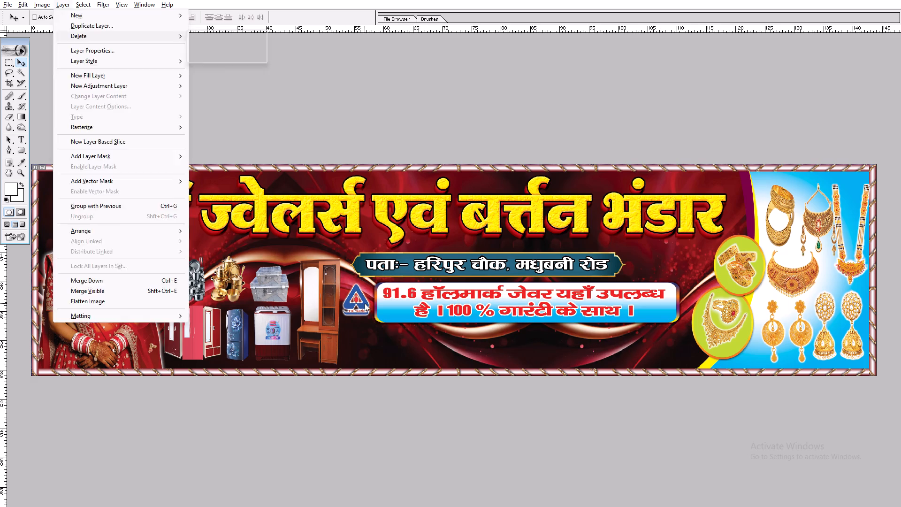
key(alt+l)
Pull in the left edge of the 91.6 hallmark notice to make room for the hallmark logo.
ctrl+click(391, 311)
key(ctrl+t)
shift+drag(373, 302, 408, 308)
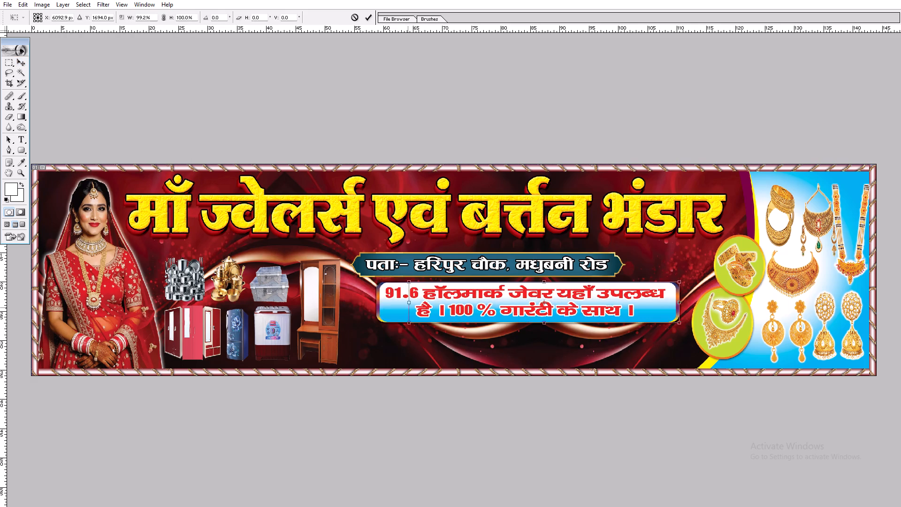
Finish pulling in the left edge of the 91.6 hallmark notice, leaving space beside it for the logo.
shift+drag(408, 308, 409, 308)
key(Return)
Copy the triangular hallmark logo from the Maa Jwelers poster into the banner, placing it between the furniture and the 91.6 notice.
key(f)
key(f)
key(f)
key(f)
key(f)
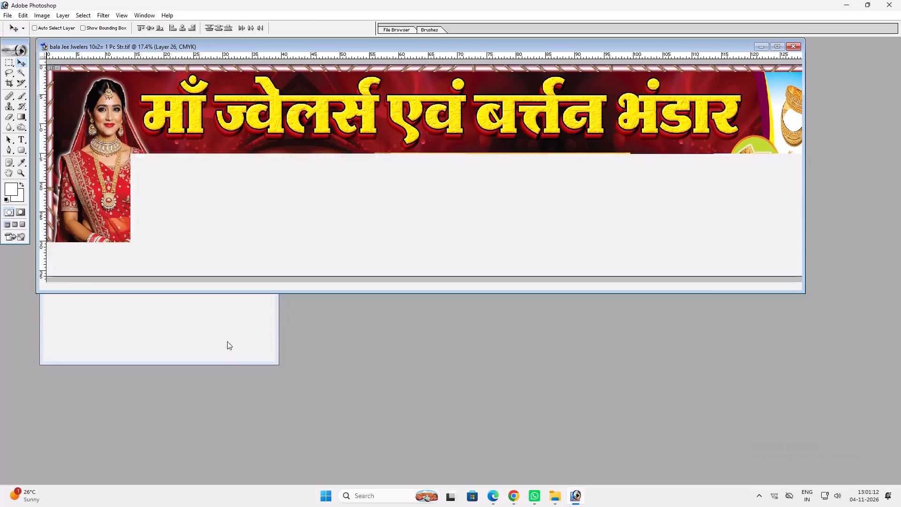
click(215, 339)
ctrl+click(83, 202)
drag(78, 198, 78, 178)
key(ctrl+z)
ctrl+drag(76, 188, 384, 216)
drag(387, 217, 382, 196)
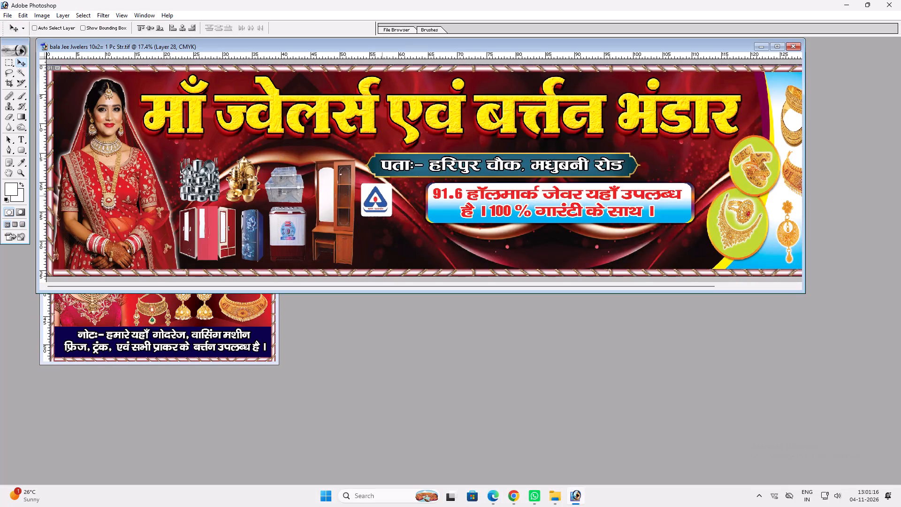
drag(382, 196, 381, 195)
Enlarge the hallmark logo slightly to match the height of the 91.6 notice.
key(ctrl+t)
ctrl+drag(391, 215, 401, 217)
key(shift+Return)
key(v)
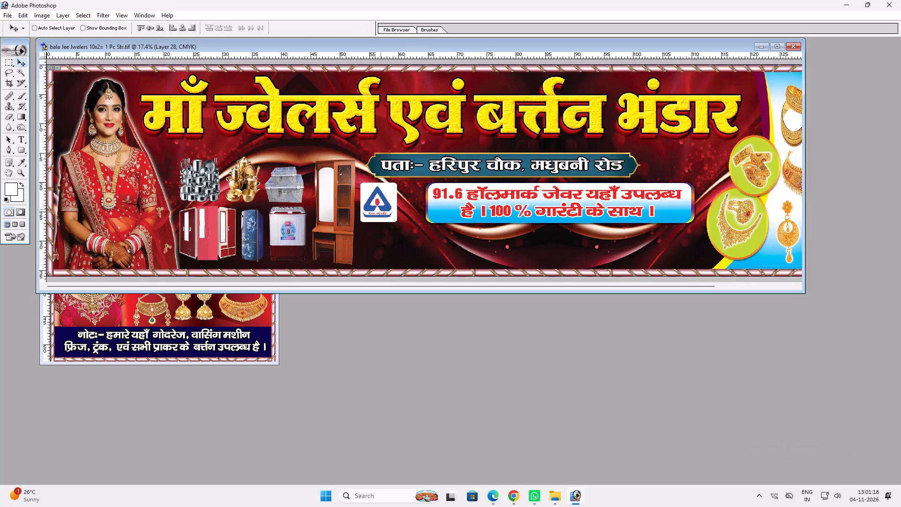
click(381, 209)
Widen the 91.6 hallmark notice by extending its left edge close to the hallmark logo.
ctrl+click(444, 208)
key(ctrl+t)
shift+drag(425, 198, 408, 199)
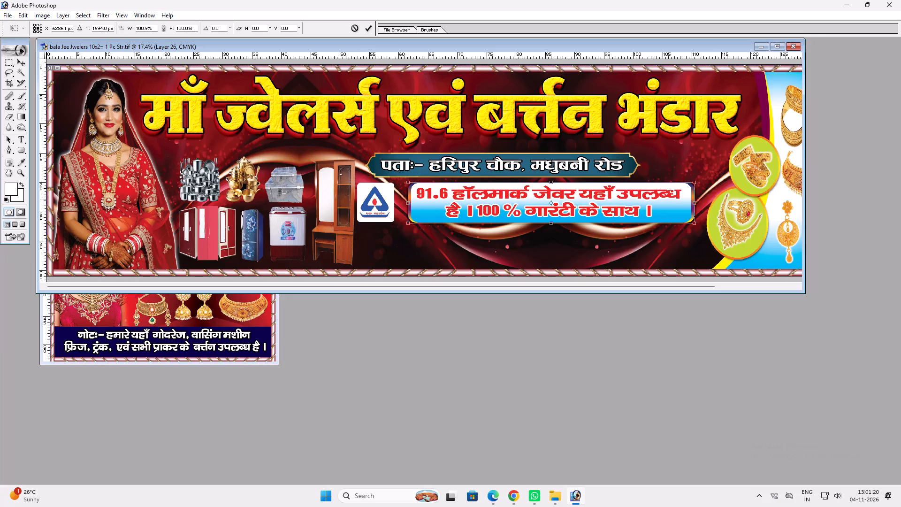
shift+drag(408, 199, 403, 200)
key(shift+Return)
Copy the WhatsApp icon and phone numbers from the Maa Jwelers poster into the banner, below the 91.6 notice.
click(193, 300)
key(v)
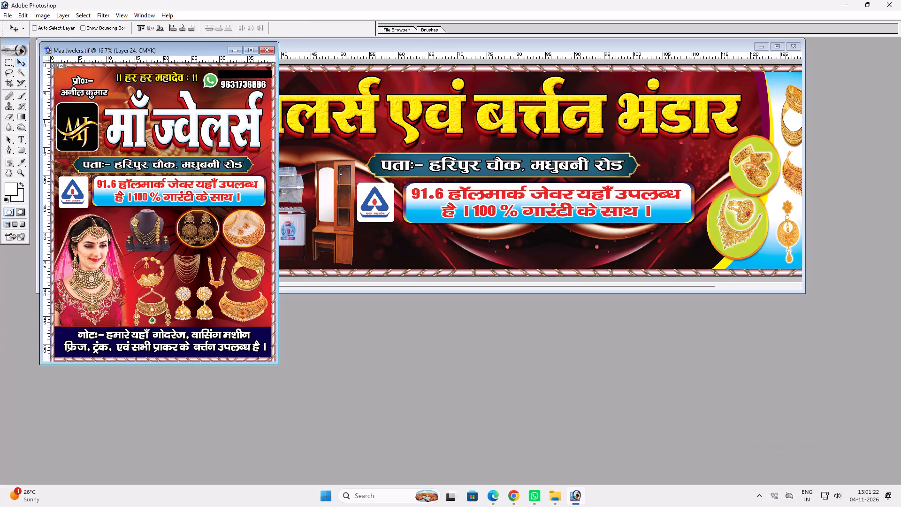
click(146, 157)
ctrl+click(214, 75)
drag(211, 78, 211, 71)
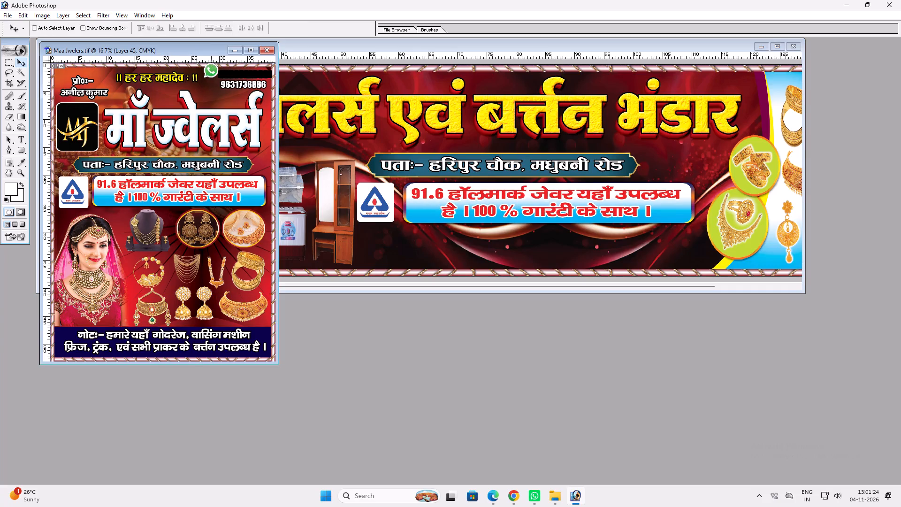
key(ctrl+z)
ctrl+shift+click(222, 75)
drag(222, 75, 264, 109)
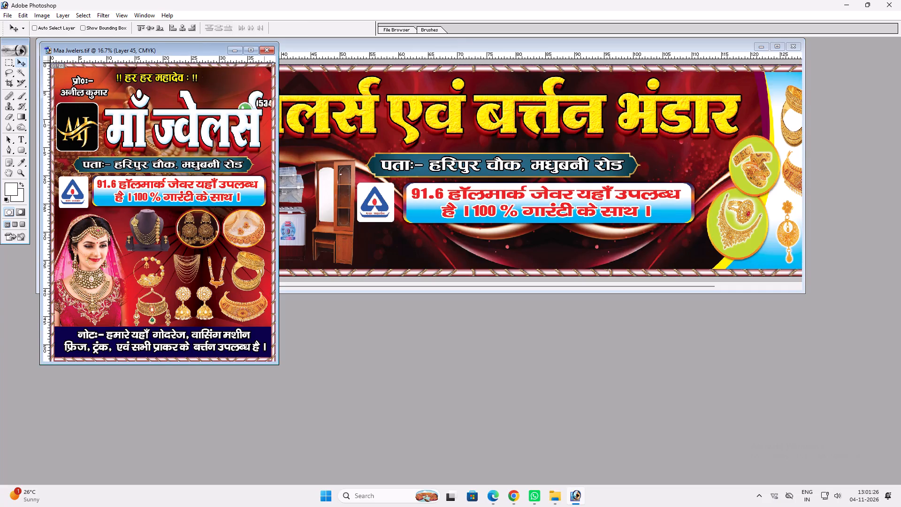
drag(264, 109, 373, 210)
drag(385, 218, 488, 245)
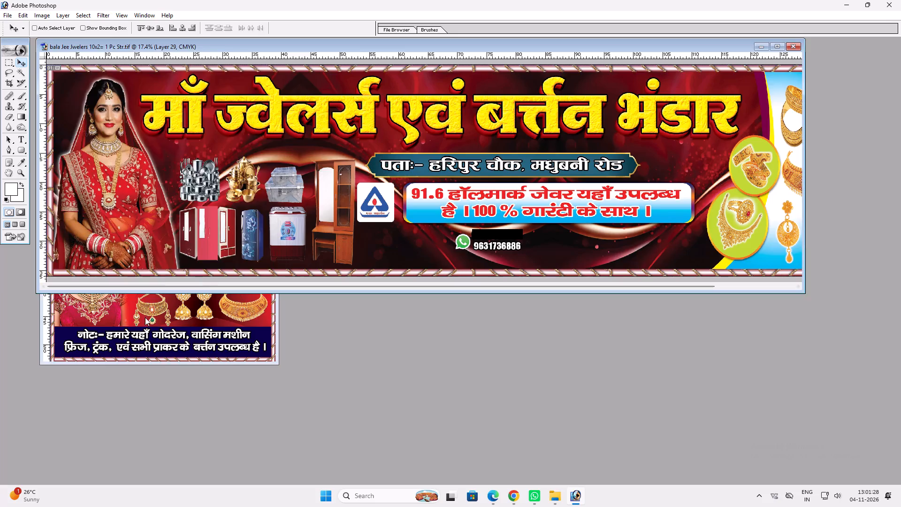
Copy the proprietor's name text from the Maa Jwelers poster into the banner, beside the WhatsApp contact details.
click(145, 317)
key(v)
ctrl+double_click(67, 94)
drag(67, 92, 526, 241)
drag(526, 241, 450, 232)
Create a white bar with 0.9 in rounded corners below the 91.6 notice, behind the proprietor's name and contact details.
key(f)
key(ctrl+0)
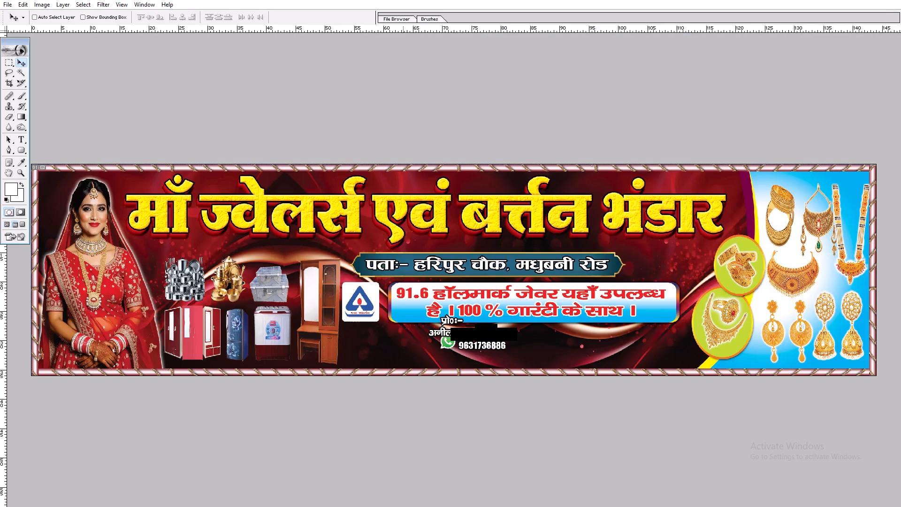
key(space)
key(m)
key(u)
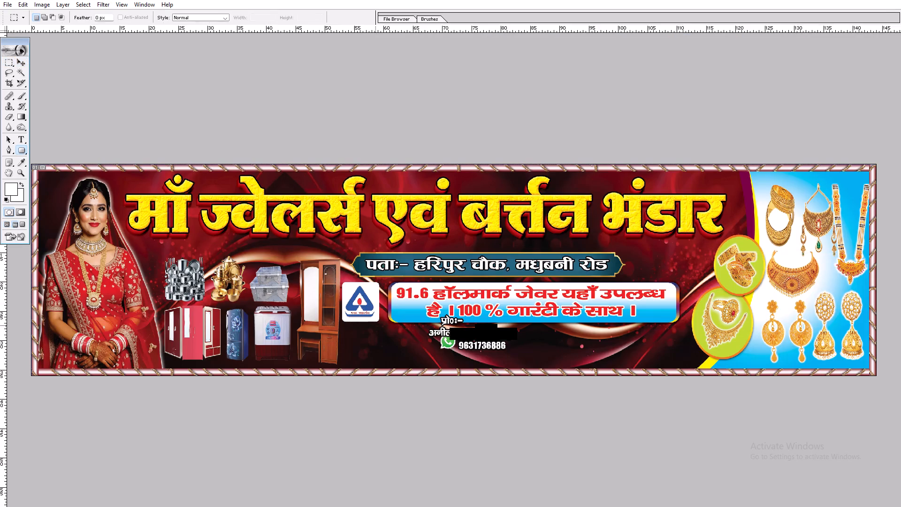
drag(356, 328, 683, 394)
key(ctrl+Return)
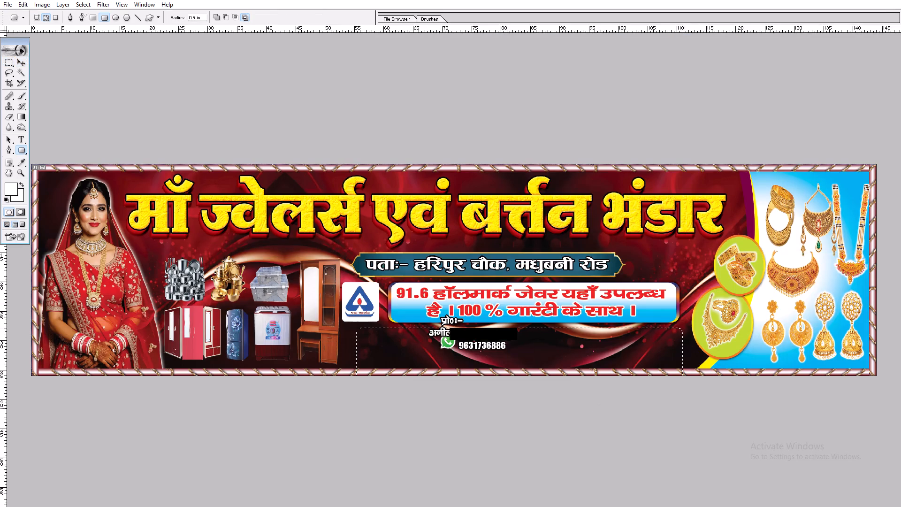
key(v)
right_click(657, 283)
click(693, 339)
key(ctrl+c)
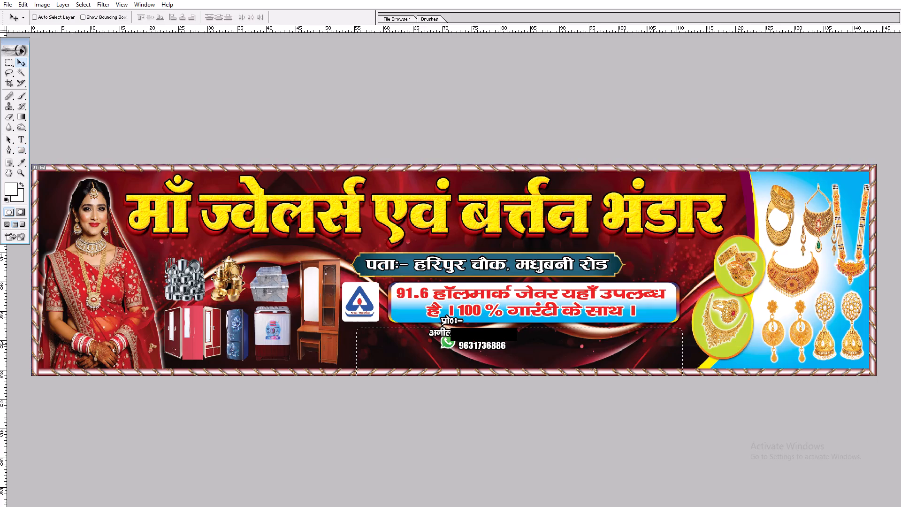
key(ctrl+v)
key(ctrl+bracketright)
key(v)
key(ctrl+bracketright)
key(ctrl+bracketright)
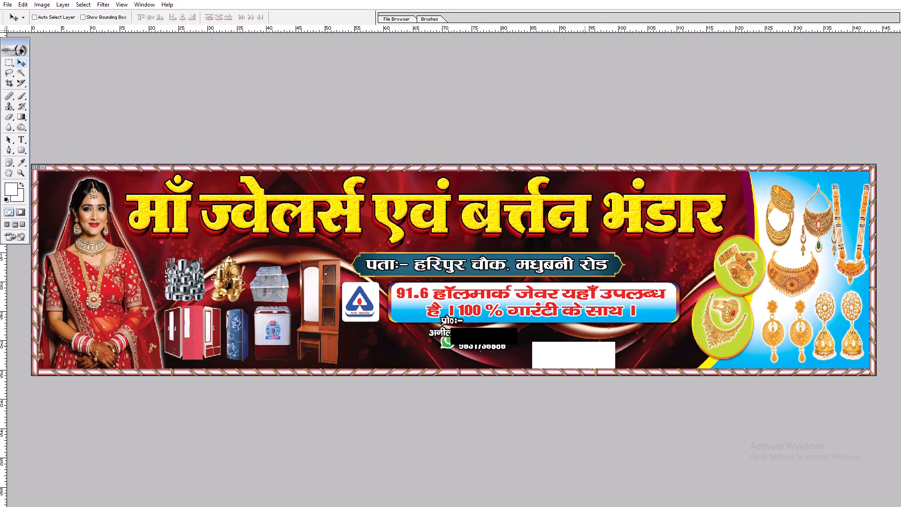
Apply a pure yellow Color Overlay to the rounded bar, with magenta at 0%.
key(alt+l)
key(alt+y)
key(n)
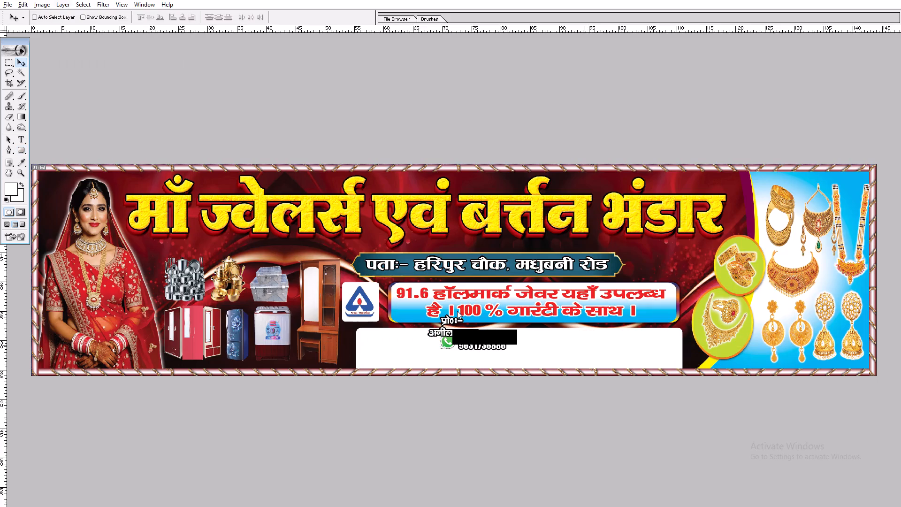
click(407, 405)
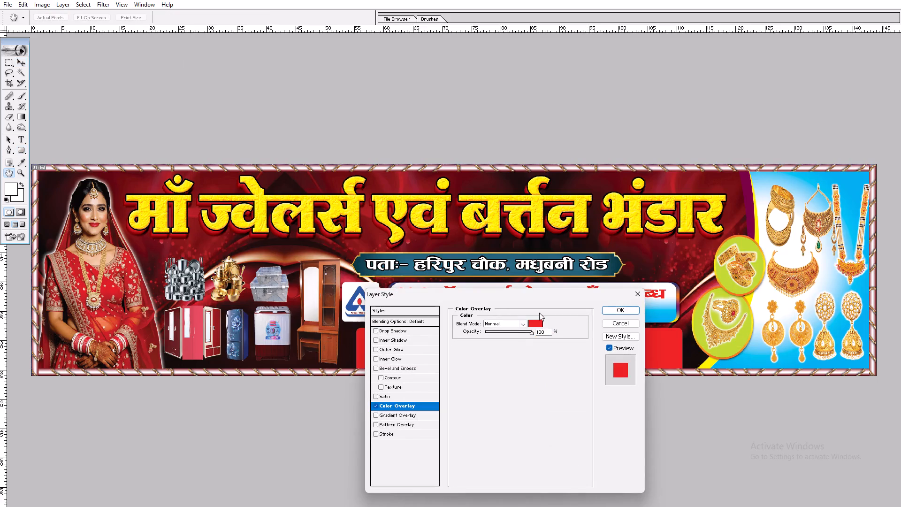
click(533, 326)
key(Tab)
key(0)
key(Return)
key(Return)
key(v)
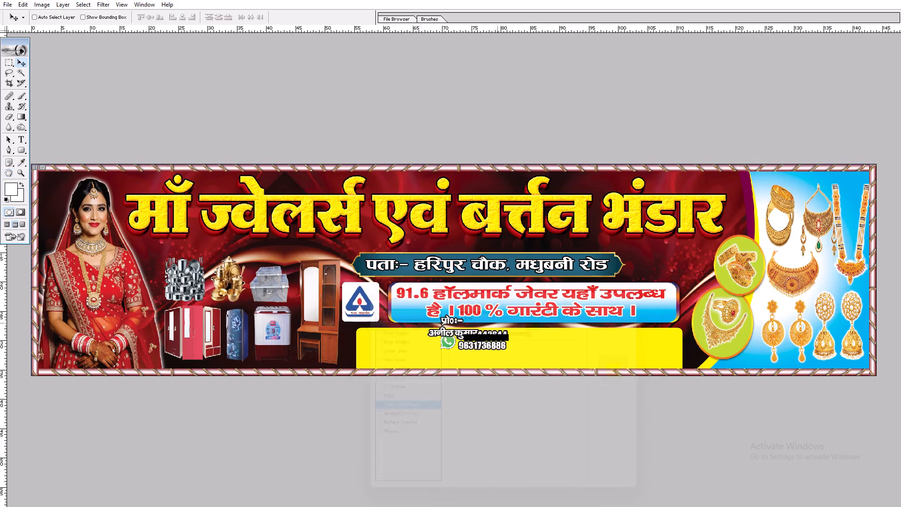
Lower the yellow bar's top edge slightly, stretch its right end to the green ovals, and reposition it along the banner's lower border.
shift+drag(507, 347, 498, 350)
key(ctrl+t)
ctrl+drag(599, 328, 596, 333)
shift+drag(673, 351, 749, 351)
key(shift+Return)
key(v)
drag(568, 350, 574, 348)
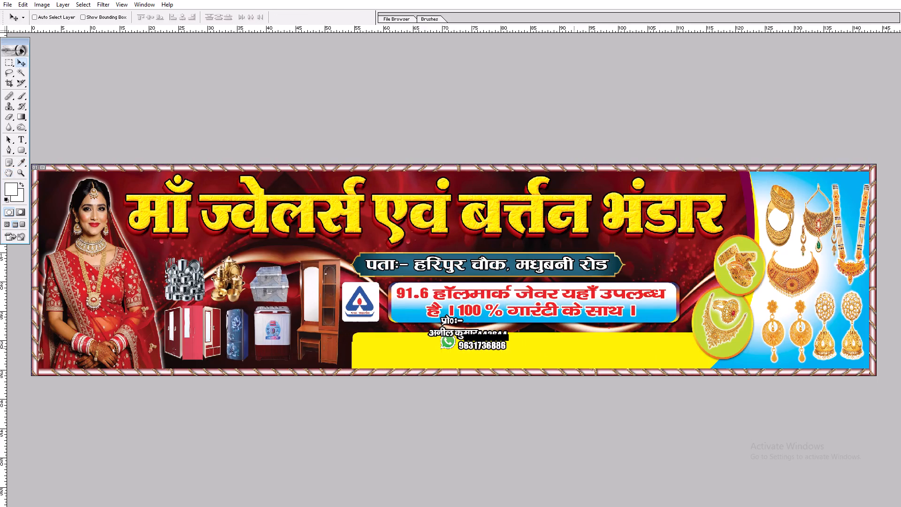
drag(574, 348, 585, 346)
shift+drag(585, 346, 576, 347)
Shift the 91.6 notice and the hallmark logo slightly right so they sit above the yellow bar.
ctrl+click(569, 300)
shift+drag(569, 300, 576, 298)
ctrl+click(364, 307)
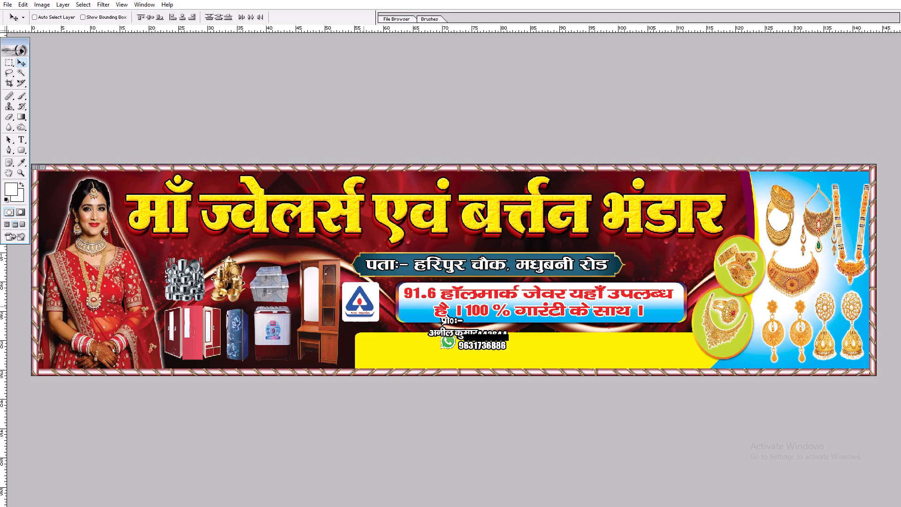
drag(364, 305, 370, 307)
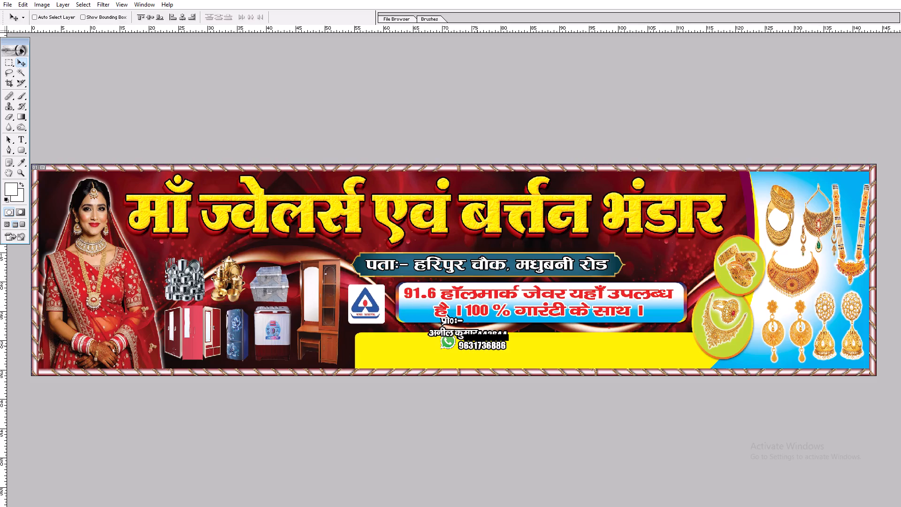
Move the WhatsApp icon and phone numbers onto the yellow bar, then separate the icon from the numbers.
ctrl+click(451, 345)
drag(451, 345, 489, 351)
ctrl+shift+right_click(488, 351)
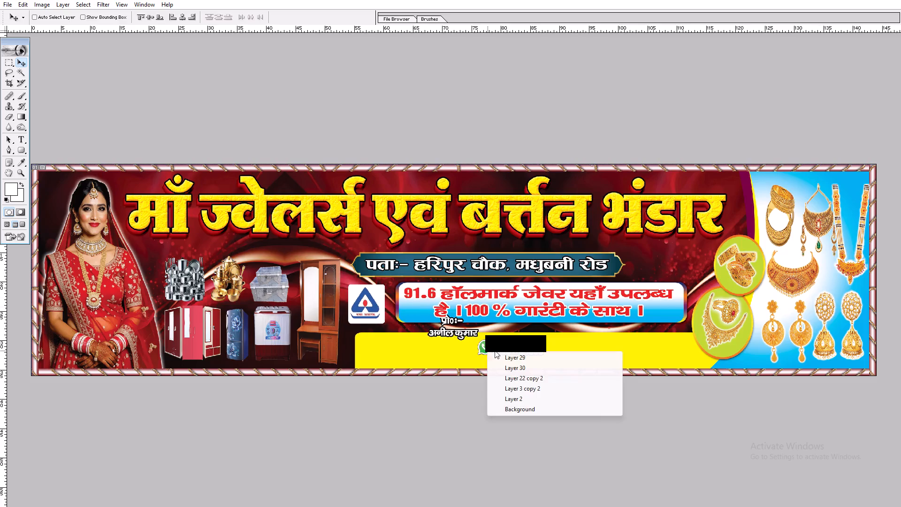
ctrl+shift+click(500, 353)
ctrl+shift+right_click(483, 348)
ctrl+shift+click(494, 354)
drag(487, 351, 465, 353)
Join the two phone numbers onto one line with a comma and space, placing them at the right part of the bar.
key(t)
click(507, 355)
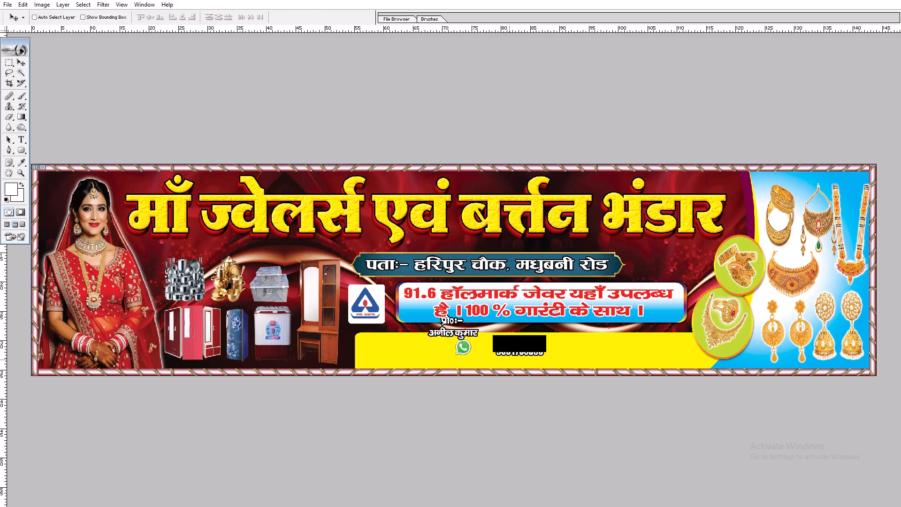
key(Home)
key(BackSpace)
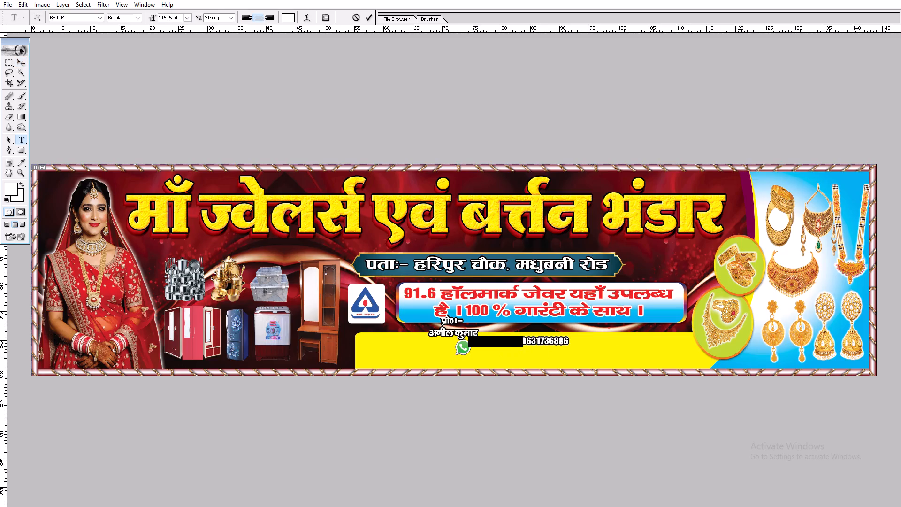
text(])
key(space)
drag(550, 363, 678, 378)
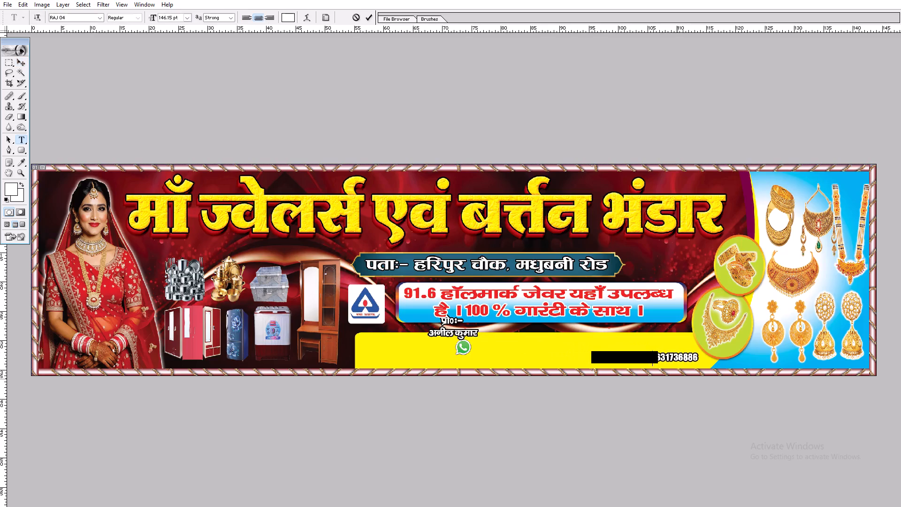
drag(678, 378, 676, 378)
key(Return)
Enlarge the phone number line to about 193% width and 247% height to fill the bar's height.
key(ctrl+t)
shift+drag(593, 350, 530, 329)
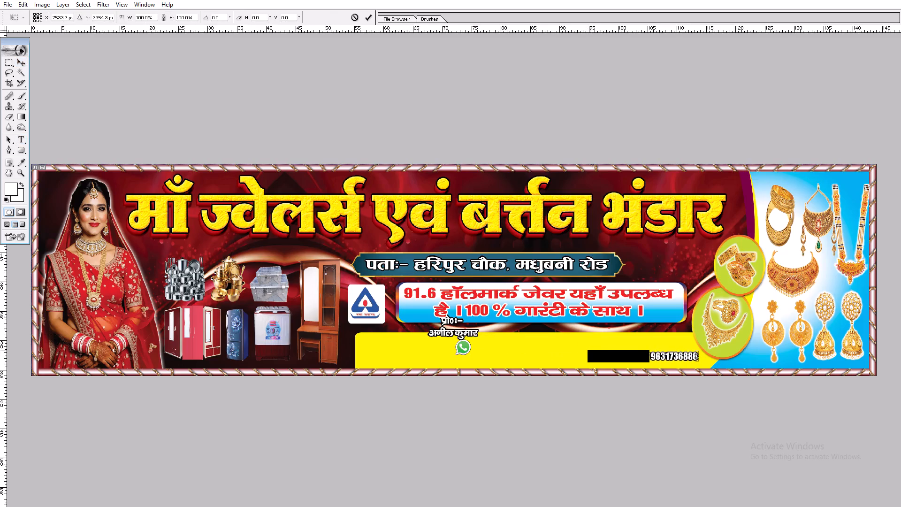
shift+drag(530, 329, 489, 323)
shift+click(578, 342)
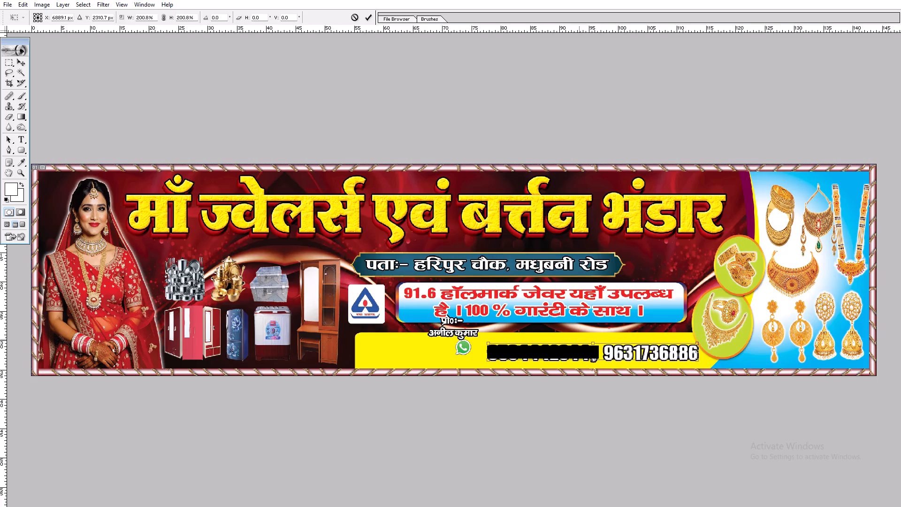
shift+drag(693, 348, 685, 349)
shift+click(675, 343)
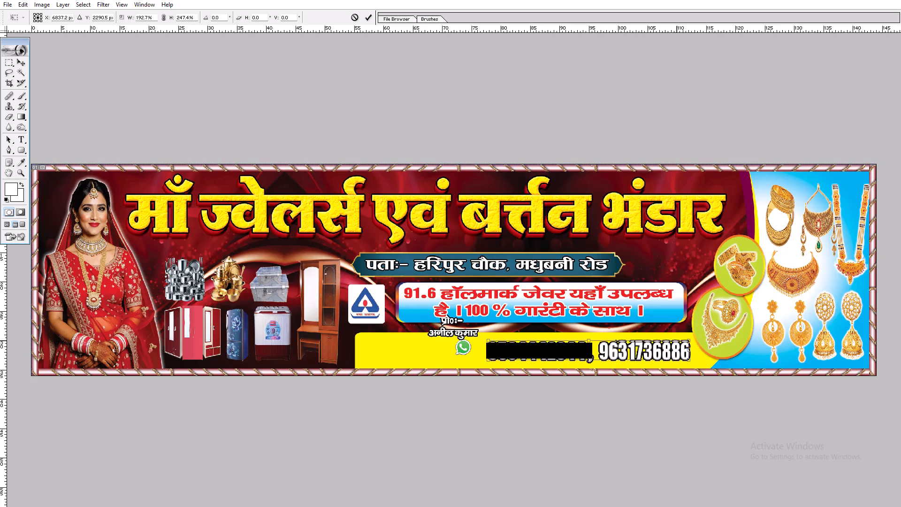
key(shift+Return)
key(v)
Stretch the phone number line leftward along the bar to about 126% width.
ctrl+click(463, 349)
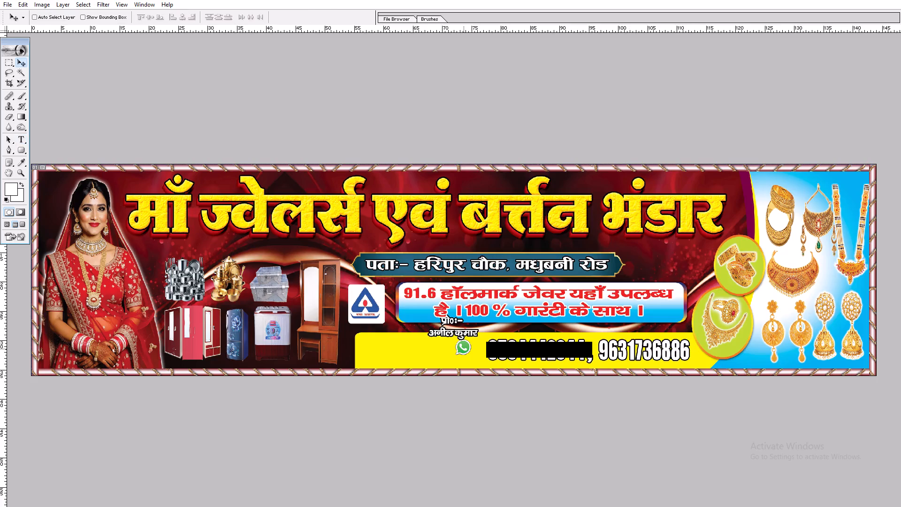
ctrl+click(534, 354)
key(ctrl+t)
shift+drag(489, 348, 496, 346)
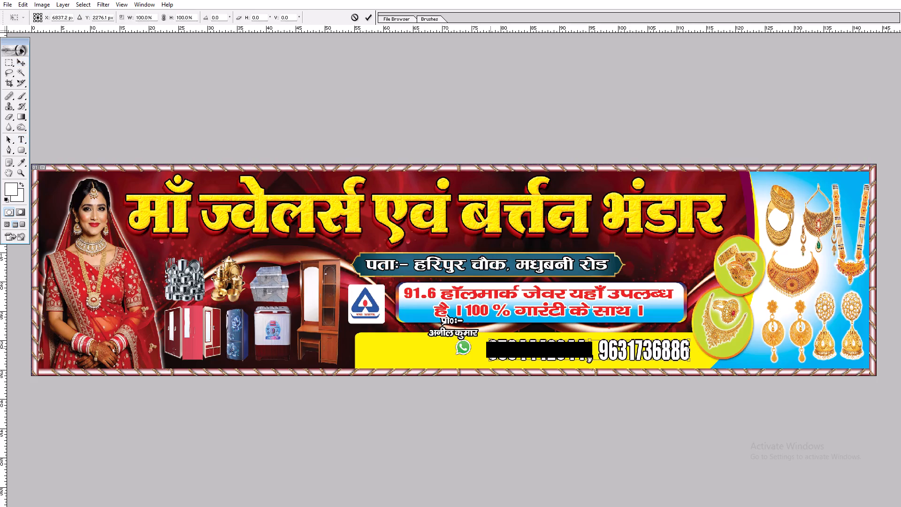
shift+drag(496, 346, 436, 350)
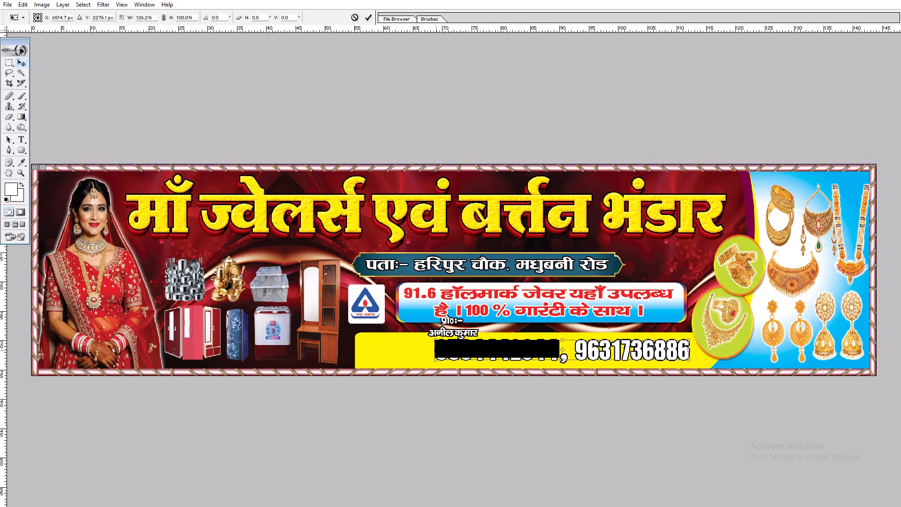
key(shift+Return)
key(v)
Move the WhatsApp icon to the left end of the yellow bar and enlarge it to nearly the bar's height.
ctrl+click(462, 345)
drag(462, 346, 374, 351)
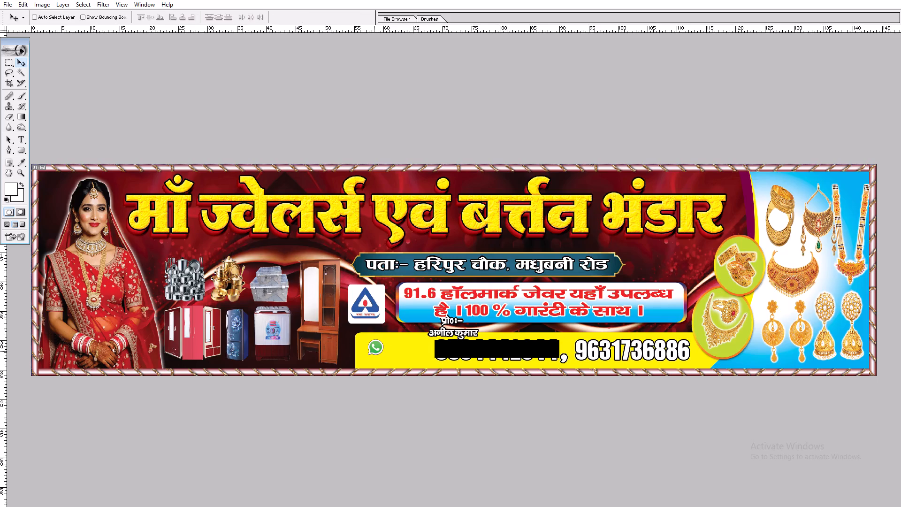
key(ctrl+t)
ctrl+drag(383, 354, 397, 360)
key(shift+Return)
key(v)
click(388, 353)
Widen the phone number line by extending its left edge to just beside the WhatsApp icon.
ctrl+click(446, 349)
key(ctrl+t)
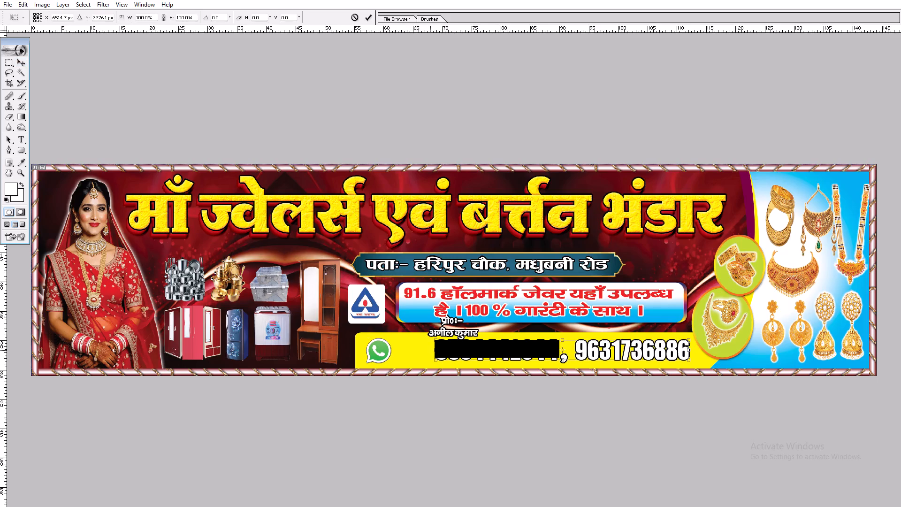
shift+drag(434, 349, 396, 346)
key(shift+Return)
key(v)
Change the contact bar's Color Overlay to blue with C 100, M 60, Y 0, K 0.
ctrl+click(396, 336)
key(alt+l)
key(alt+y)
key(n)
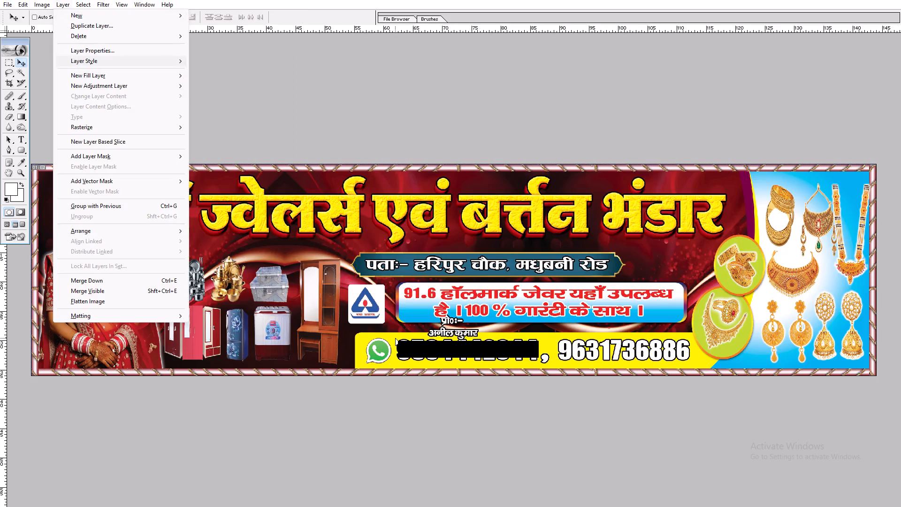
click(394, 401)
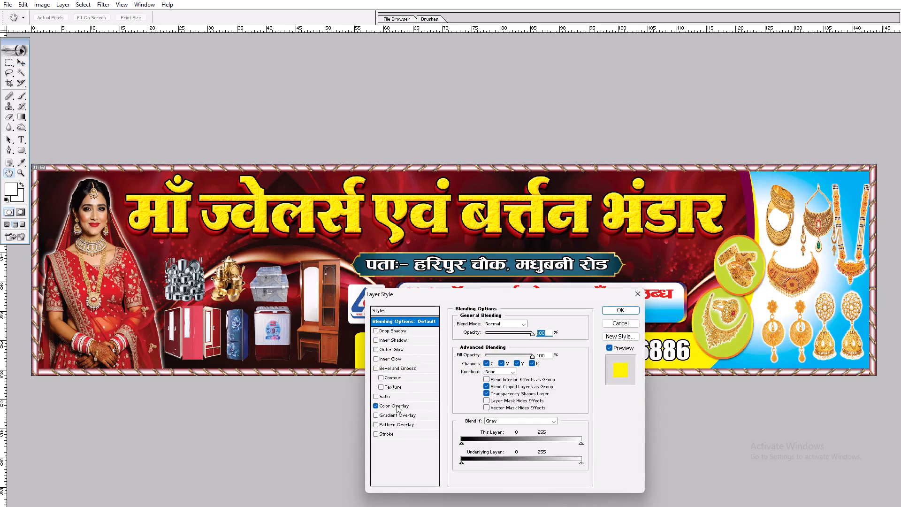
click(397, 405)
click(536, 323)
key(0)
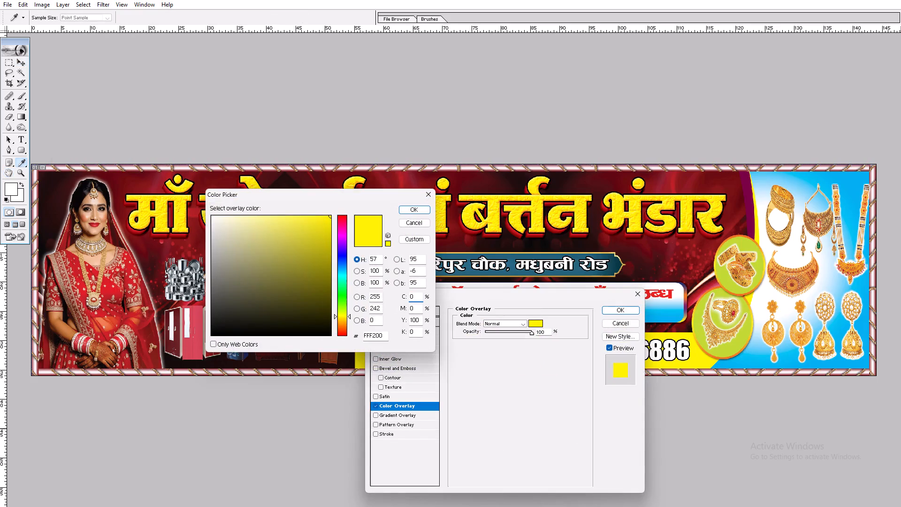
key(shift+Tab)
key(Tab)
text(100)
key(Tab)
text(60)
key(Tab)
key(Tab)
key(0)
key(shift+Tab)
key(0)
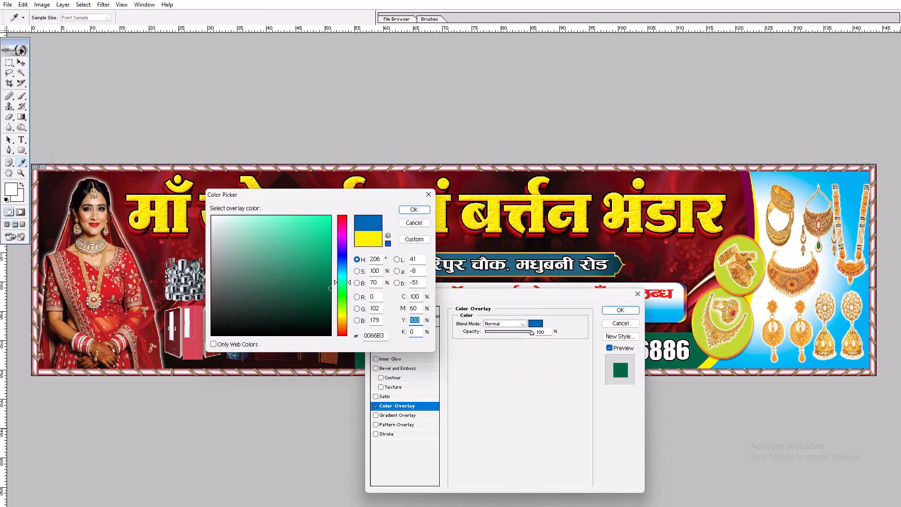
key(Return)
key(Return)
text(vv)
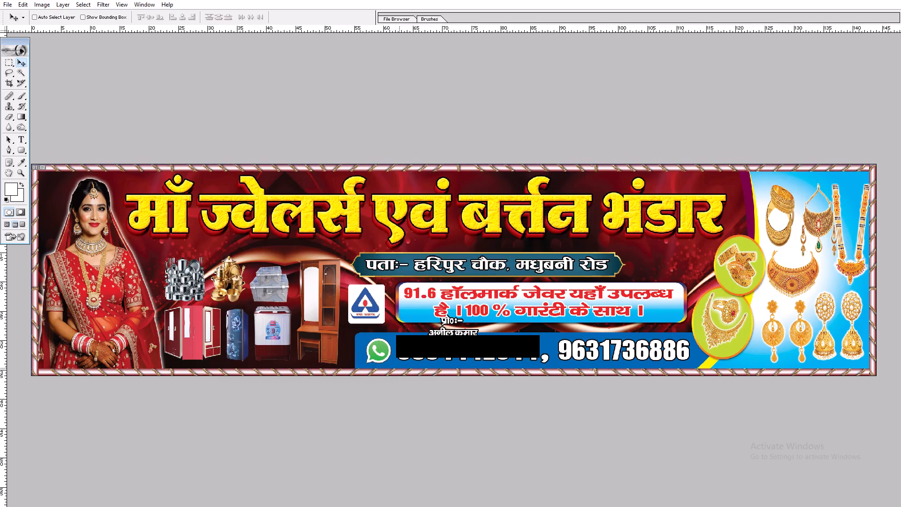
Duplicate the blue contact-number strip, give the copy a yellow Color Overlay and place it behind, offset as a thin yellow edge.
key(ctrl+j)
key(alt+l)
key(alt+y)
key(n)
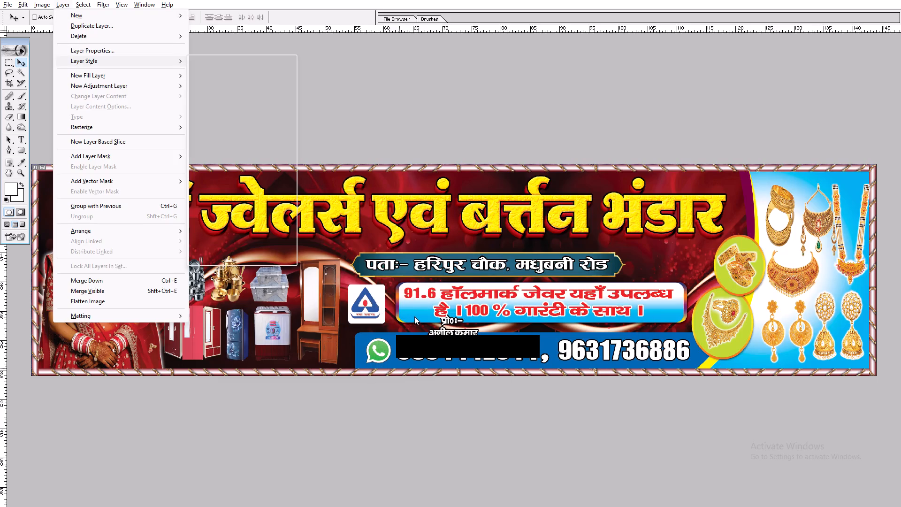
click(408, 408)
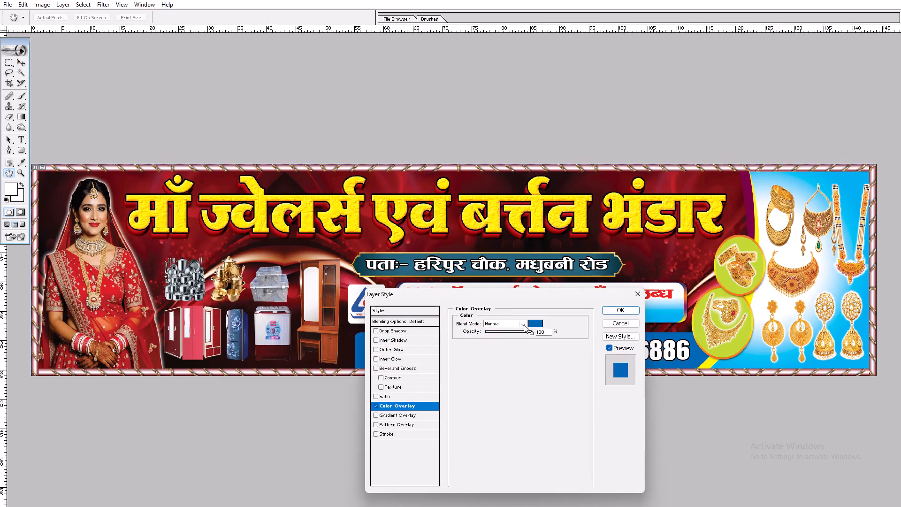
click(531, 323)
click(709, 362)
key(Return)
key(Return)
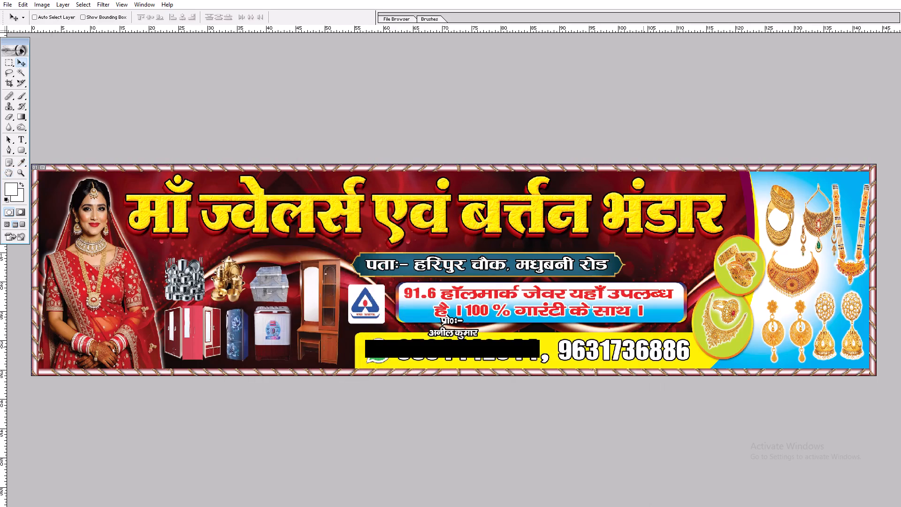
key(ctrl+bracketleft)
shift+click(526, 352)
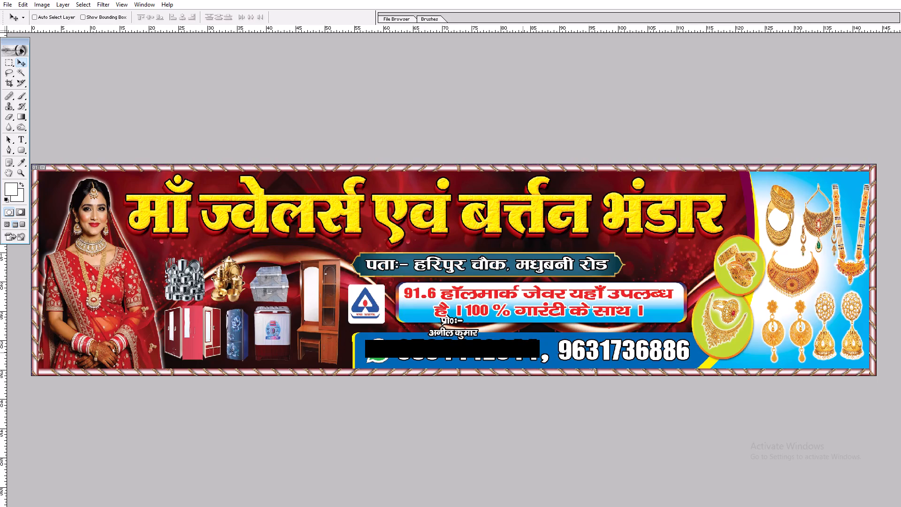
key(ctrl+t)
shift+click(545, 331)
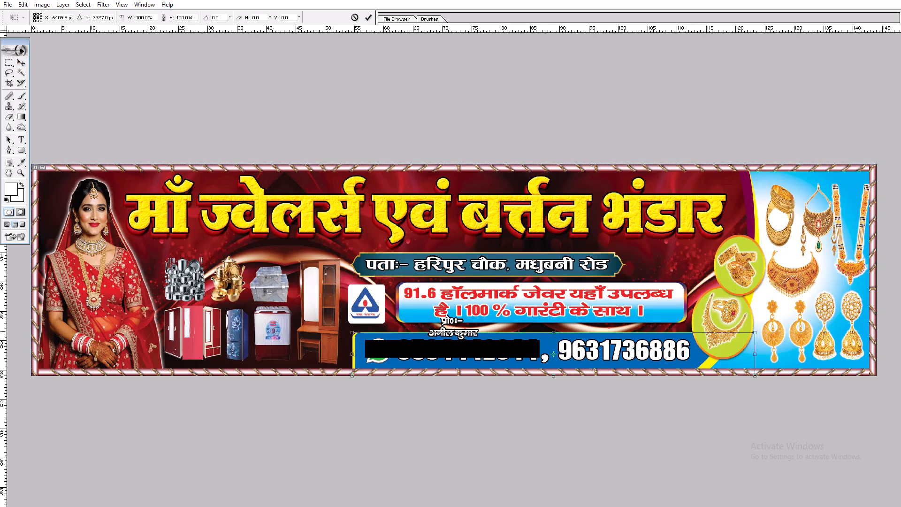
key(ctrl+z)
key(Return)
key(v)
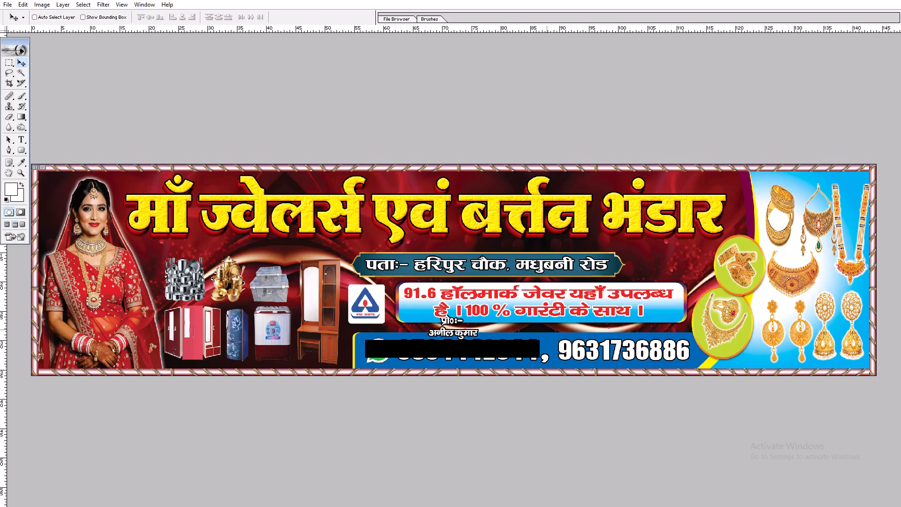
Join the two-line proprietor text above the contact strip into a single line.
key(v)
key(space)
key(space)
key(space)
key(space)
key(space)
key(space)
key(space)
key(space)
key(space)
key(space)
key(space)
key(space)
key(space)
key(space)
key(space)
drag(646, 331, 548, 324)
key(ctrl+plus)
key(space)
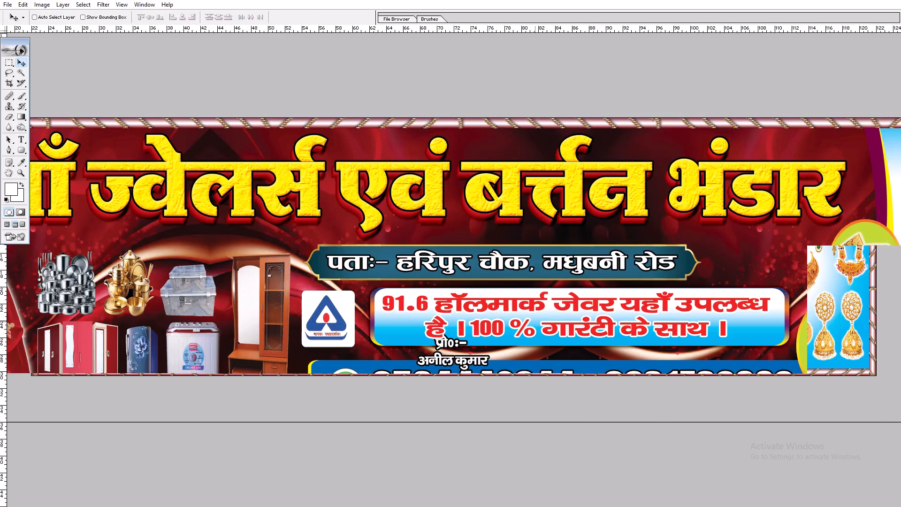
key(t)
click(480, 361)
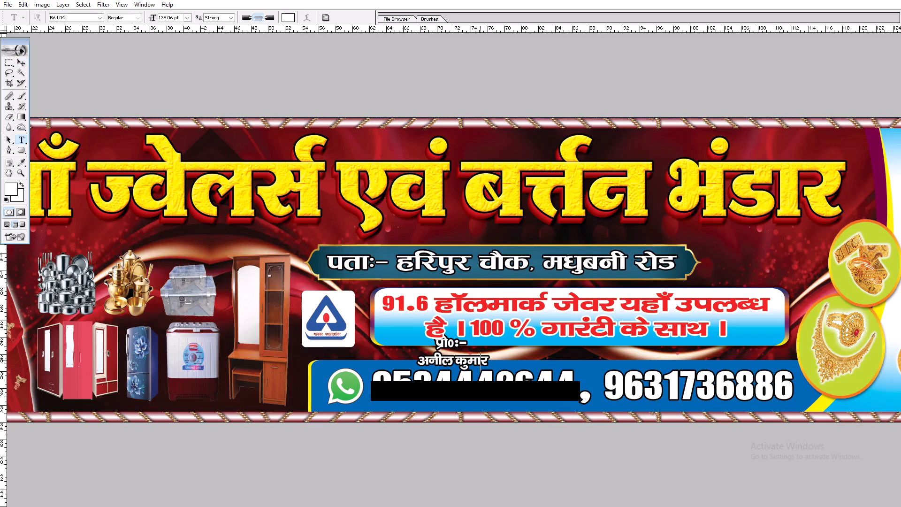
key(Home)
key(BackSpace)
key(Return)
text(vv)
Move the proprietor line above the last word of the banner title and enlarge it slightly.
key(space)
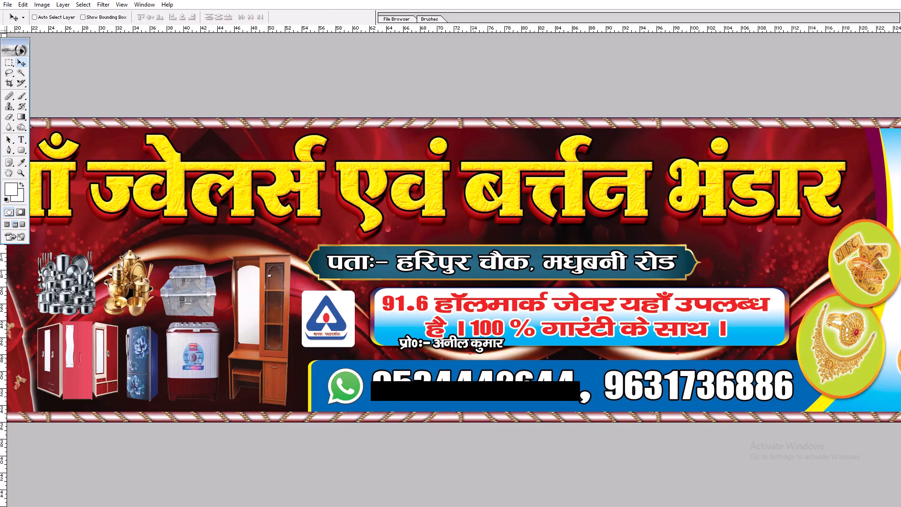
right_click(468, 355)
click(481, 360)
key(v)
drag(527, 325, 688, 188)
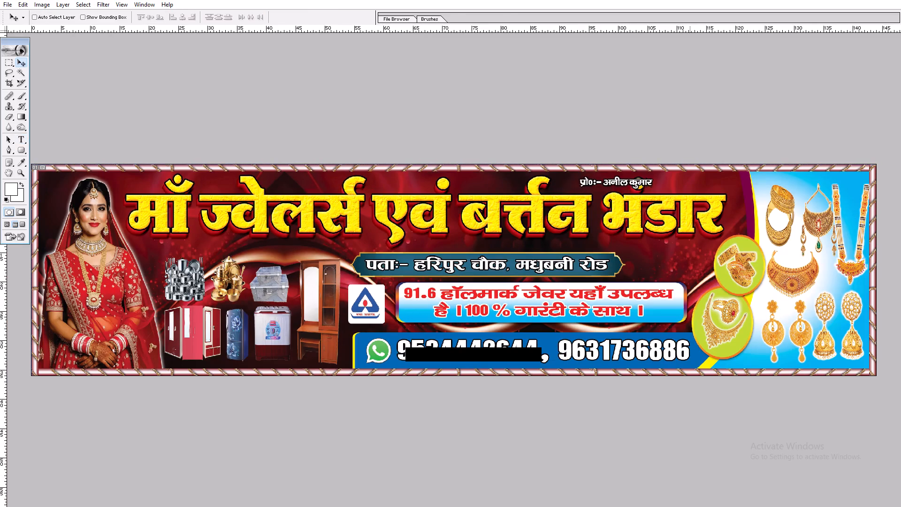
drag(688, 188, 764, 188)
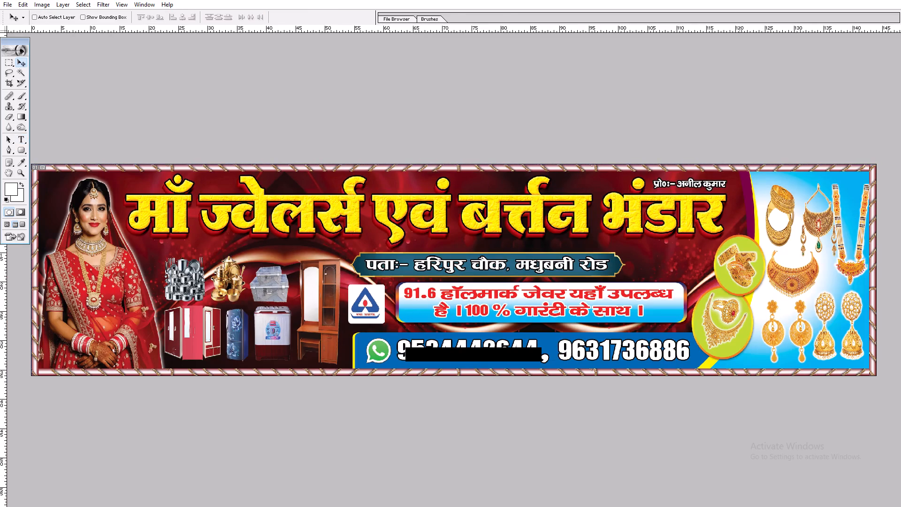
key(ctrl+t)
shift+drag(727, 178, 736, 175)
shift+click(723, 178)
key(shift+Return)
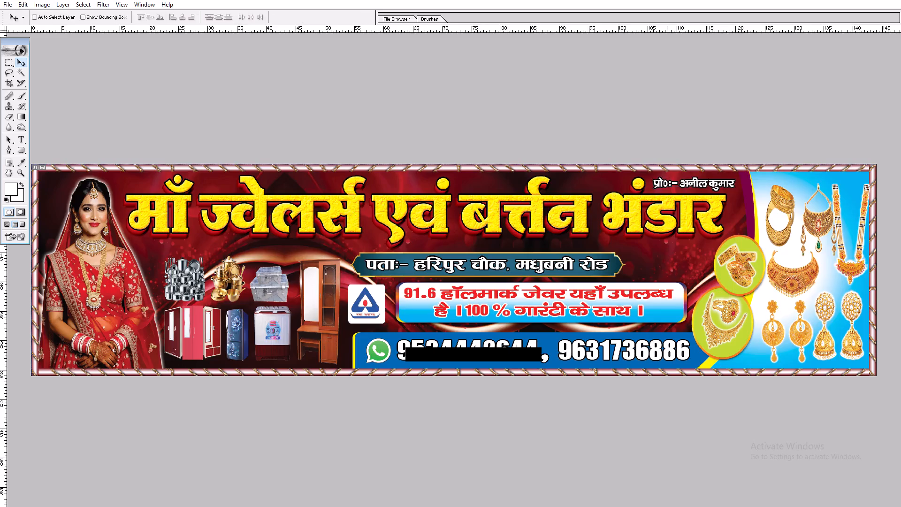
Copy the pink-veiled bride from the Maa Jwelers poster into the banner, over the existing bride.
key(f)
key(f)
key(f)
key(f)
key(f)
click(202, 300)
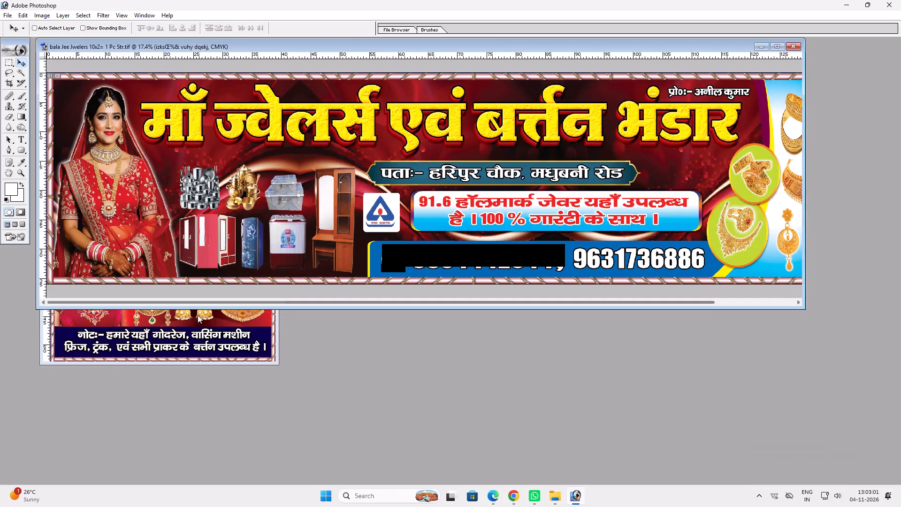
click(198, 315)
key(v)
ctrl+click(105, 238)
drag(102, 234, 370, 181)
drag(361, 200, 174, 151)
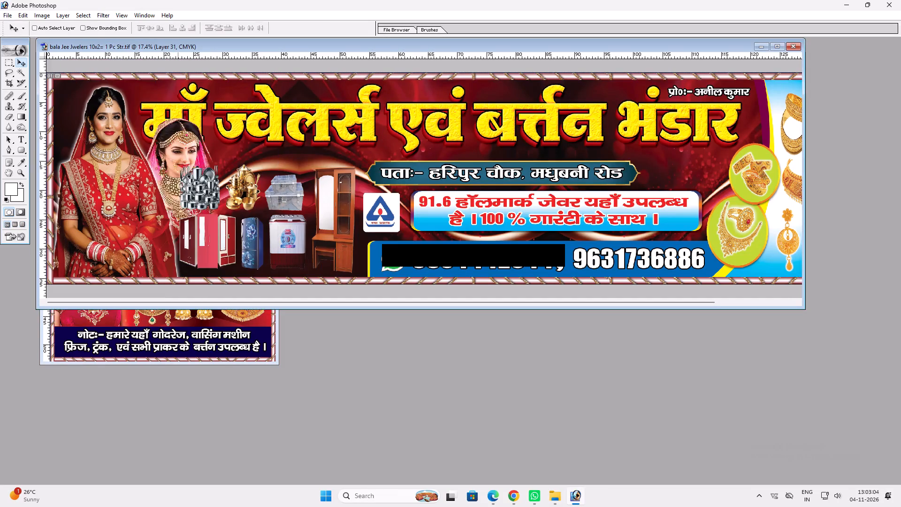
drag(174, 151, 111, 130)
Delete the banner's old standing bride picture in the red lehenga.
ctrl+click(110, 121)
key(alt+l)
key(alt+l)
key(alt+l)
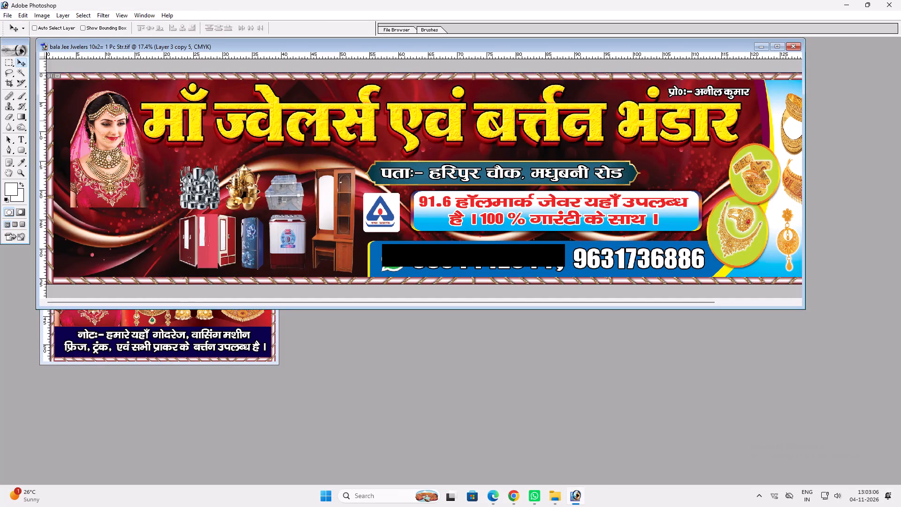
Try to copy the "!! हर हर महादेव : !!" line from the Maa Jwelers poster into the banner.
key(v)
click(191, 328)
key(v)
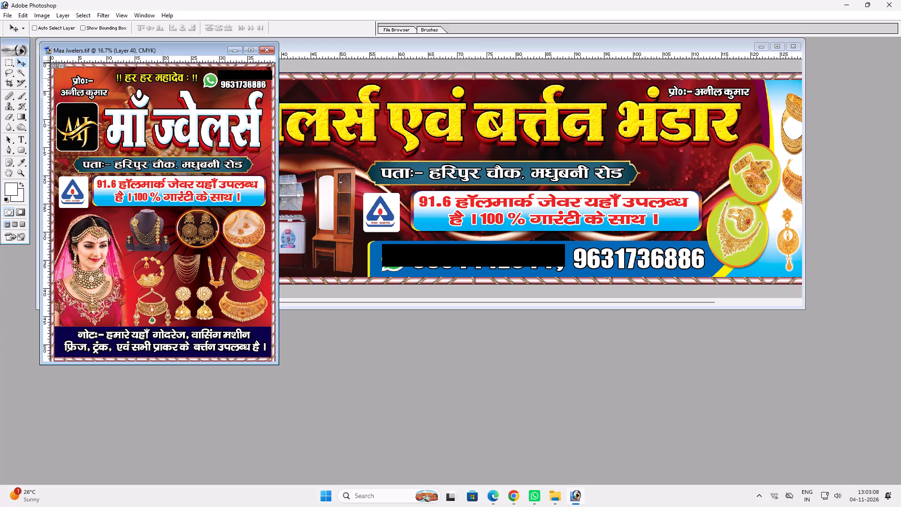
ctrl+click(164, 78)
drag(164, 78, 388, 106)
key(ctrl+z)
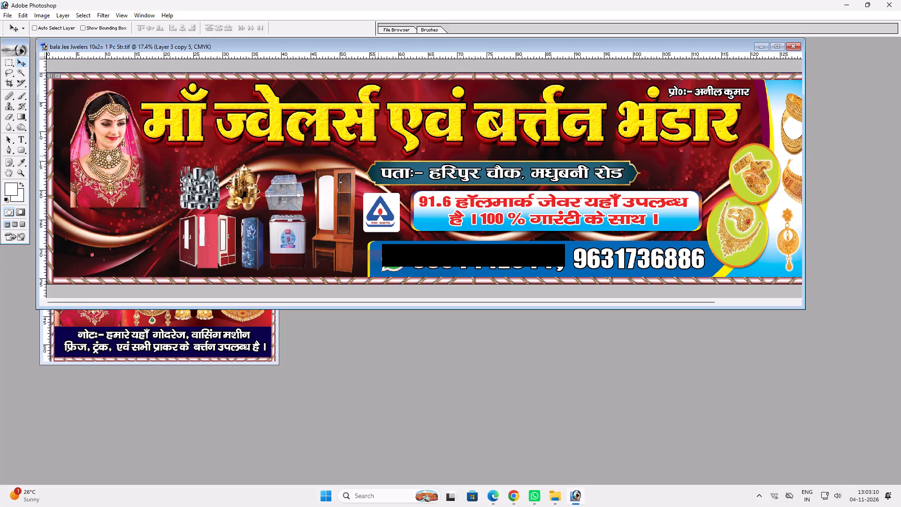
Copy the yellow "!! हर हर महादेव : !!" line from the Maa Jwelers poster to above ज्वेलर्स in the banner title.
ctrl+click(205, 303)
ctrl+click(205, 303)
click(187, 317)
key(v)
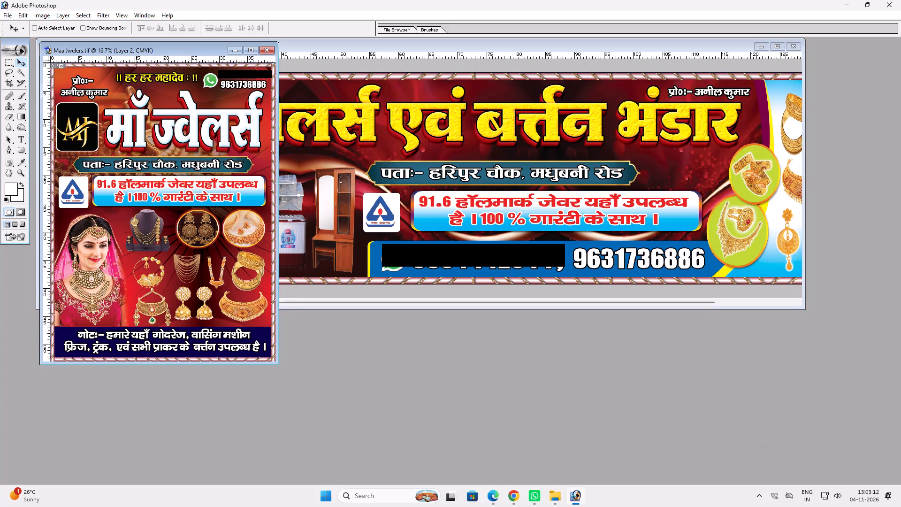
ctrl+click(133, 79)
drag(133, 79, 413, 106)
drag(415, 107, 301, 92)
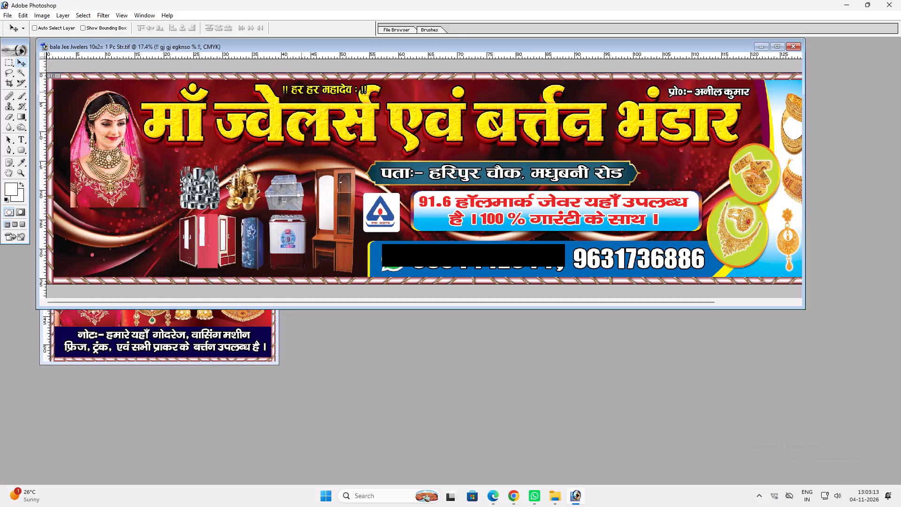
drag(301, 92, 301, 93)
Place the new bride in the banner's upper left corner and enlarge her to fill the height inside the border.
double_click(321, 44)
ctrl+click(85, 268)
ctrl+drag(85, 266, 61, 262)
key(ctrl+t)
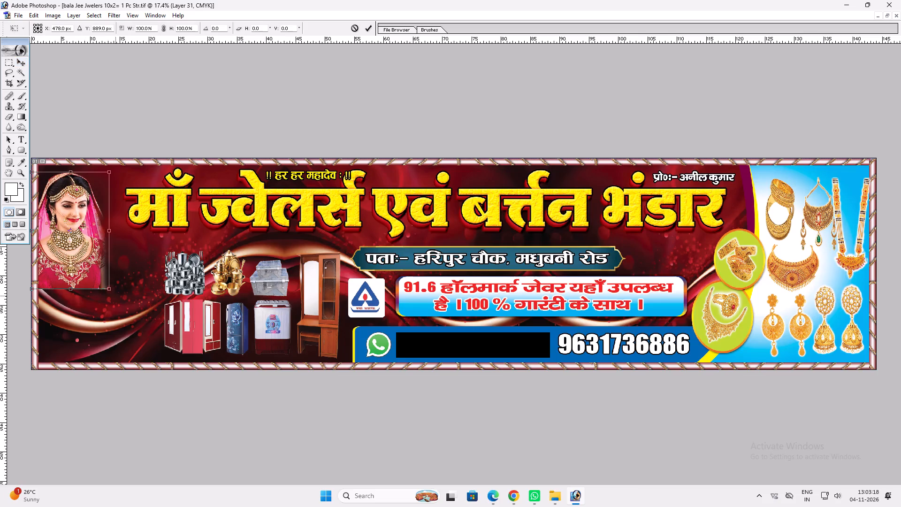
shift+drag(107, 292, 166, 358)
key(shift+Return)
key(v)
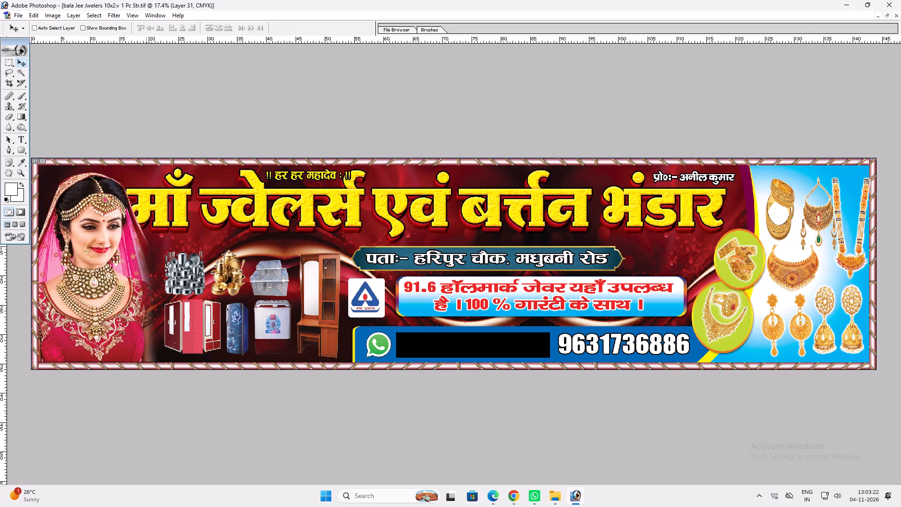
Narrow the main title to 96.6% width from its left end so it clears the bride's veil.
ctrl+click(146, 203)
key(ctrl+t)
shift+drag(123, 197, 144, 194)
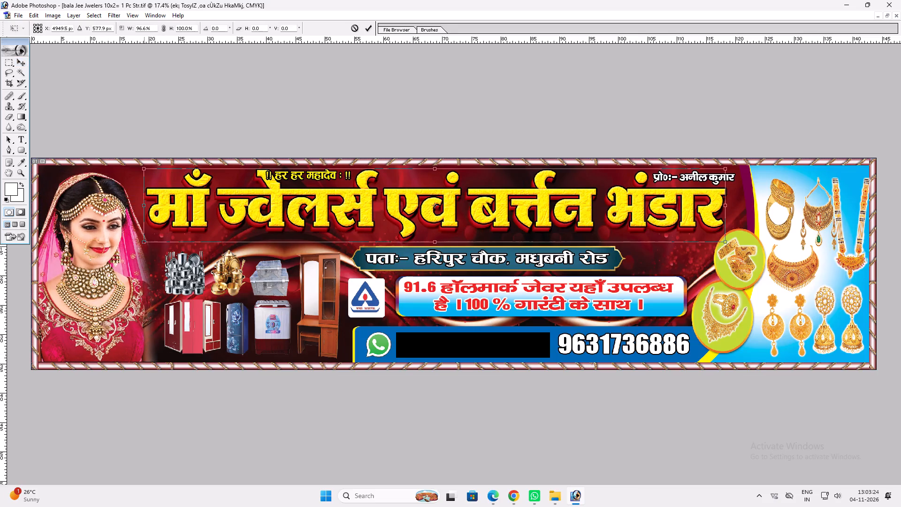
key(shift+Return)
Shrink the "!! हर हर महादेव : !!" line slightly and shift it right within the gap above ज्वेलर्स.
key(ctrl+plus)
key(space)
key(space)
key(space)
key(space)
key(space)
key(space)
key(space)
key(space)
key(space)
drag(372, 234, 350, 282)
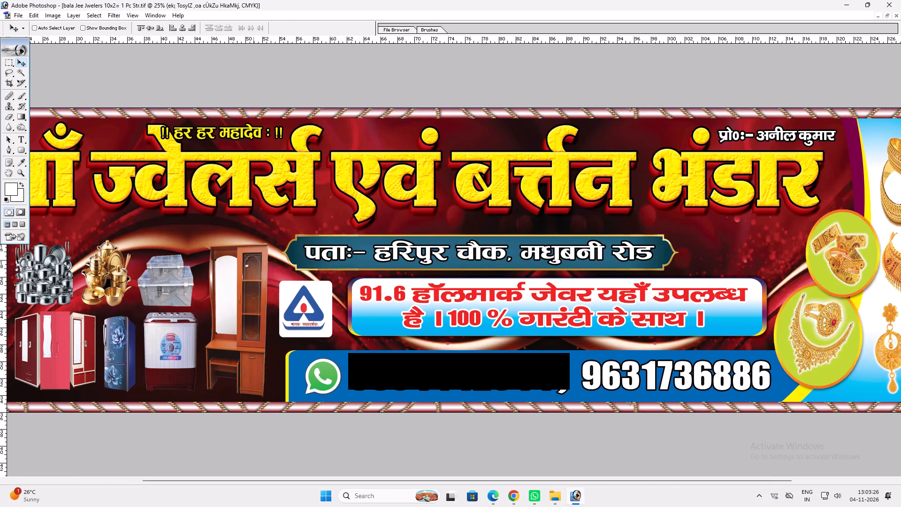
ctrl+click(277, 128)
key(ctrl+t)
shift+drag(284, 140, 273, 141)
key(shift+Return)
key(v)
drag(215, 133, 222, 134)
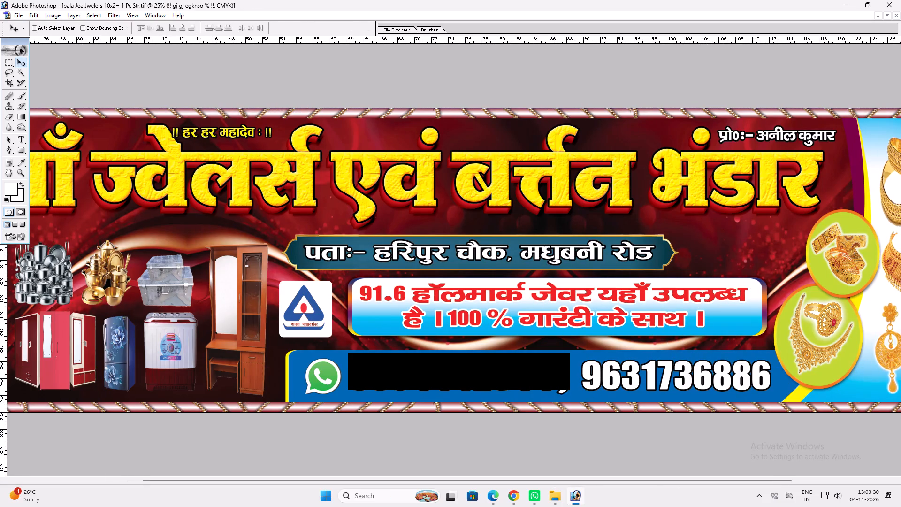
drag(222, 134, 223, 135)
Change the Color Overlay of the "!! हर हर महादेव : !!" line to white.
key(alt+l)
key(alt+k)
key(alt+y)
key(alt+l)
key(alt+y)
key(n)
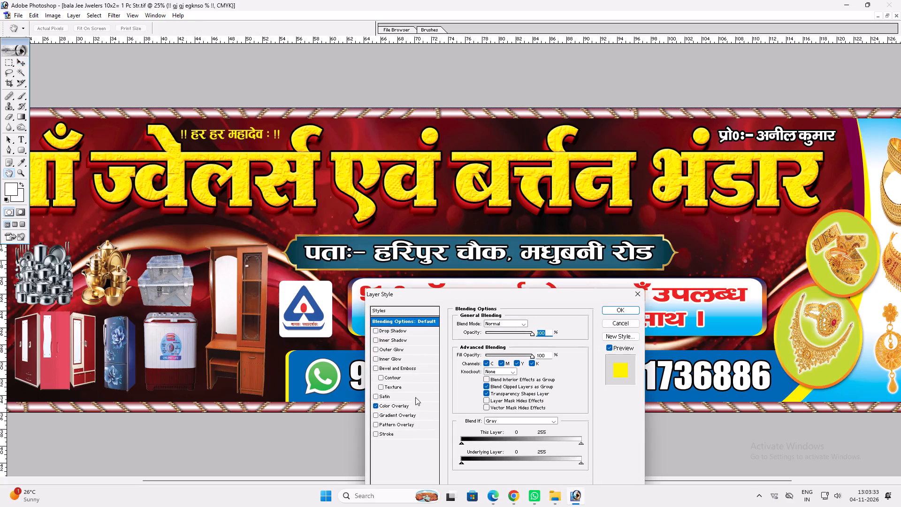
click(410, 408)
click(539, 323)
drag(305, 254, 174, 168)
key(Return)
Add a 12 px black outside Stroke to the "!! हर हर महादेव : !!" line.
click(394, 435)
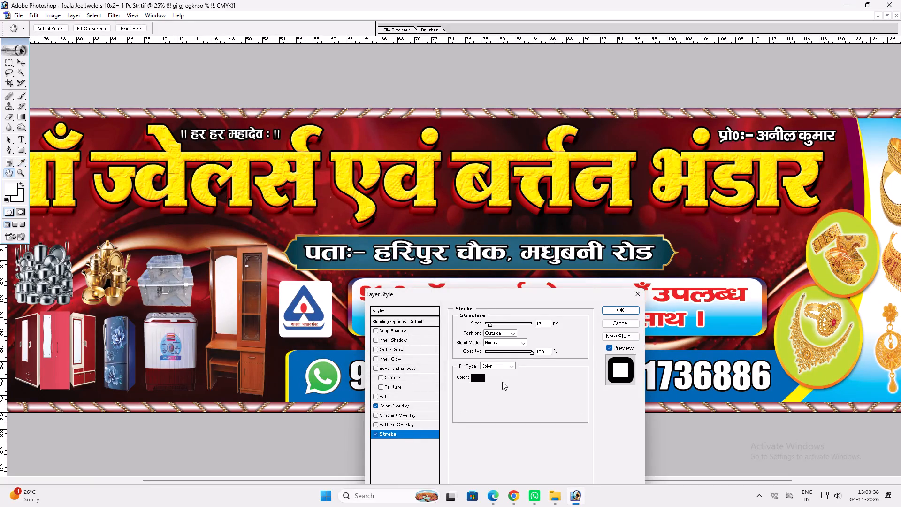
key(Return)
key(alt+l)
key(alt+y)
key(k)
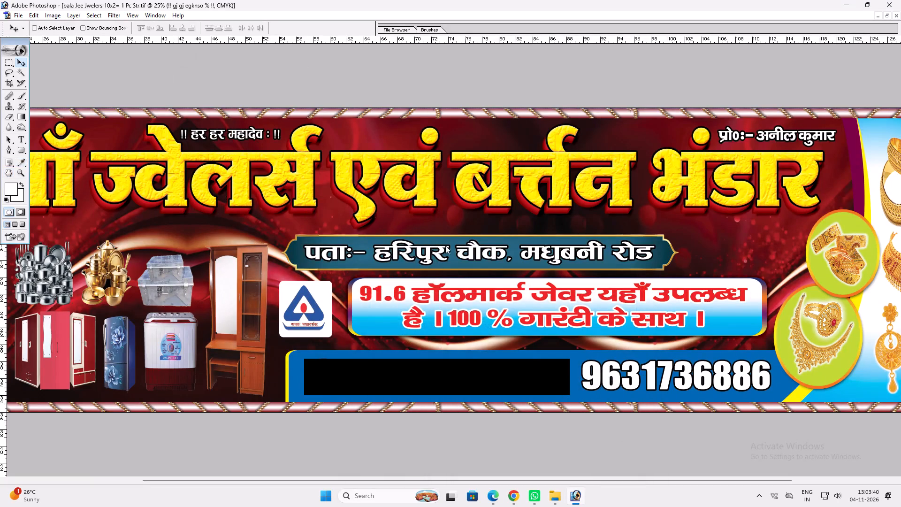
key(Return)
Scale the "!! हर हर महादेव : !!" line to 93.7% and nudge it slightly right and down.
key(ctrl+t)
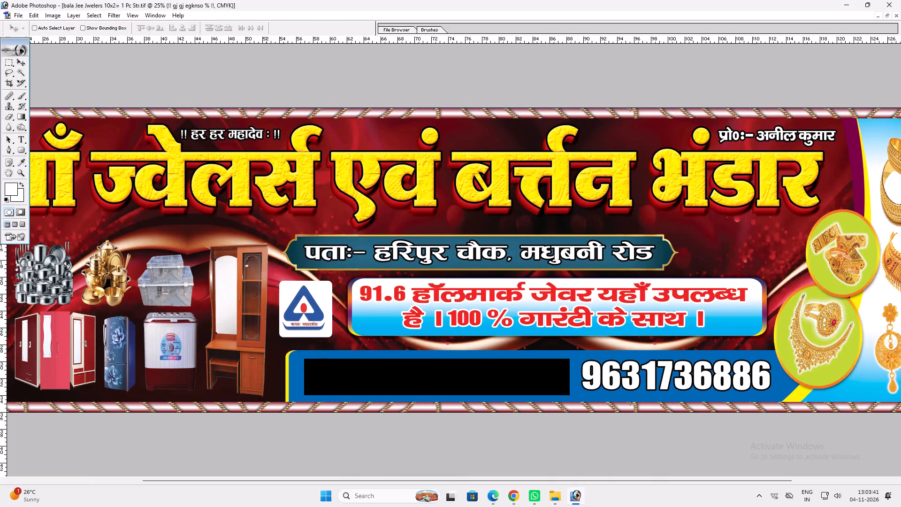
shift+click(277, 139)
alt+shift+drag(279, 139, 275, 140)
shift+click(272, 140)
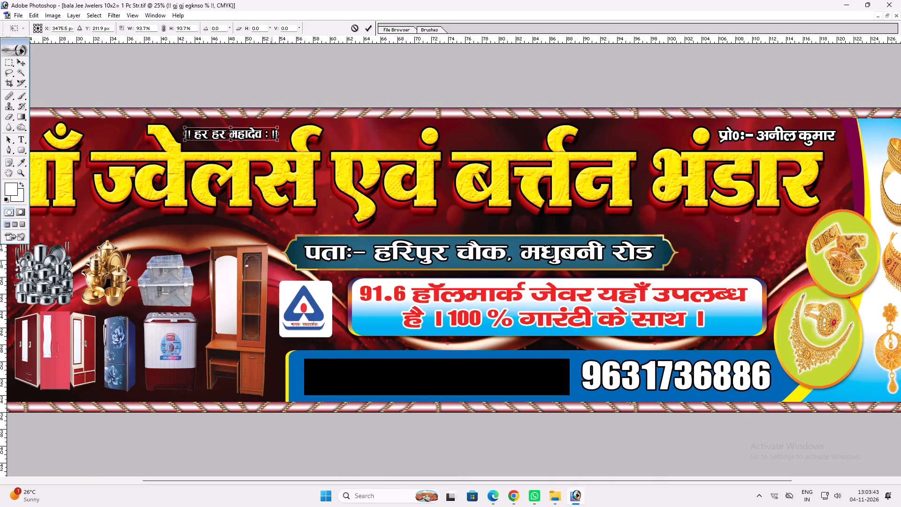
key(shift+Return)
key(v)
click(265, 142)
Use Free Transform to lower the proprietor line slightly above the end of the title.
key(space)
key(space)
key(space)
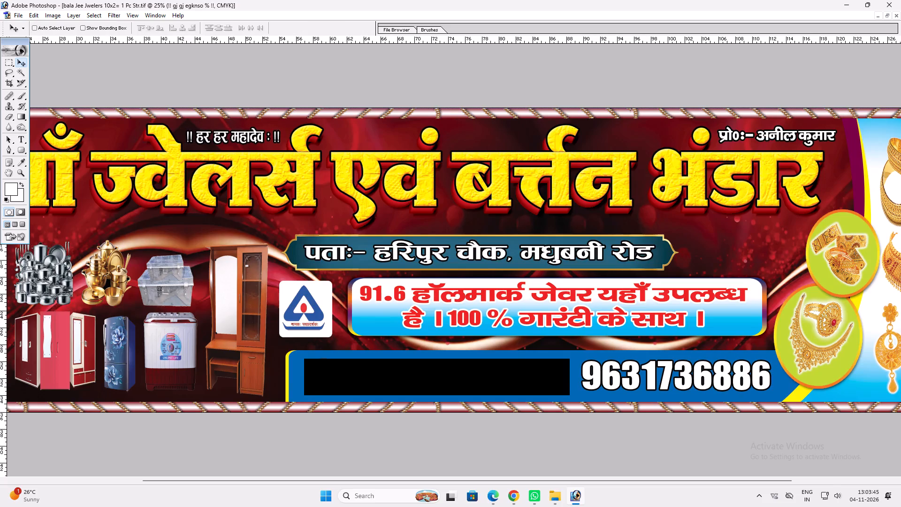
drag(581, 152, 524, 137)
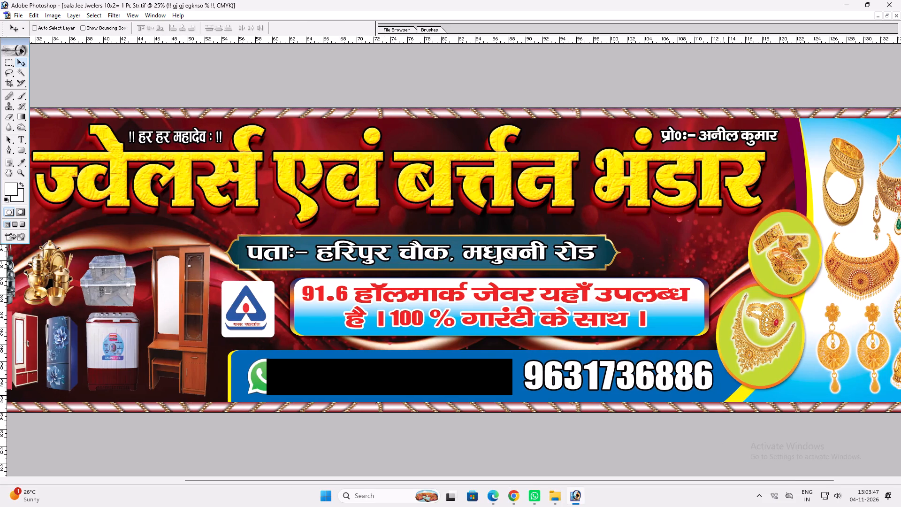
ctrl+click(724, 131)
key(ctrl+t)
shift+click(741, 139)
key(shift+Return)
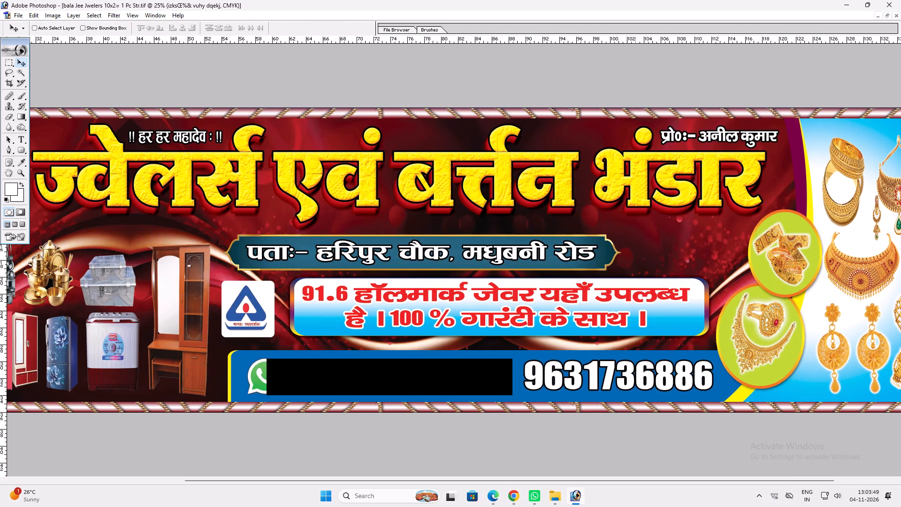
Move the address plate rightward so it sits centred above the 91.6 hallmark box.
click(689, 142)
key(space)
key(space)
key(space)
right_drag(560, 208, 553, 202)
click(511, 262)
ctrl+click(497, 259)
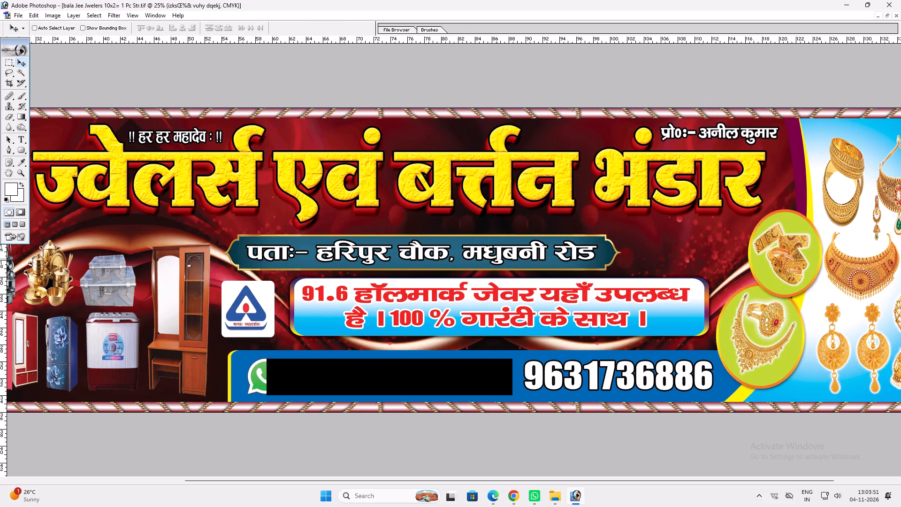
drag(496, 259, 550, 256)
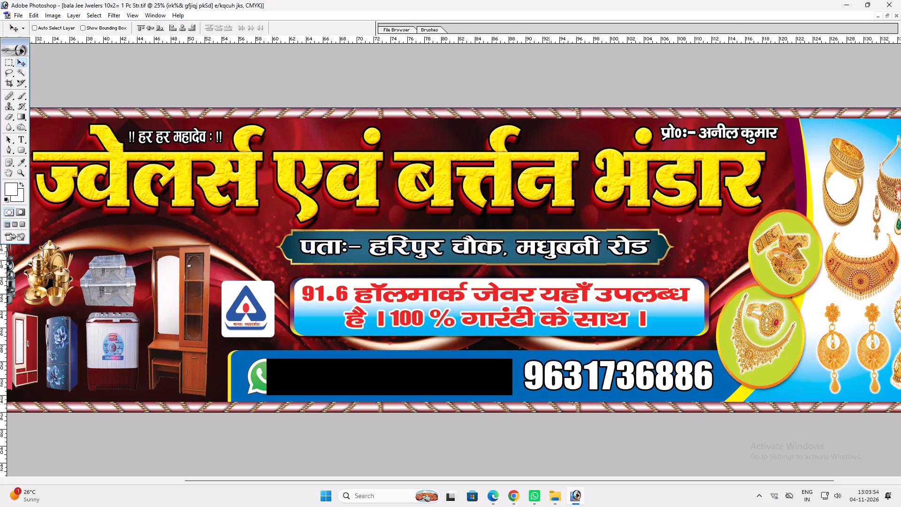
drag(550, 256, 550, 258)
Use Free Transform to widen the address plate and nudge it slightly down to line up with the hallmark box.
key(ctrl+t)
shift+drag(675, 247, 693, 246)
key(Return)
key(v)
shift+drag(649, 252, 665, 255)
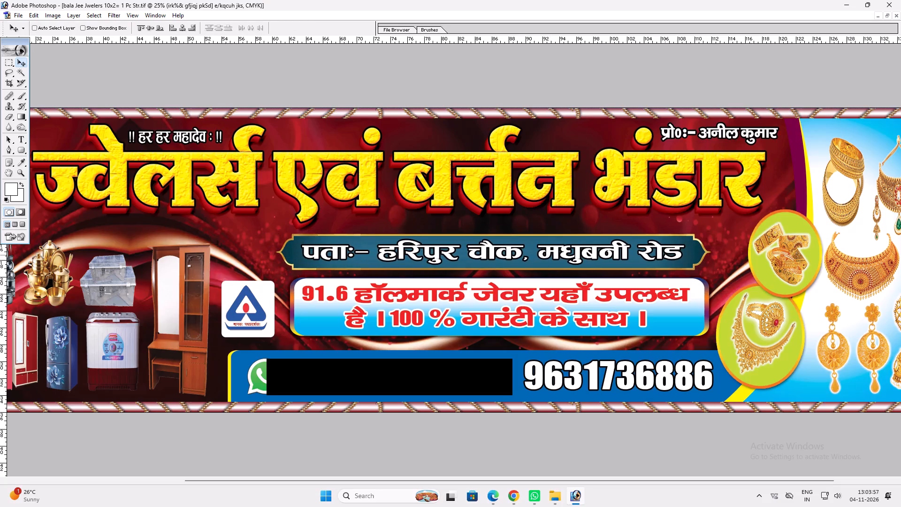
Stretch the 91.6 hallmark box downward to 110.4% height with Free Transform, keeping its width.
ctrl+click(661, 322)
key(ctrl+t)
shift+drag(642, 333, 640, 339)
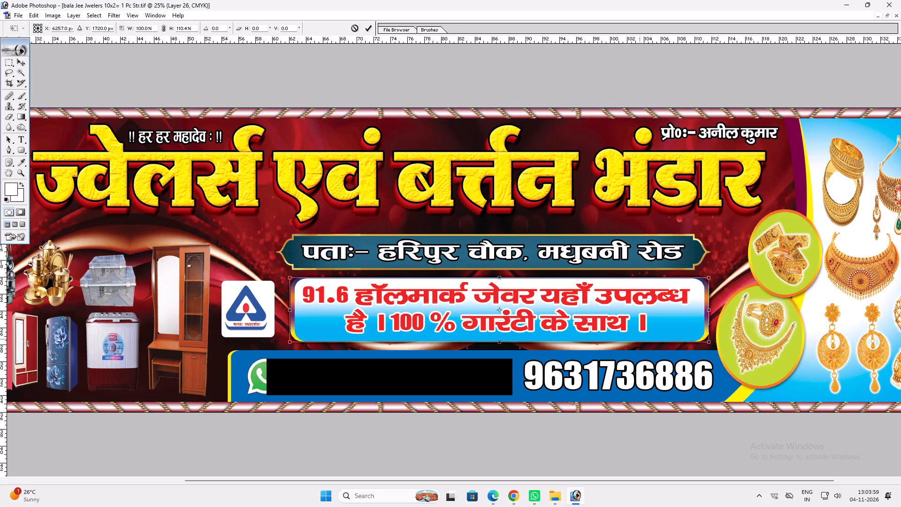
key(shift+Return)
key(space)
key(space)
key(space)
key(space)
key(space)
key(space)
key(space)
key(space)
key(space)
key(space)
key(space)
key(space)
key(space)
right_click(575, 329)
click(590, 334)
text(vv)
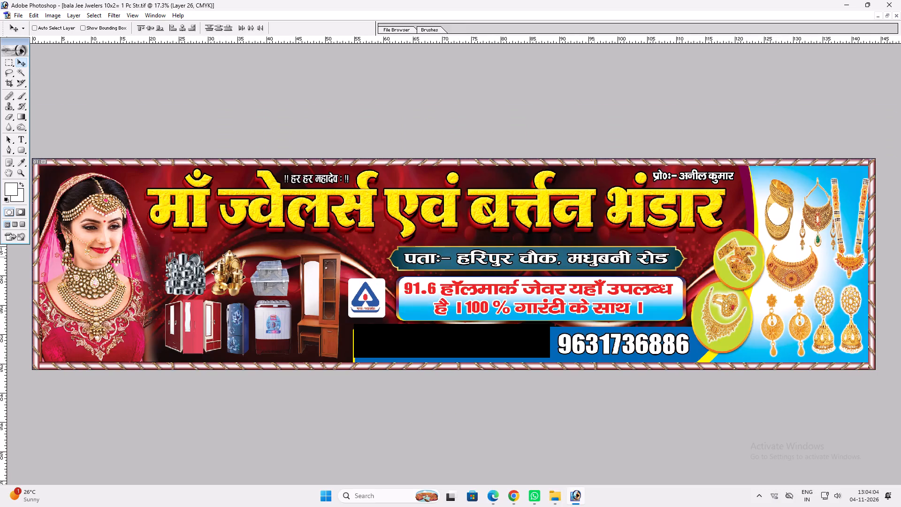
Save the banner as a TIFF named "Maa Jwelers 12x3= 1 pc Strfggg" in the November 04.11.2026 folder.
key(ctrl+shift+s)
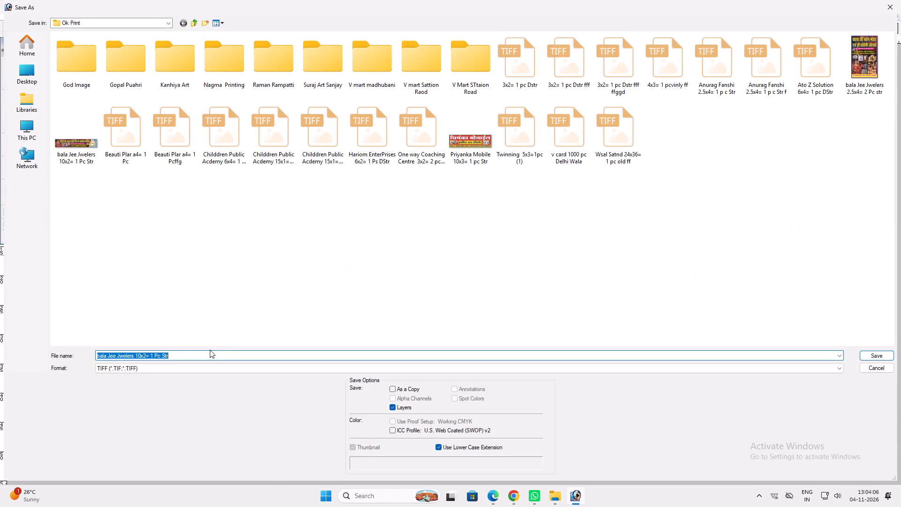
double_click(197, 21)
click(197, 21)
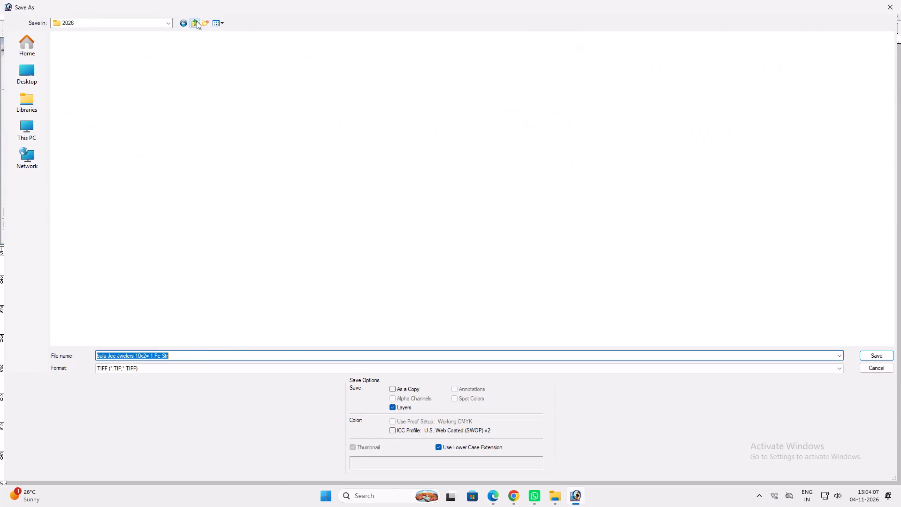
double_click(529, 68)
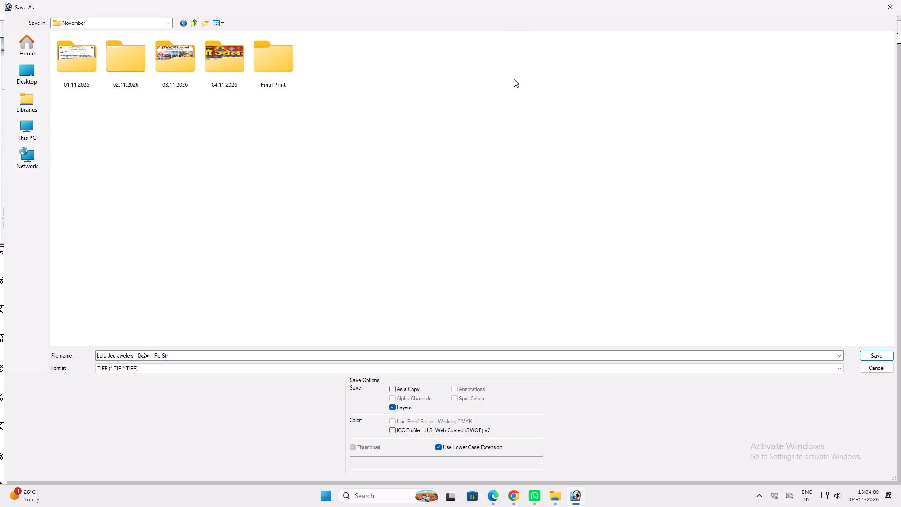
double_click(229, 64)
click(200, 356)
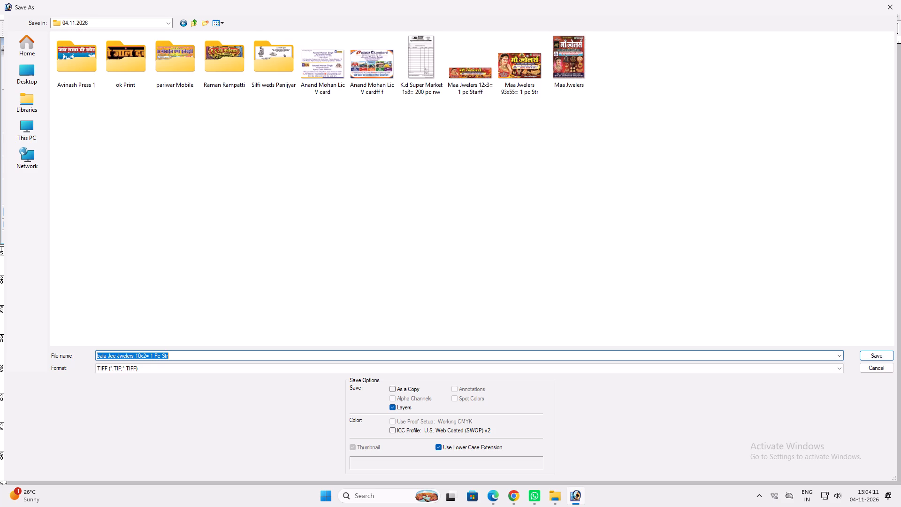
click(529, 66)
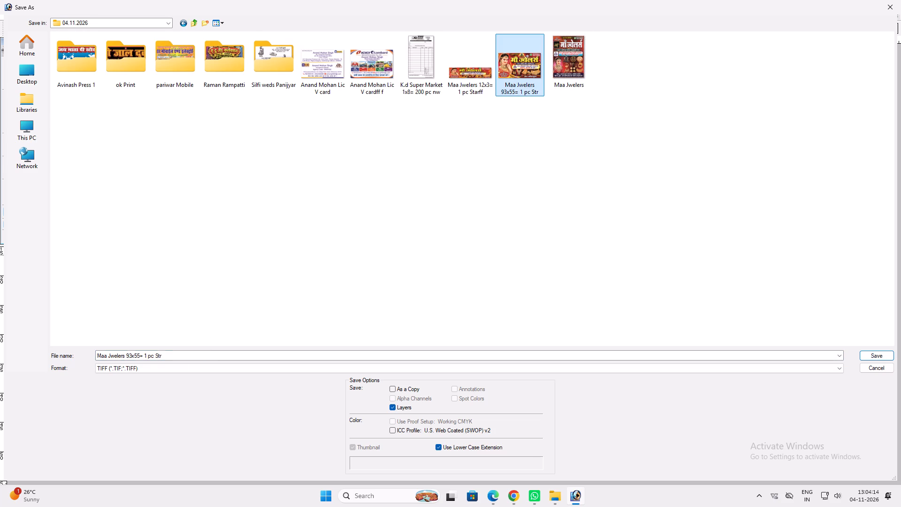
click(170, 355)
drag(170, 355, 133, 358)
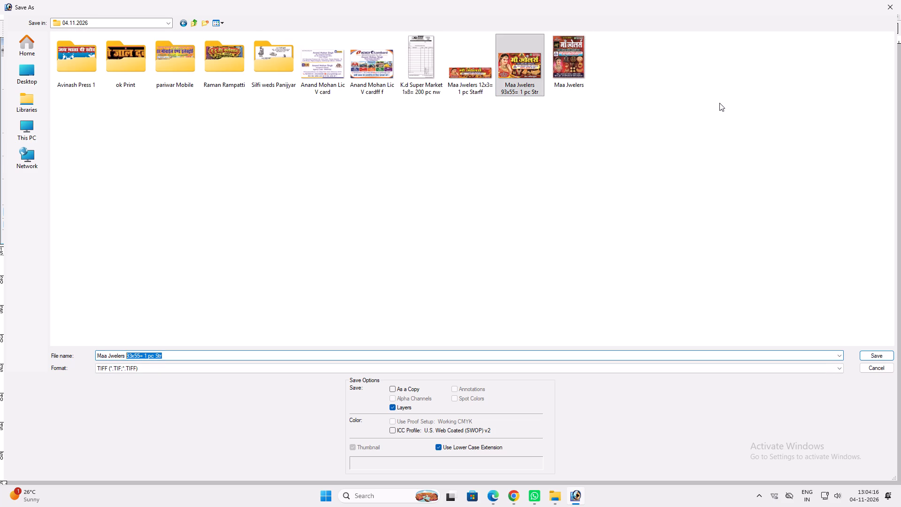
text(12x3)
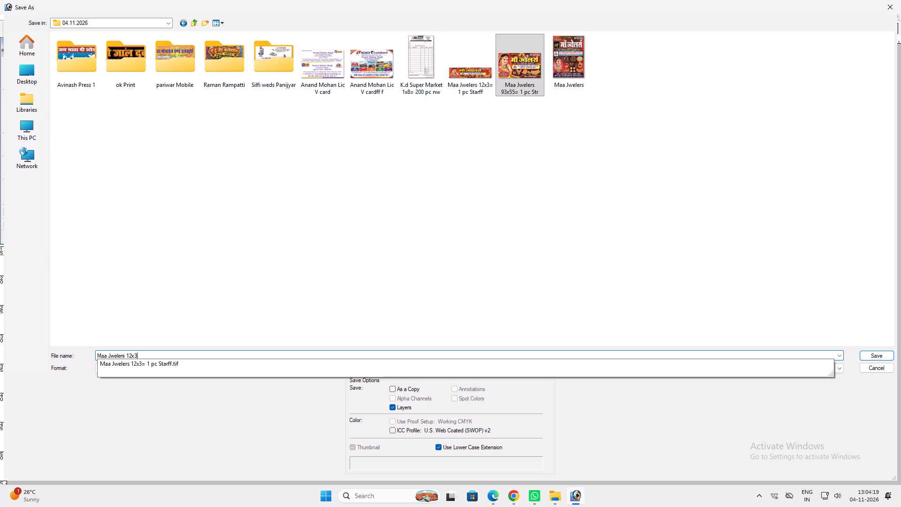
text(= 1 pc Strfggg)
key(Return)
key(Return)
key(Return)
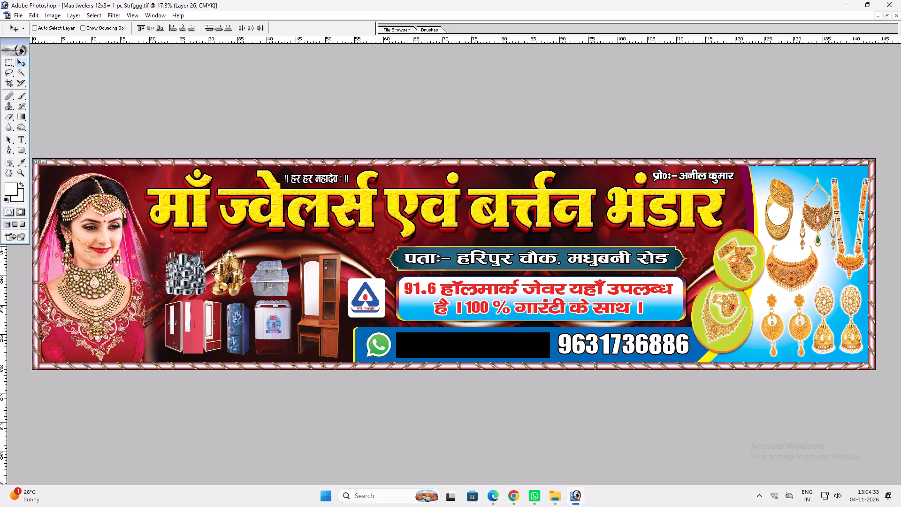
Capture a screen snip of the entire banner, including its border.
scroll(584, 232, up, 1)
key(Print)
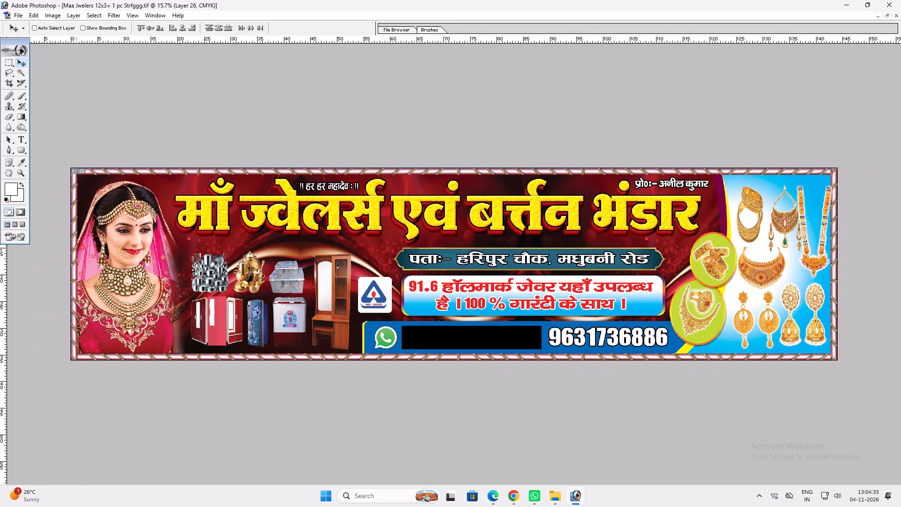
drag(70, 168, 812, 351)
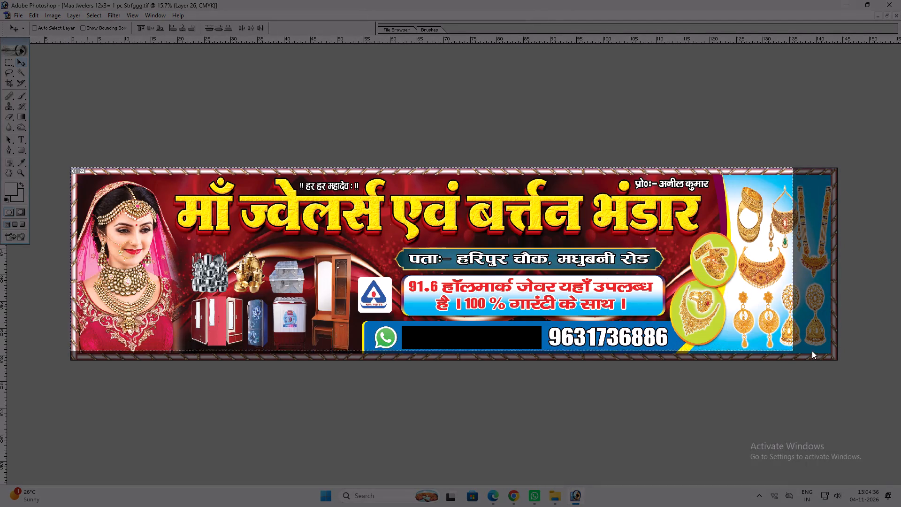
drag(812, 351, 836, 360)
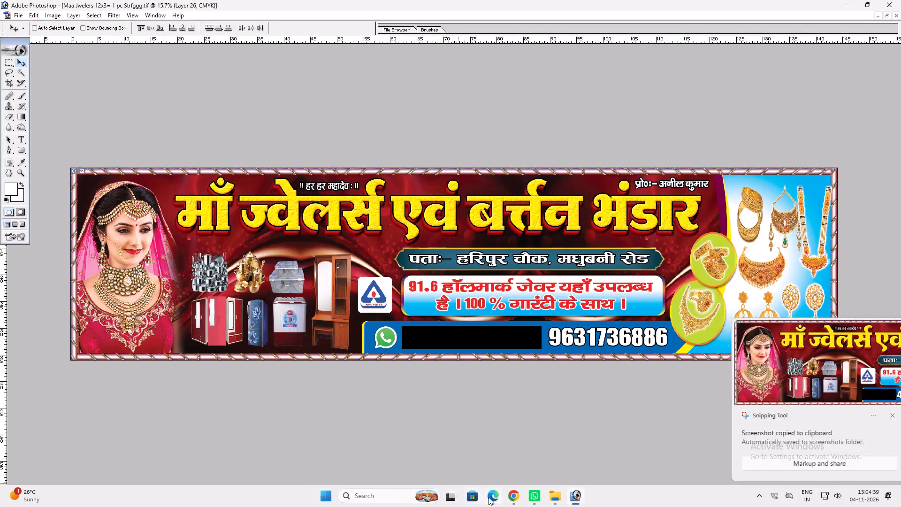
click(489, 497)
click(883, 51)
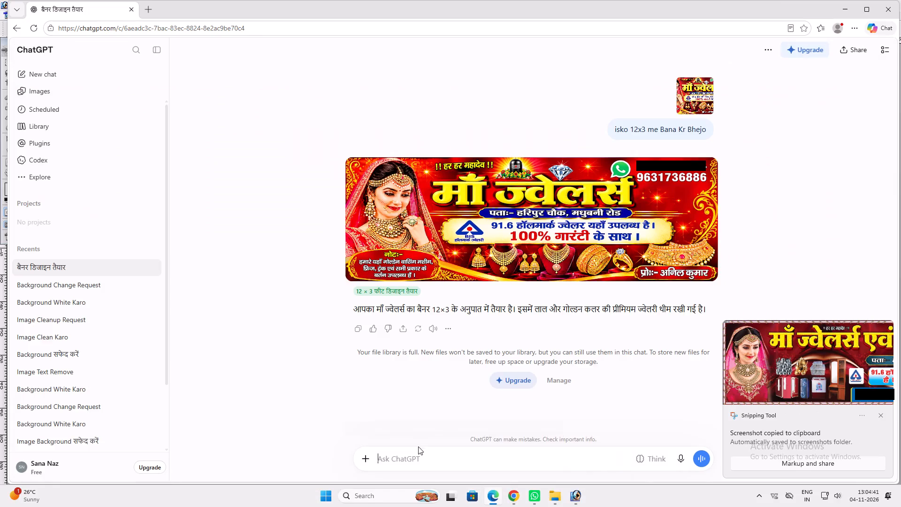
click(408, 457)
key(ctrl+v)
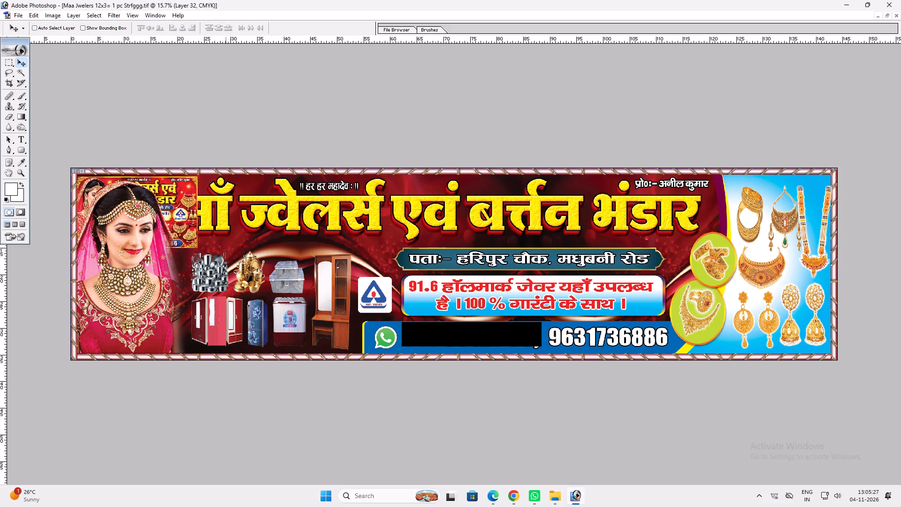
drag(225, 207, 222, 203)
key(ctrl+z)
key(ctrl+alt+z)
Close the open Maa Jwelers documents without saving further changes to the 12x3 banner.
key(ctrl+Tab)
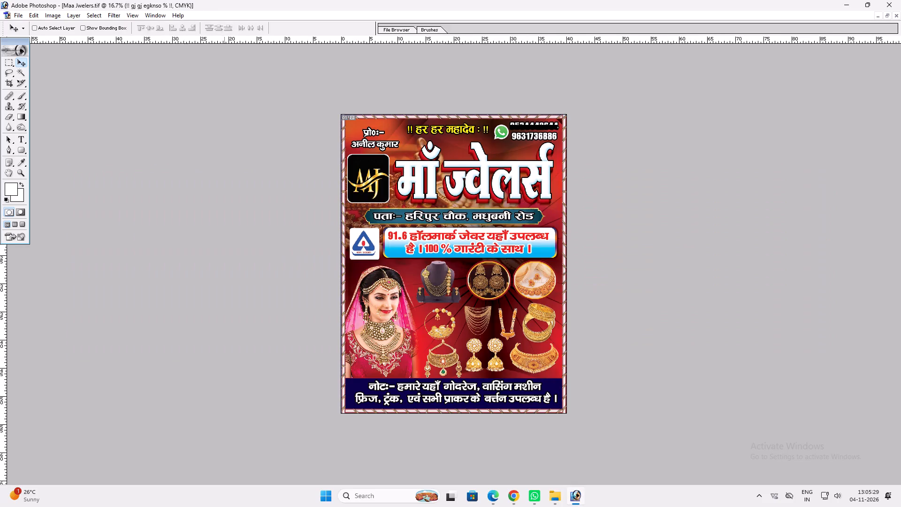
key(ctrl+Tab)
key(ctrl+w)
key(ctrl+w)
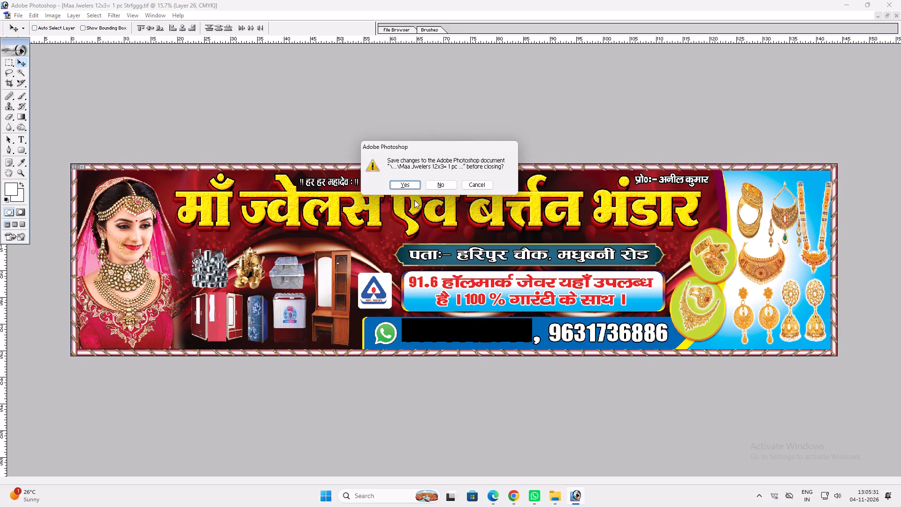
ctrl+drag(438, 187, 481, 197)
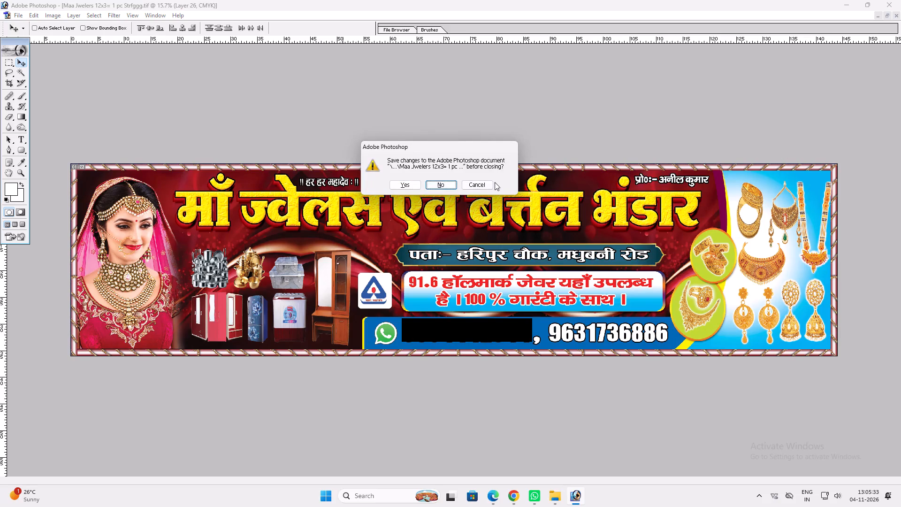
click(495, 182)
click(489, 182)
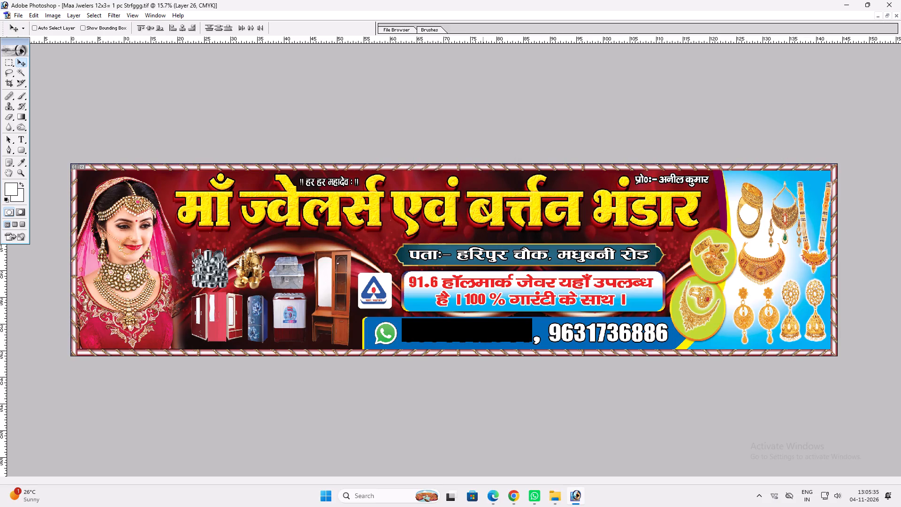
key(ctrl+shift+s)
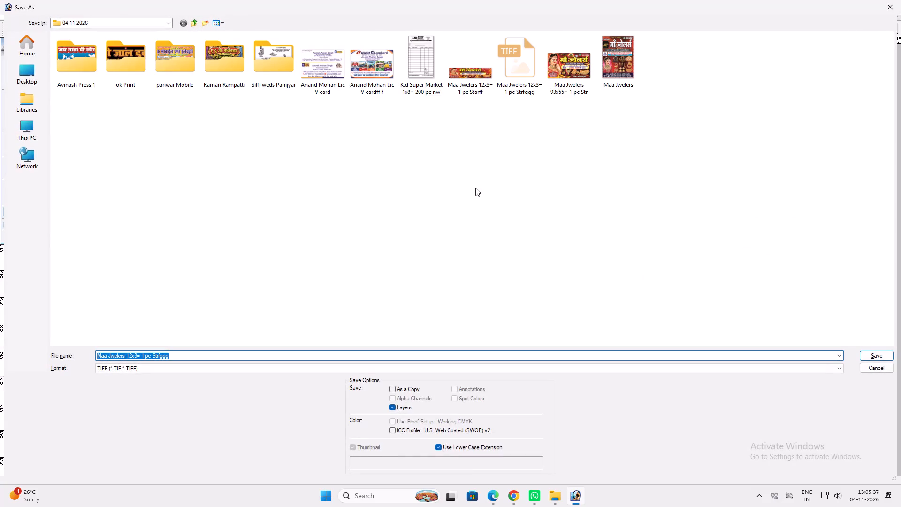
click(900, 0)
key(ctrl+w)
click(450, 188)
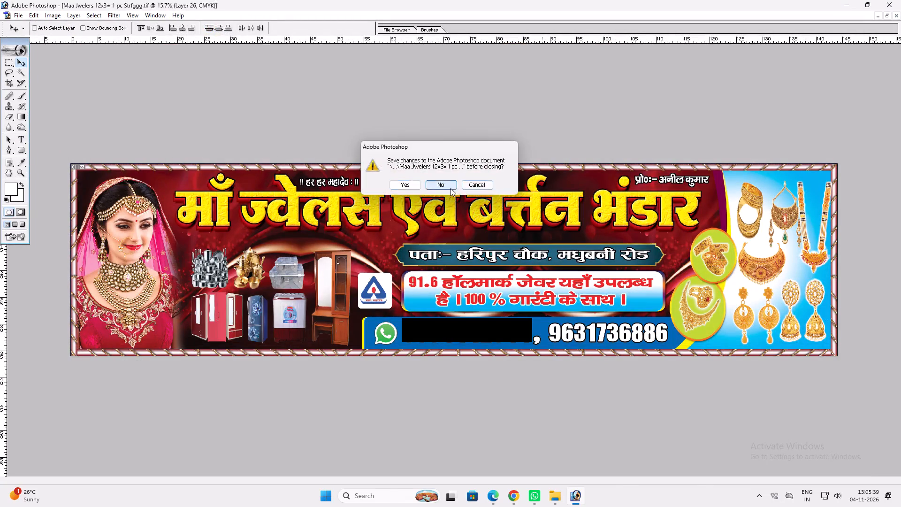
key(ctrl+w)
click(443, 188)
Open the file "Maa Jwelers 93x55= 1 pc Str" from the 04.11.2026 folder.
double_click(443, 188)
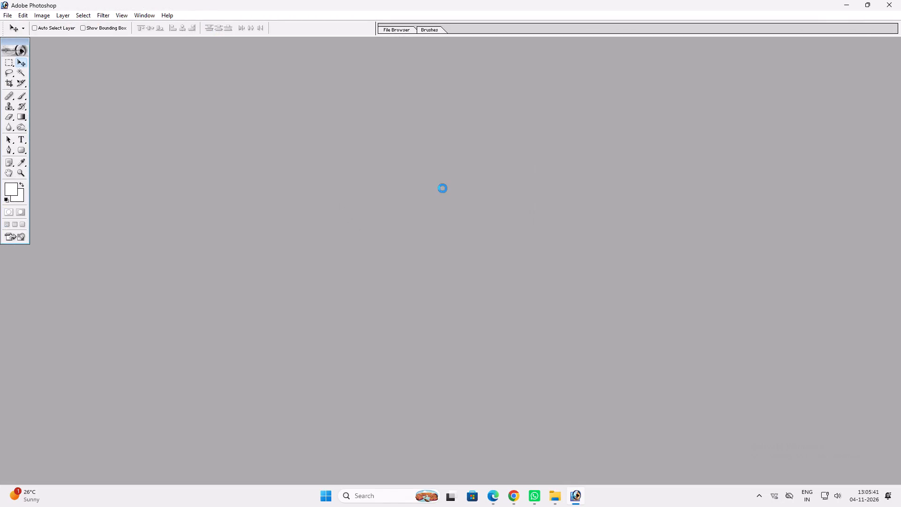
click(510, 77)
click(583, 73)
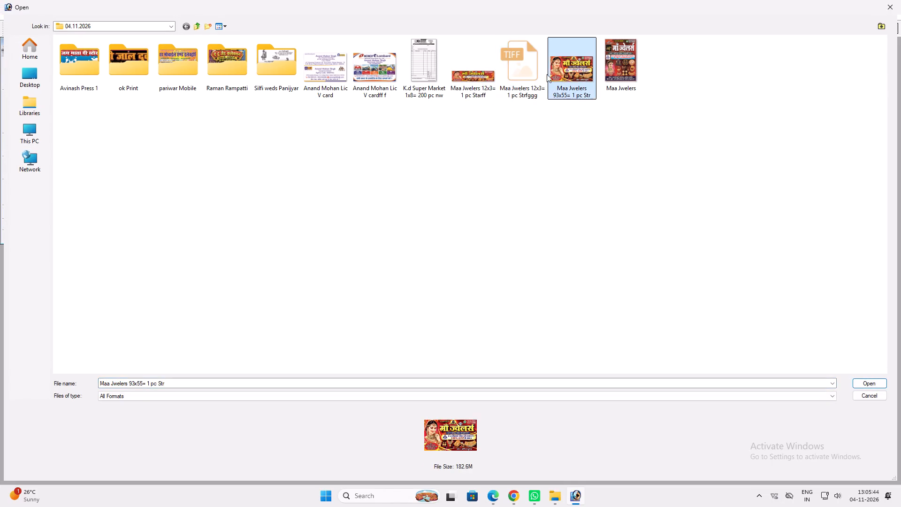
key(Return)
key(space)
double_click(417, 45)
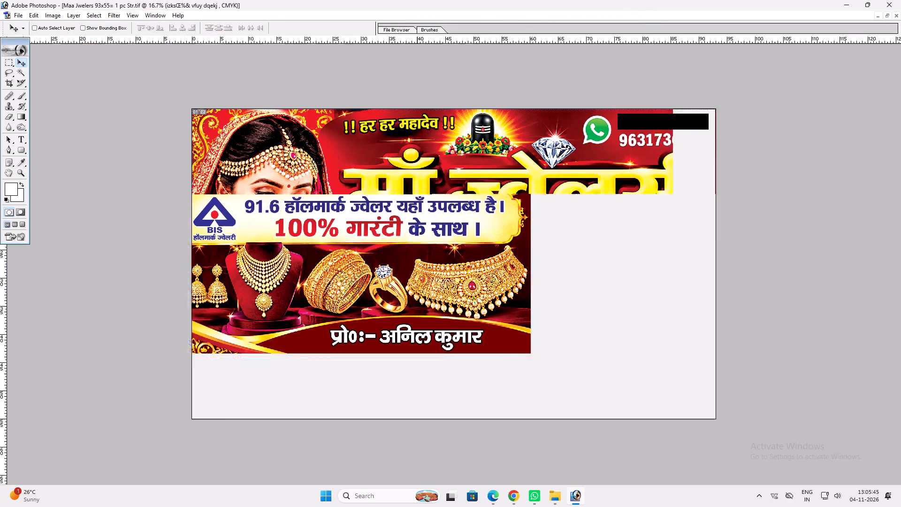
Paste the generated banner image into the 93x55 document and scale it to cover the whole canvas.
key(ctrl+v)
key(ctrl+t)
alt+shift+drag(516, 301, 695, 348)
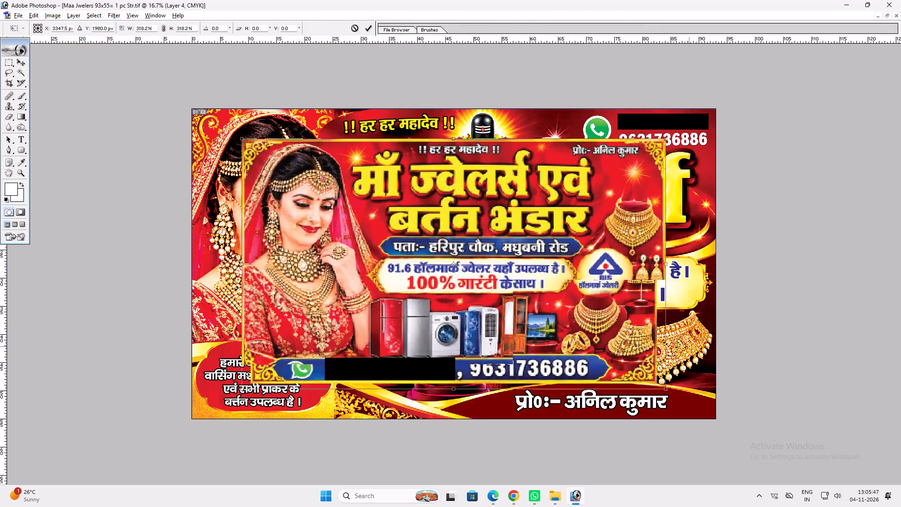
alt+shift+drag(695, 348, 755, 349)
key(Return)
key(v)
Darken the pasted banner layer with Levels, raising the CMYK shadow input level to about 36.
key(ctrl+l)
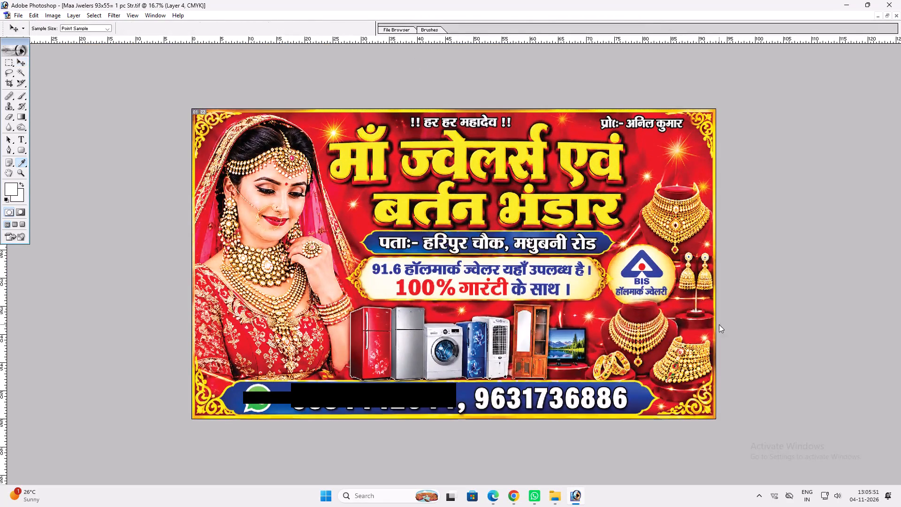
drag(539, 293, 547, 293)
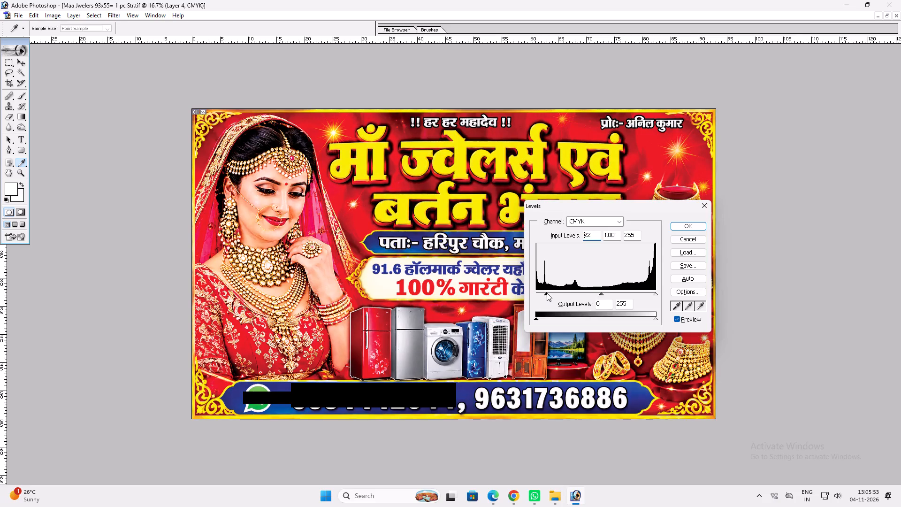
drag(547, 293, 553, 292)
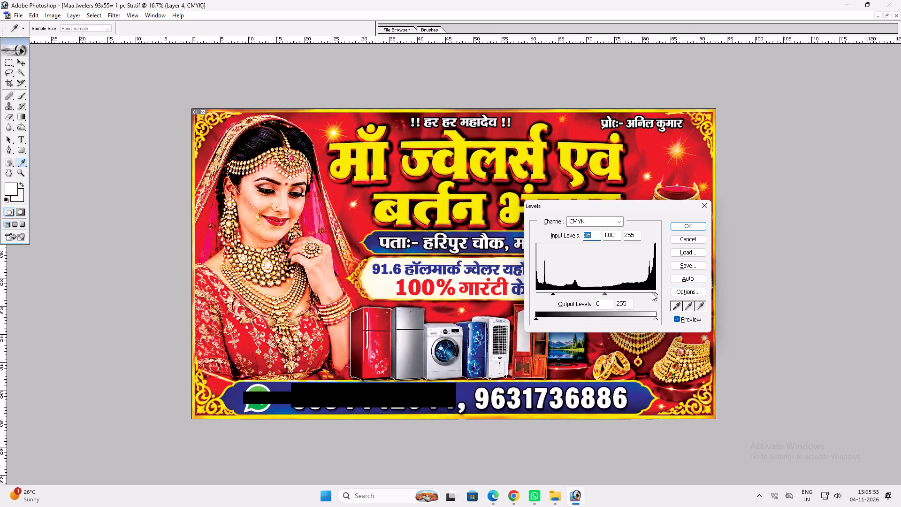
click(651, 293)
key(Return)
Save the 93x55 Maa Jwelers banner and close it.
key(ctrl+s)
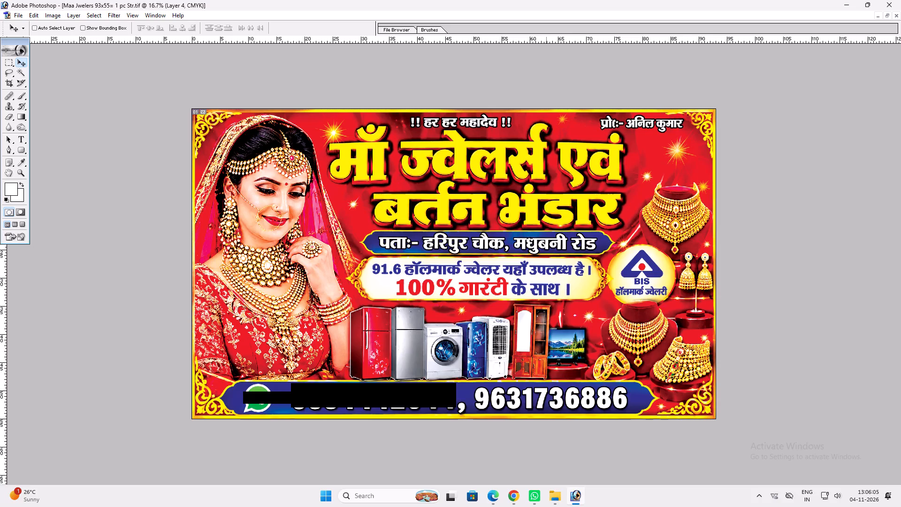
key(ctrl+w)
Open the "Maa Jwelers" poster file from the 04.11.2026 folder, check its image size, and close it.
ctrl+double_click(546, 212)
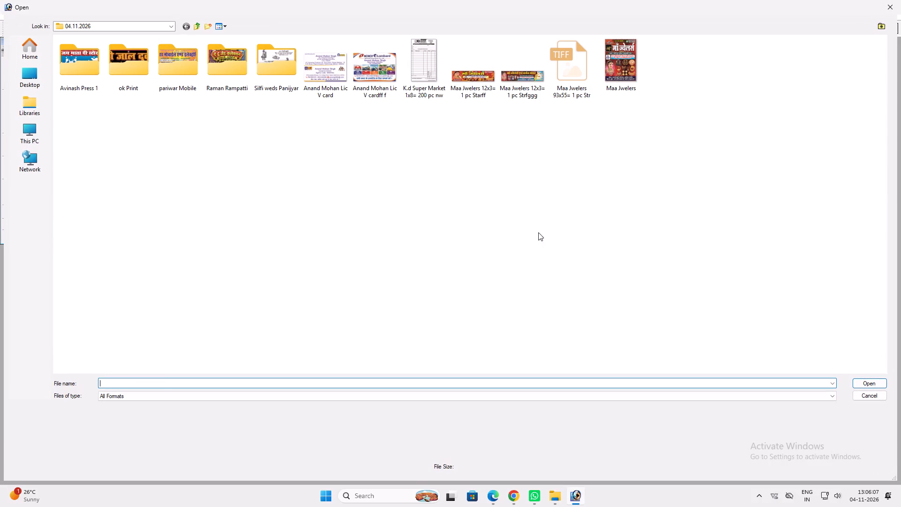
click(473, 89)
key(F2)
click(526, 82)
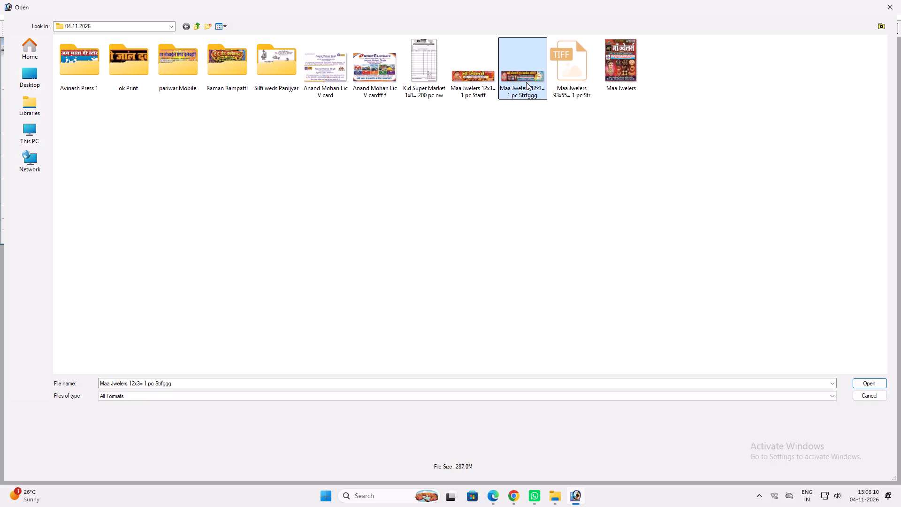
click(581, 70)
click(628, 69)
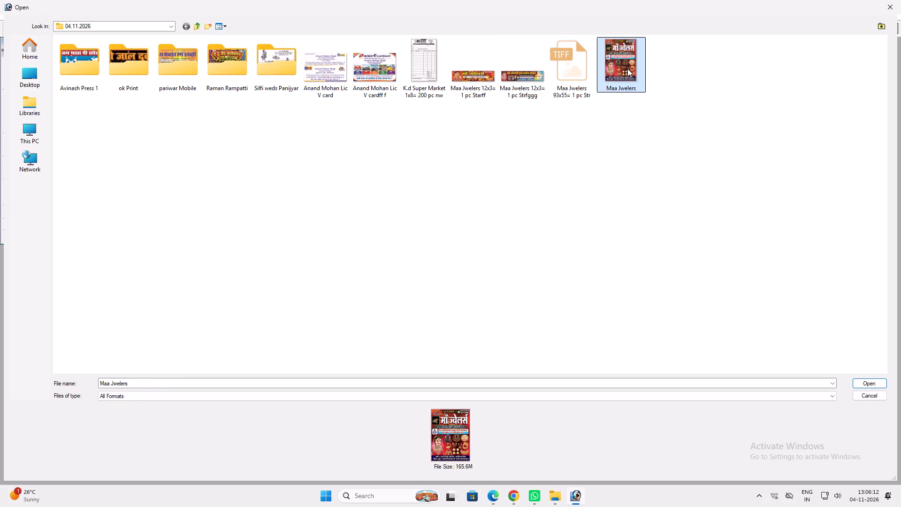
key(Return)
key(alt+i)
key(alt+i)
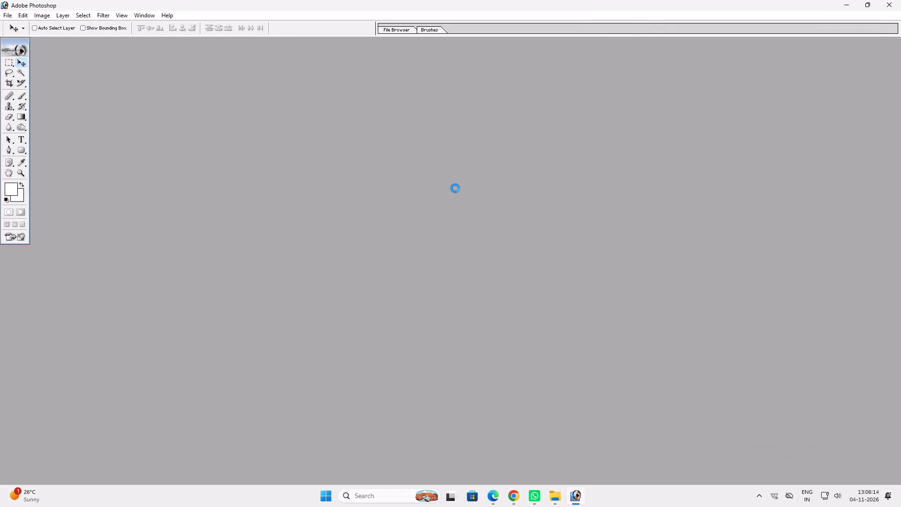
key(Return)
key(ctrl+w)
Rename the "Maa Jwelers" poster file as "Maa Jwelers 40x53= 2 pc str".
ctrl+double_click(443, 201)
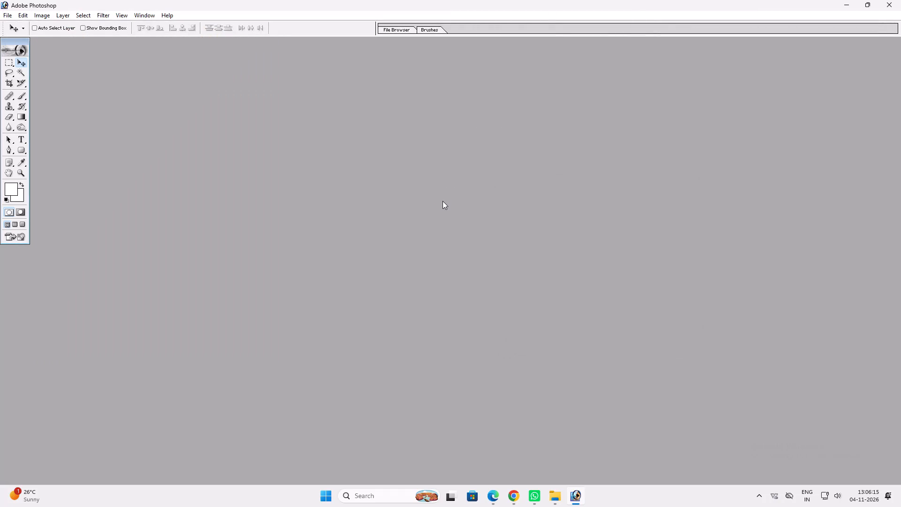
click(617, 84)
key(F3)
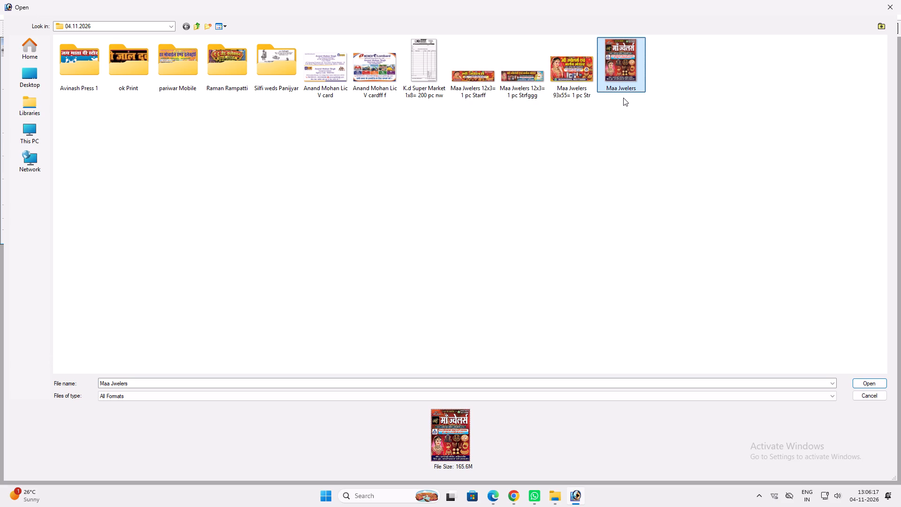
key(F2)
click(637, 91)
key(space)
text(40x53=)
key(space)
key(1)
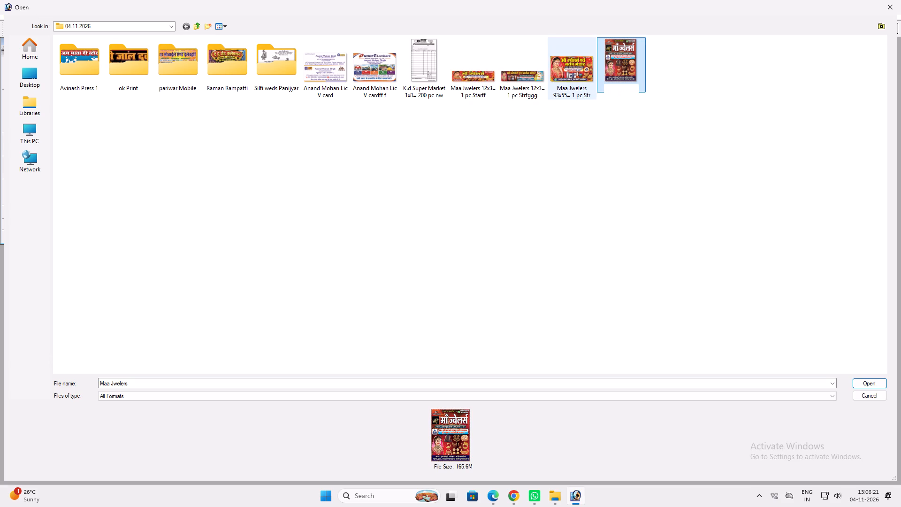
key(BackSpace)
text(2 pc s)
text(tr)
key(space)
click(612, 156)
Open the four Maa Jwelers files (both 12x3 banners, the 93x55 and the 40x53) together.
drag(663, 167, 480, 111)
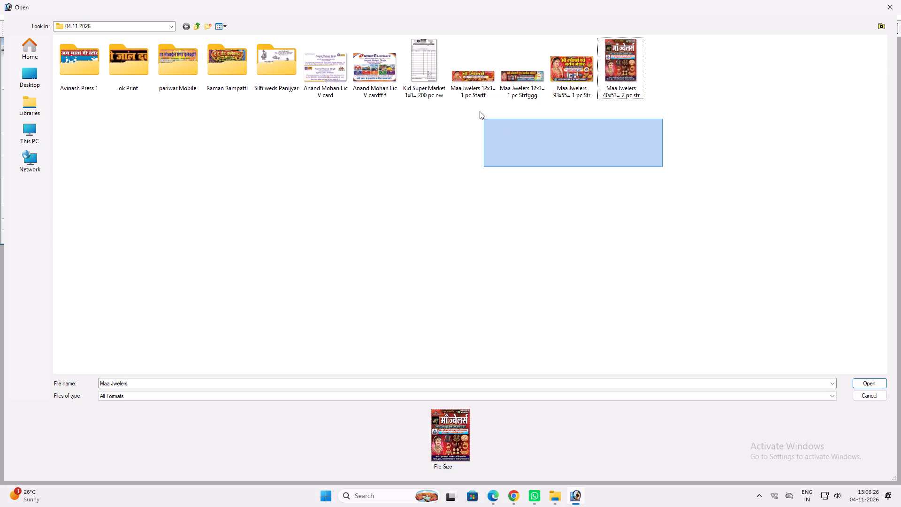
drag(480, 111, 462, 76)
key(Return)
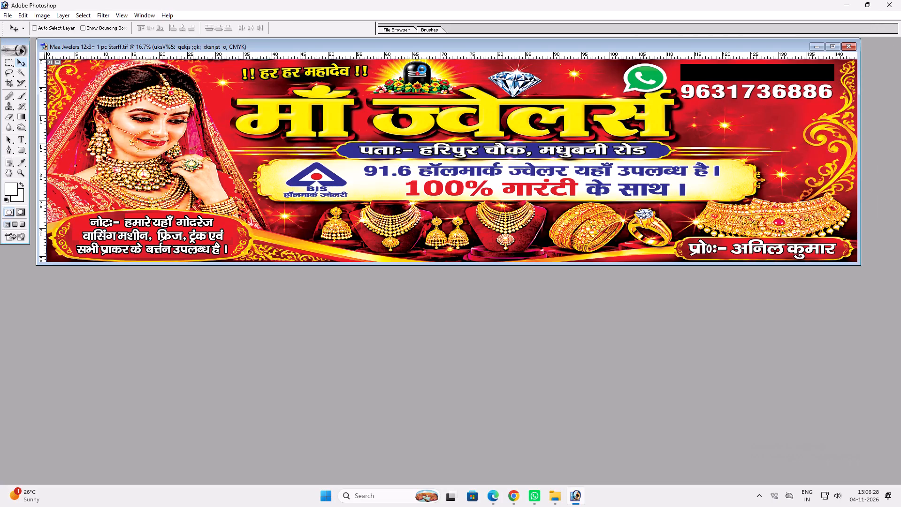
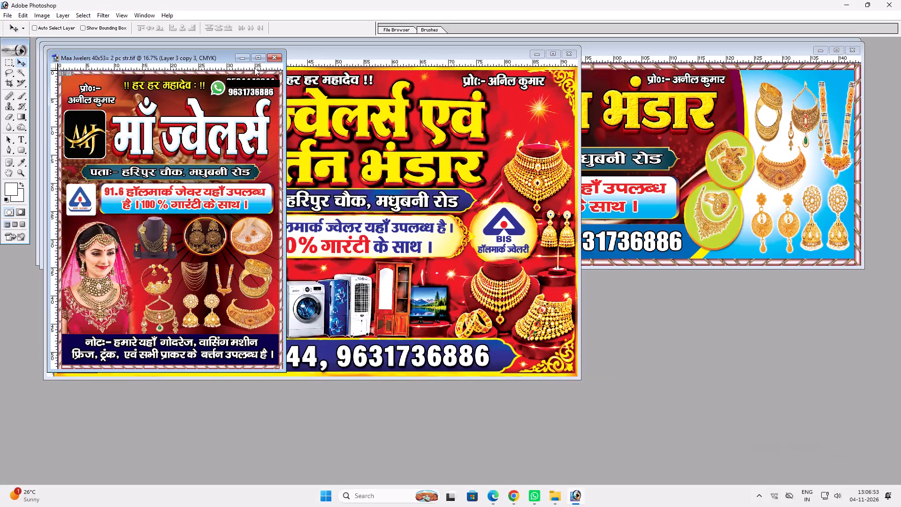
Look over the four open Maa Jwelers banners one after another at full window size, closing each after viewing.
click(259, 61)
key(ctrl+0)
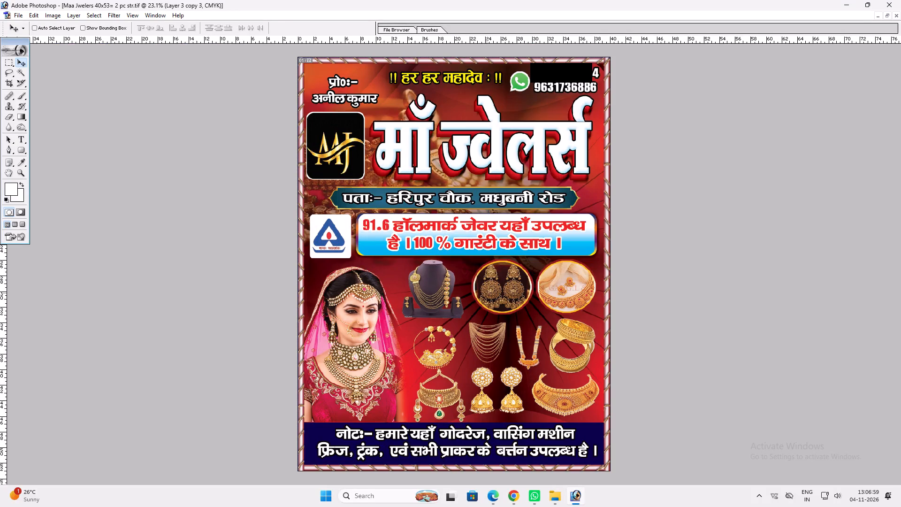
key(ctrl+w)
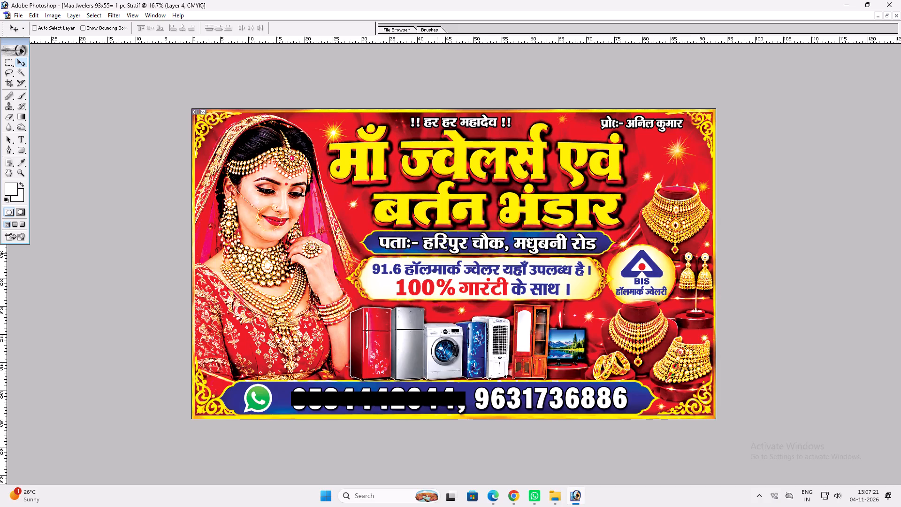
key(ctrl+w)
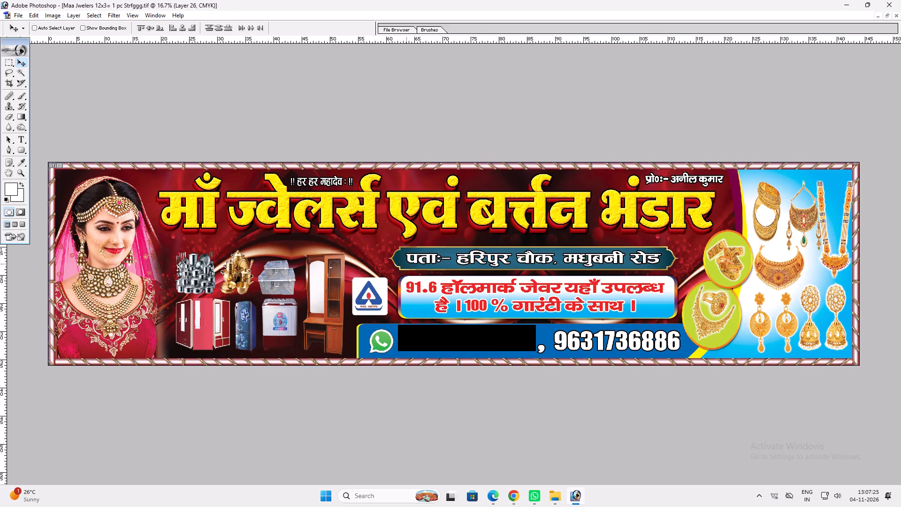
key(ctrl+w)
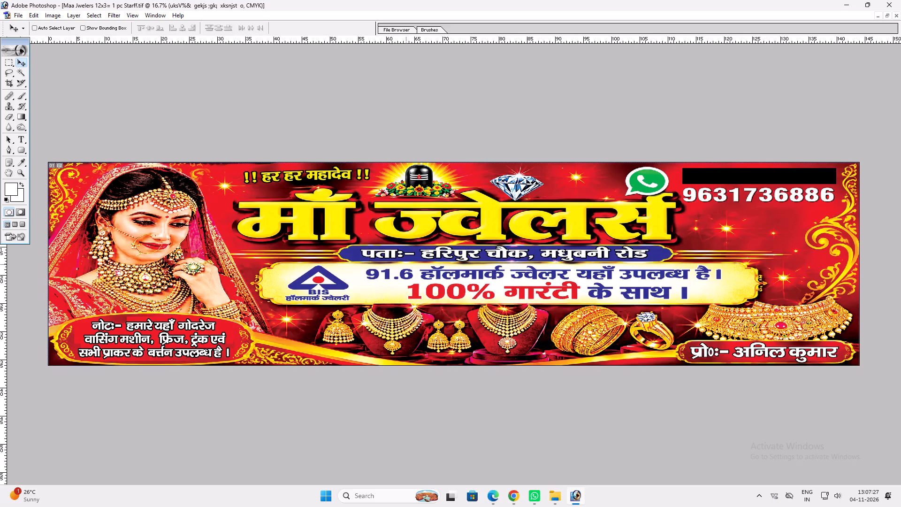
key(ctrl+w)
Rename the K.d Super Market file in the 04.11.2026 folder as "K.d Super Market 1x8= 300 pc nw".
double_click(405, 264)
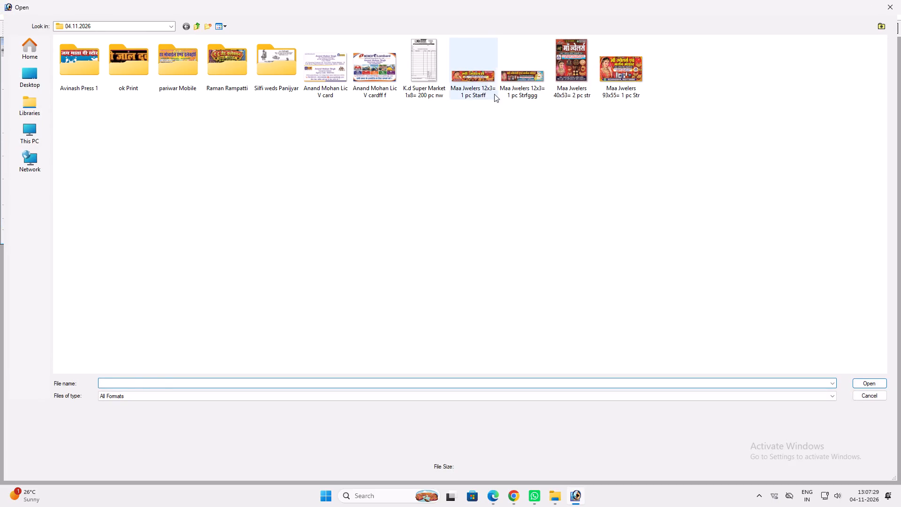
click(481, 81)
click(538, 81)
click(564, 72)
click(633, 61)
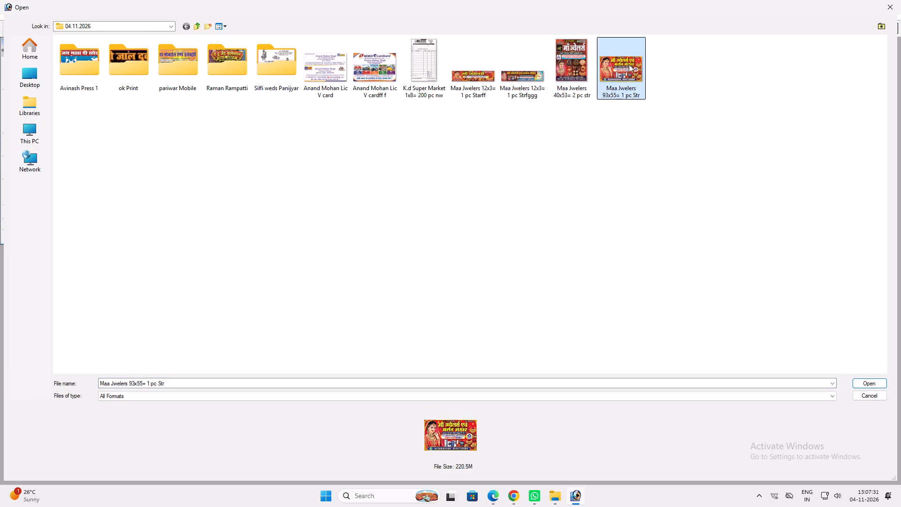
click(414, 56)
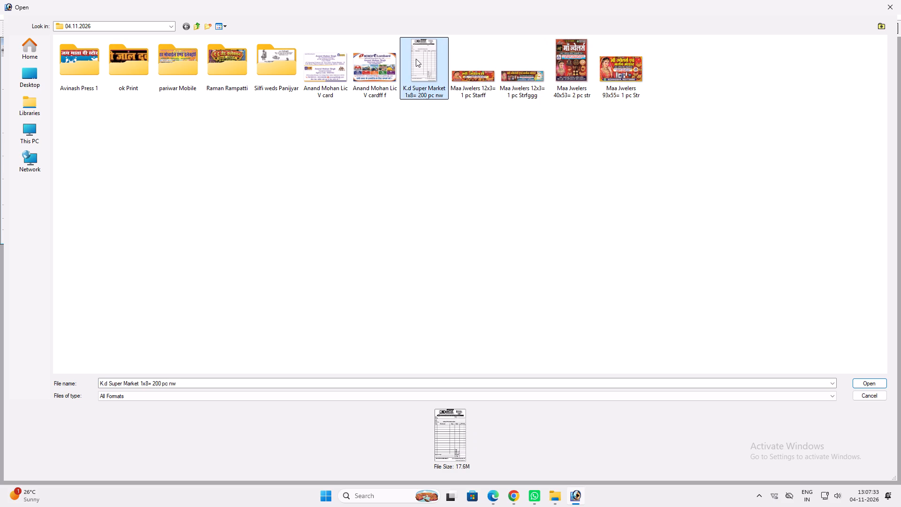
key(F2)
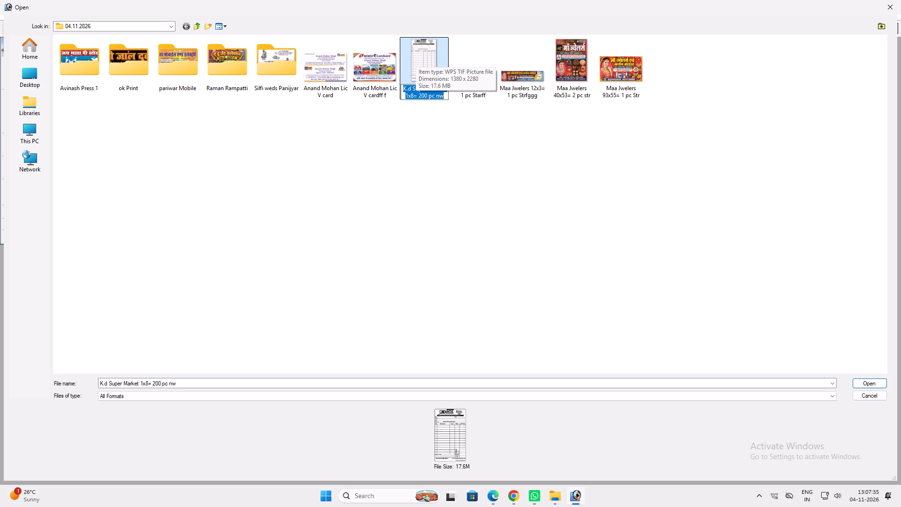
click(428, 97)
click(436, 94)
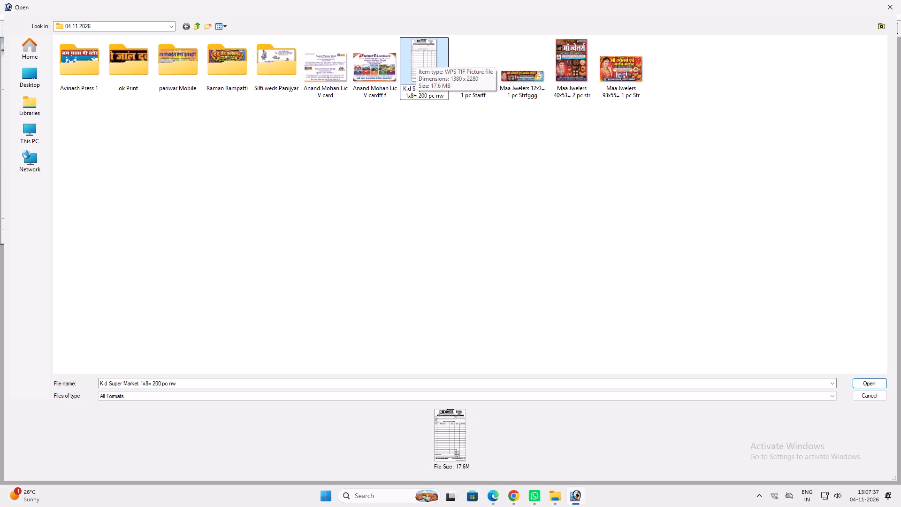
click(420, 97)
key(3)
click(440, 162)
Open the "K.d Super Market 1x8= 300 pc nw" invoice with default colours in full-screen view and check its image size.
click(424, 84)
key(Return)
key(v)
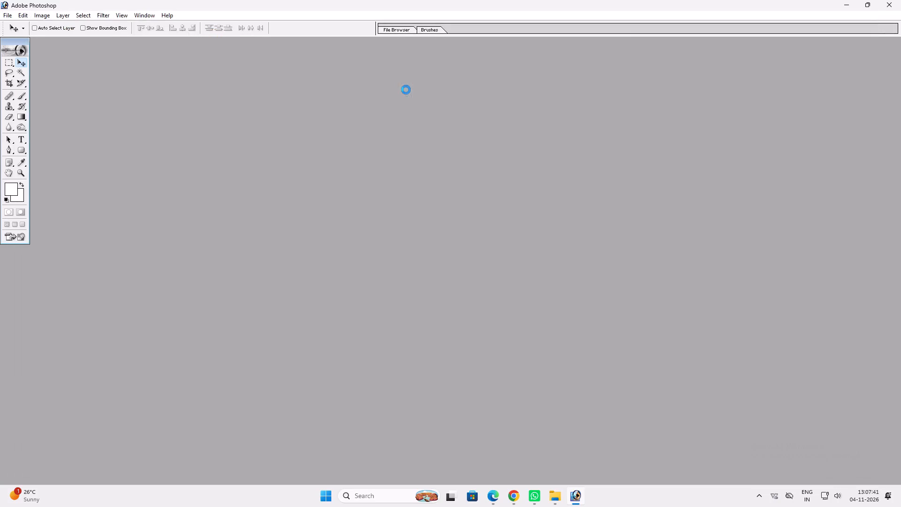
key(Return)
key(d)
click(240, 44)
key(ctrl+0)
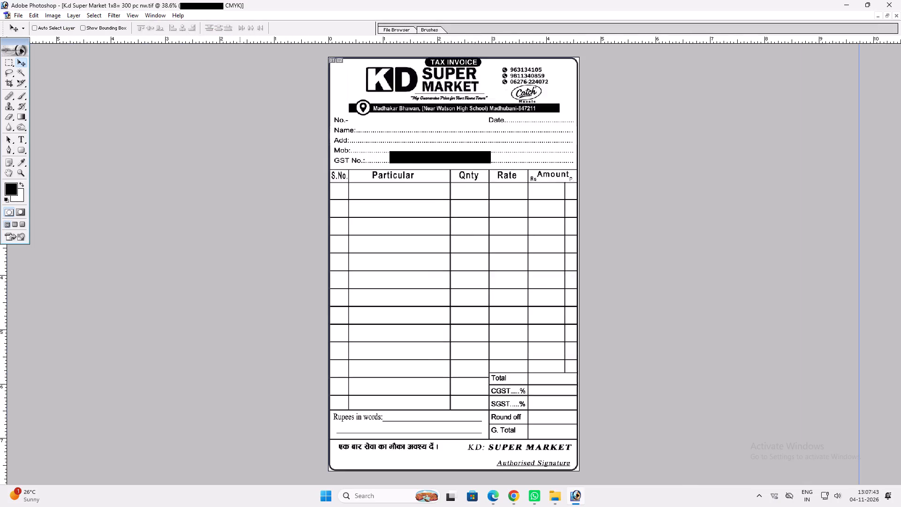
key(f)
key(alt+i)
key(alt+i)
key(Return)
key(v)
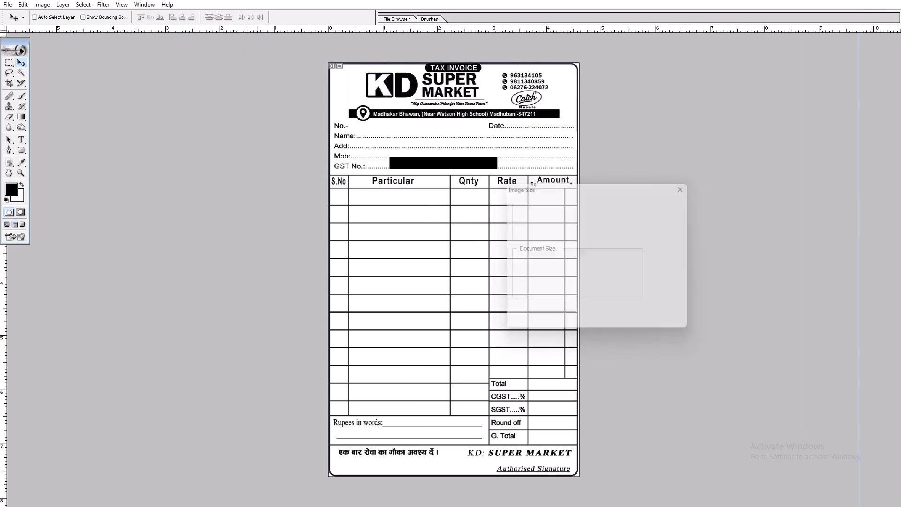
Start a new document while the K.d Super Market invoice is open.
key(ctrl+n)
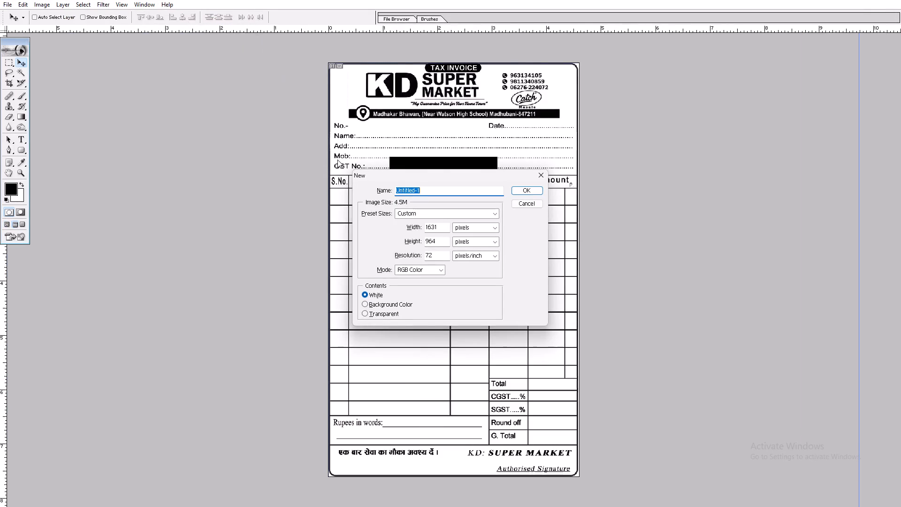
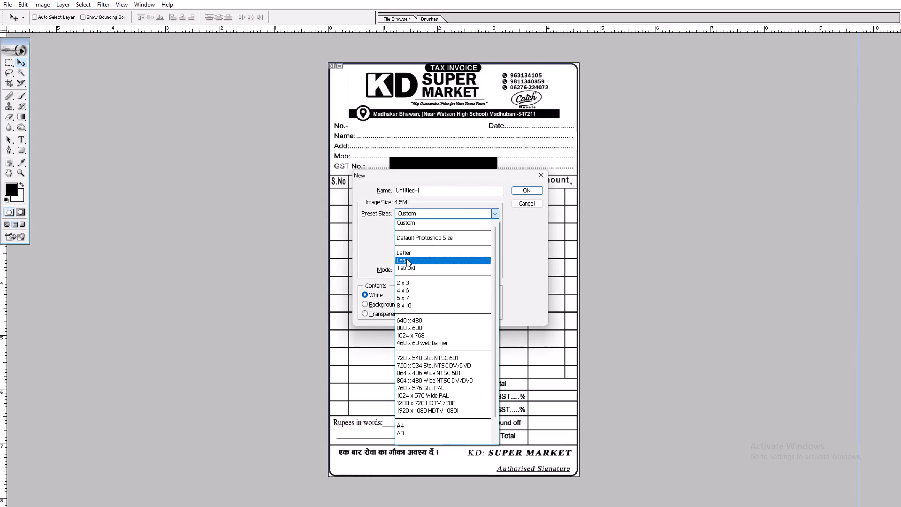
Create a new document with the Legal preset size and place its window beside the K.d Super Market invoice.
click(406, 259)
key(Return)
key(v)
drag(225, 54, 552, 49)
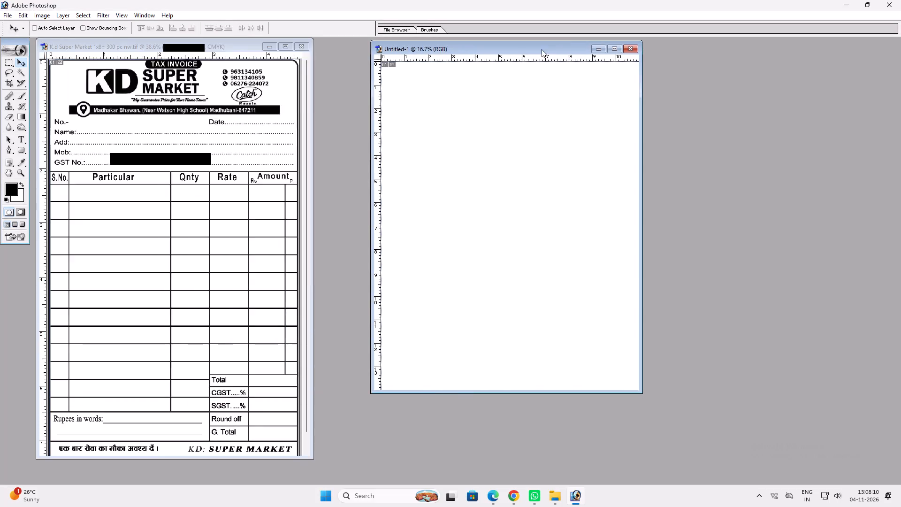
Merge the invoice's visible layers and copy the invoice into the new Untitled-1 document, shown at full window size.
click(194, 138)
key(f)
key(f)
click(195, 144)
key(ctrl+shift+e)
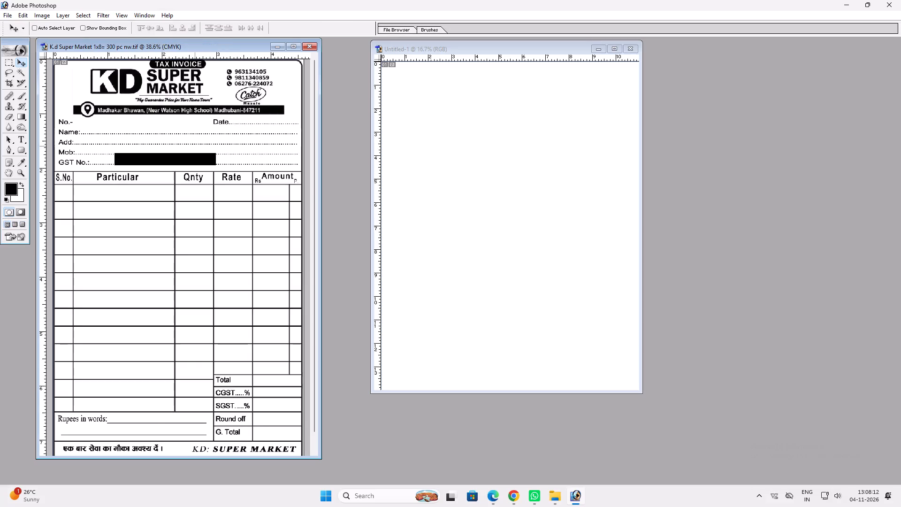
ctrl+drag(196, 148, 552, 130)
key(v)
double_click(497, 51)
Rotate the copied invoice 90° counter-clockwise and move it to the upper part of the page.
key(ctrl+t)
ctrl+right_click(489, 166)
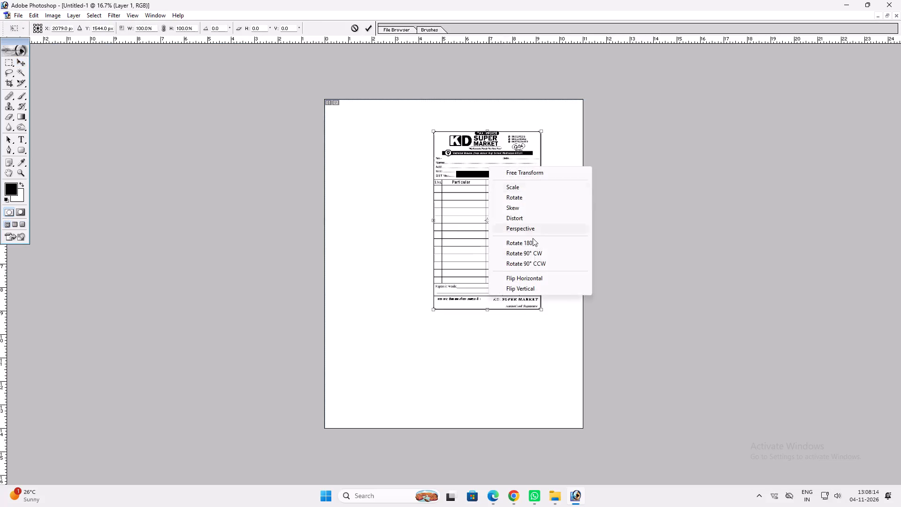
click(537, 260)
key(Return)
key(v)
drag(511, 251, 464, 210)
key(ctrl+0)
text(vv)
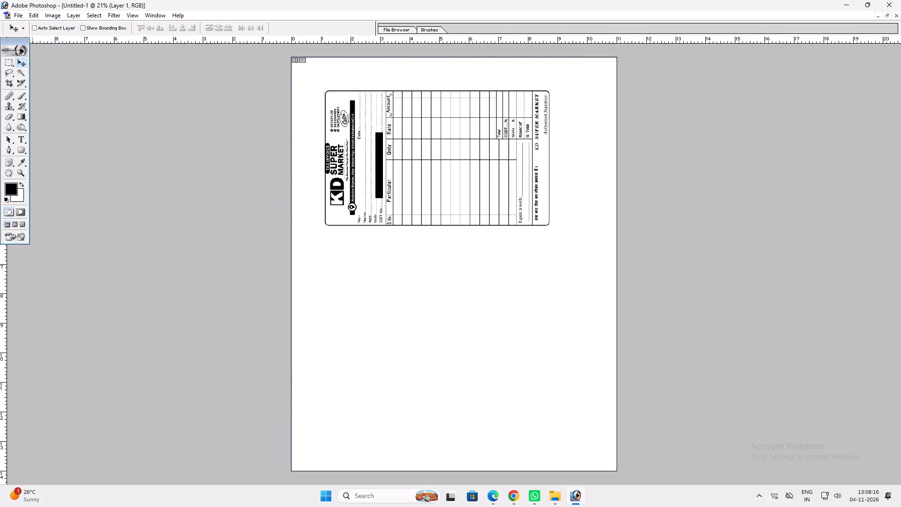
Collapse the toolbox and place a horizontal guide at about 2 inches on the Untitled-1 page.
double_click(14, 43)
drag(263, 37, 263, 57)
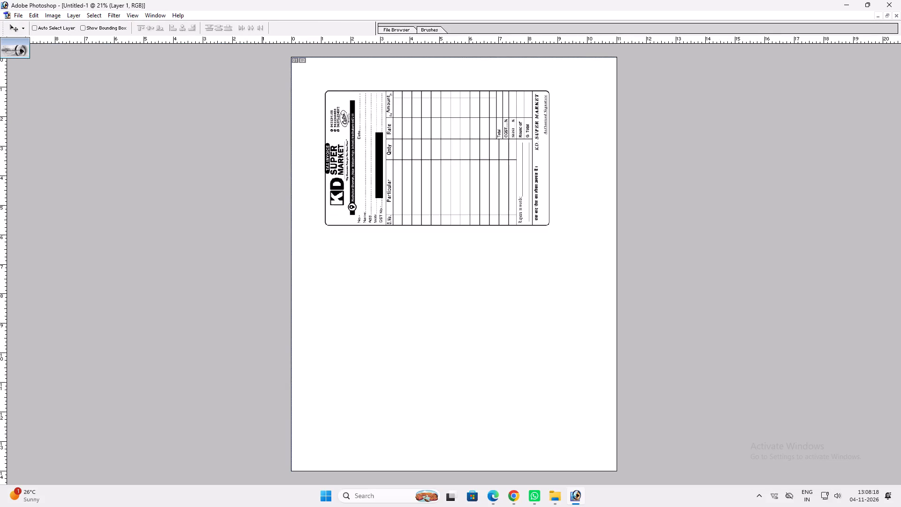
drag(263, 57, 265, 117)
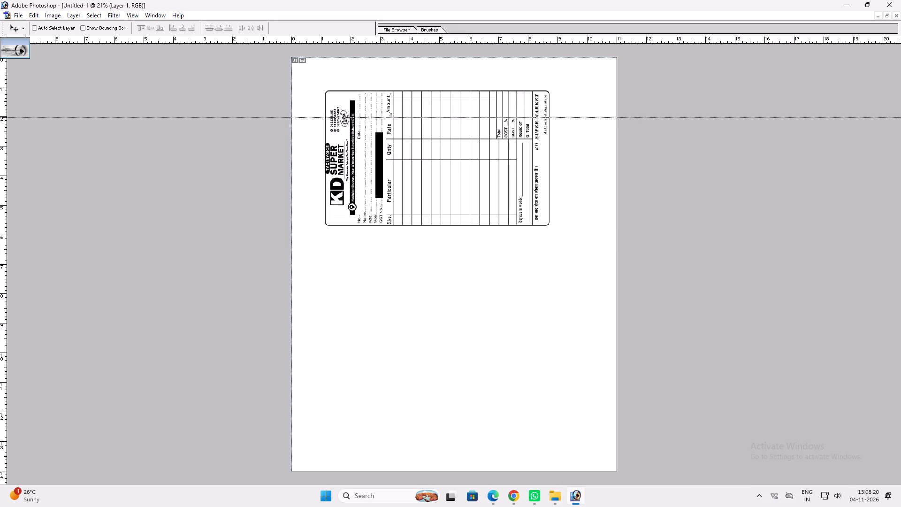
drag(265, 117, 266, 117)
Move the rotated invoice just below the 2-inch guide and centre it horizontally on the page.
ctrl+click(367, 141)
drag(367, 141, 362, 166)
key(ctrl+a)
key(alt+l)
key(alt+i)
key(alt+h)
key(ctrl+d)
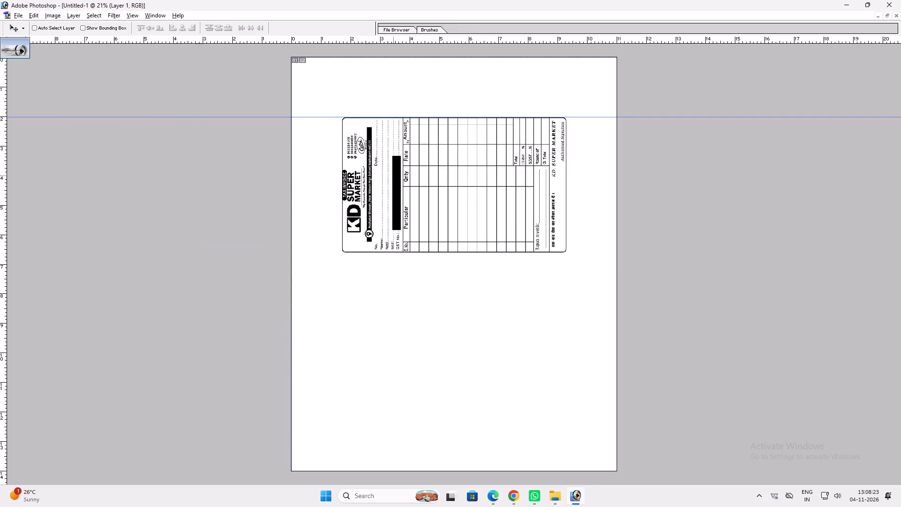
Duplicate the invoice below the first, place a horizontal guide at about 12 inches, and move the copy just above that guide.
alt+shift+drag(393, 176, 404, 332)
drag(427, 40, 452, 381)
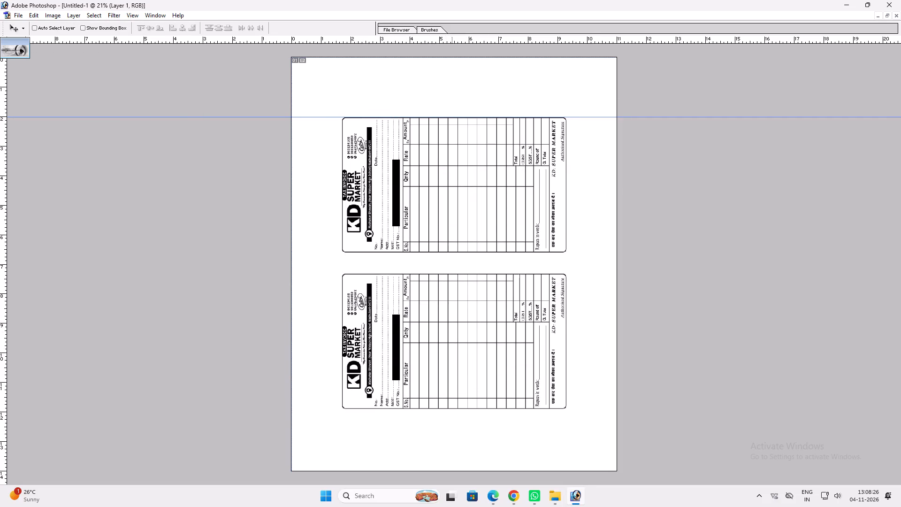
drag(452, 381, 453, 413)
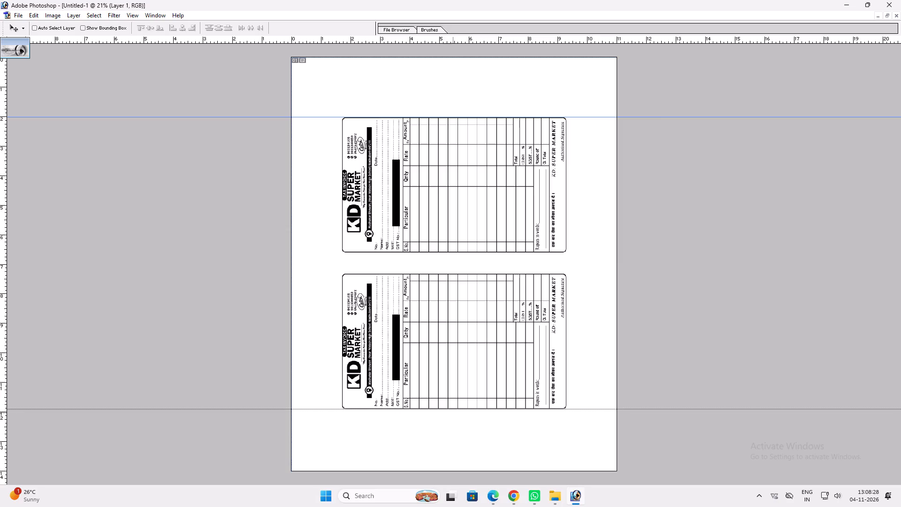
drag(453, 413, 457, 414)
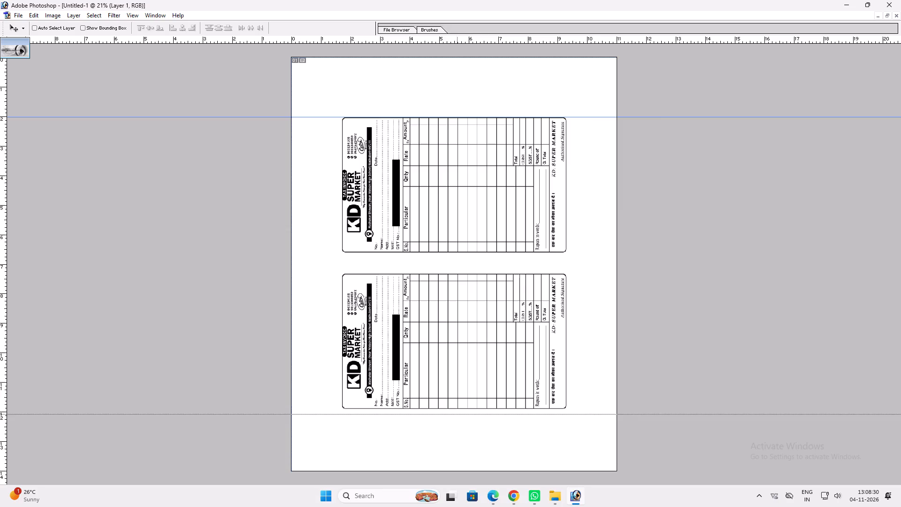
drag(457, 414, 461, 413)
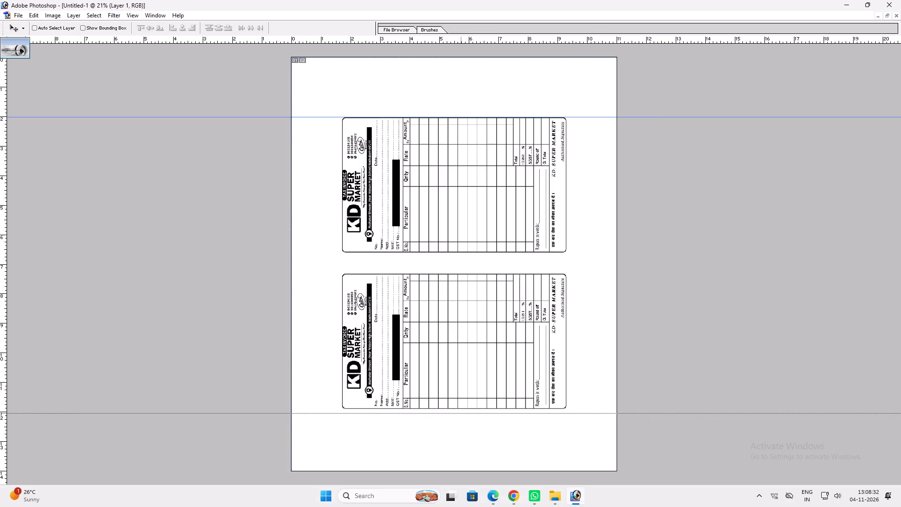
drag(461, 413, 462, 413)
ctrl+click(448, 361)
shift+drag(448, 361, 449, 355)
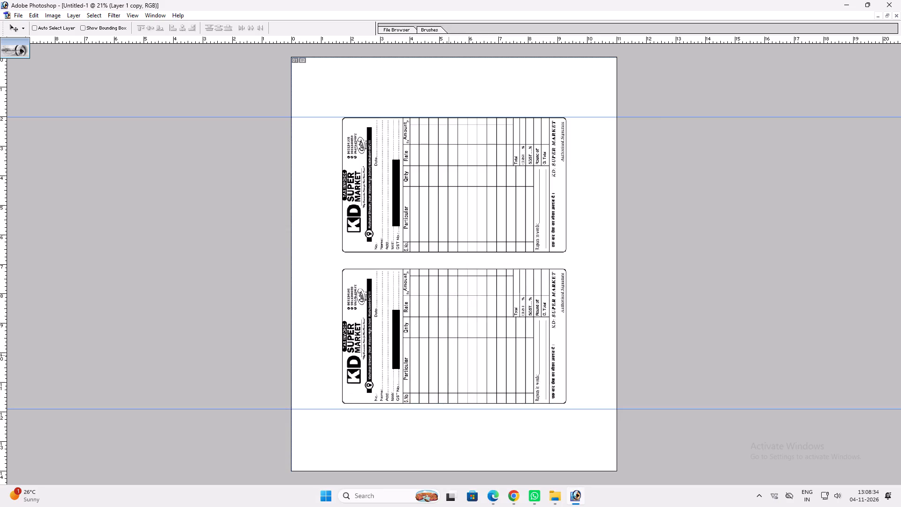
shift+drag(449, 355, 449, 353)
Examine the gap between the two invoices up close.
key(z)
drag(332, 208, 462, 312)
key(v)
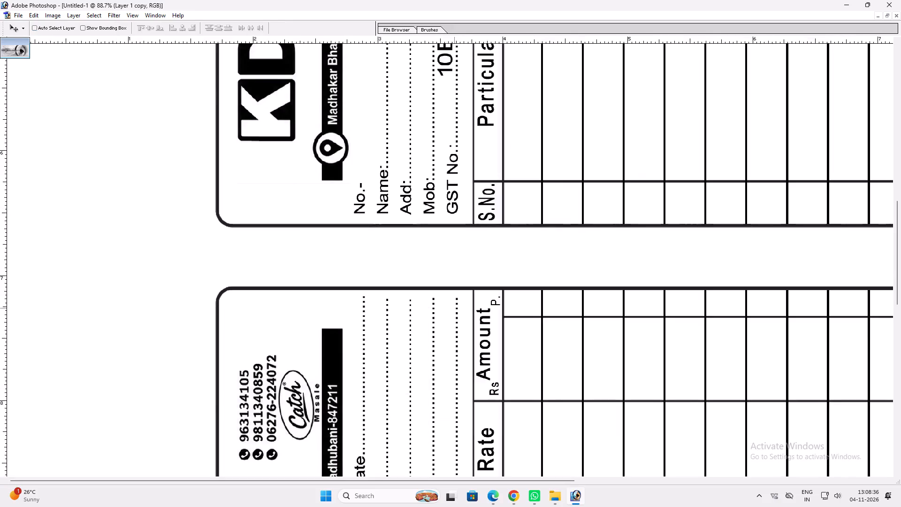
key(space)
right_drag(389, 277, 397, 279)
drag(410, 284, 419, 287)
key(v)
Resize the original K.d Super Market invoice to 4.5 inches wide by 7.5 inches high and restore the side-by-side windows.
key(ctrl+Tab)
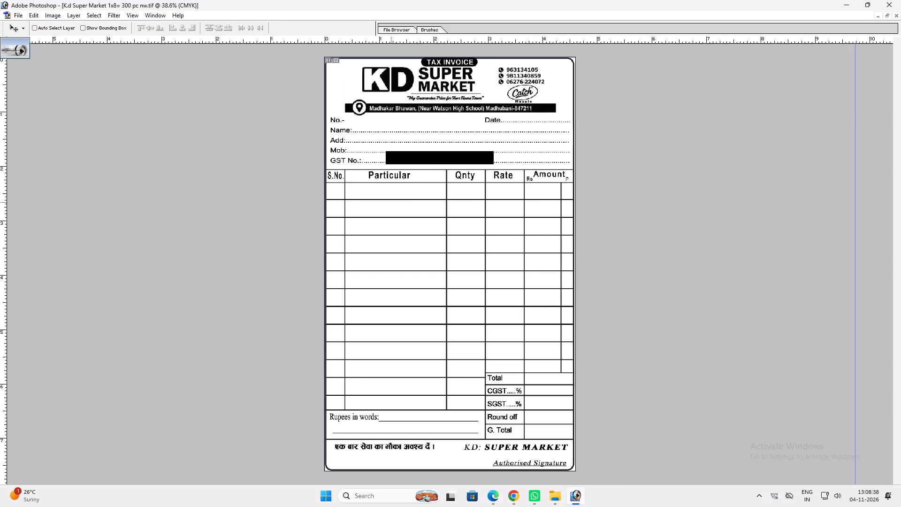
key(alt+i)
key(alt+i)
key(Tab)
key(Tab)
key(Tab)
key(Tab)
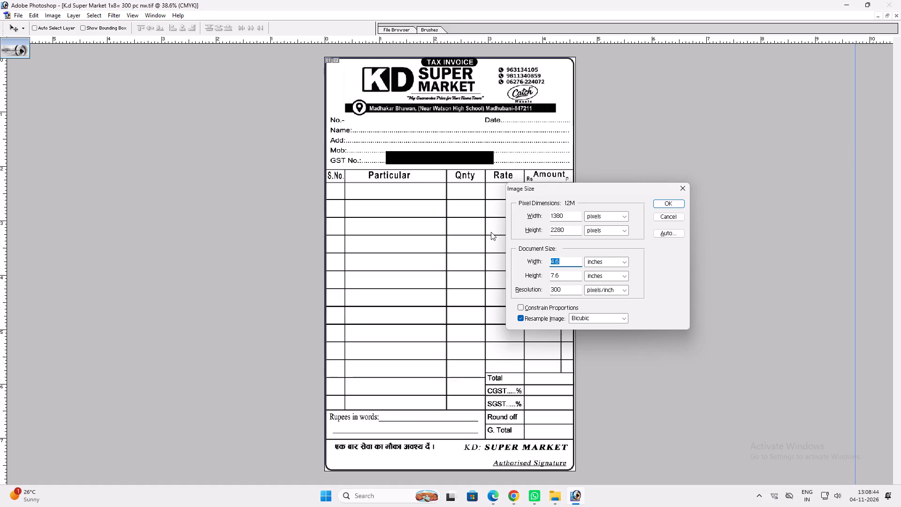
text(4.5)
key(Tab)
key(Tab)
text(7.5)
key(Tab)
key(Return)
text(ff)
key(f)
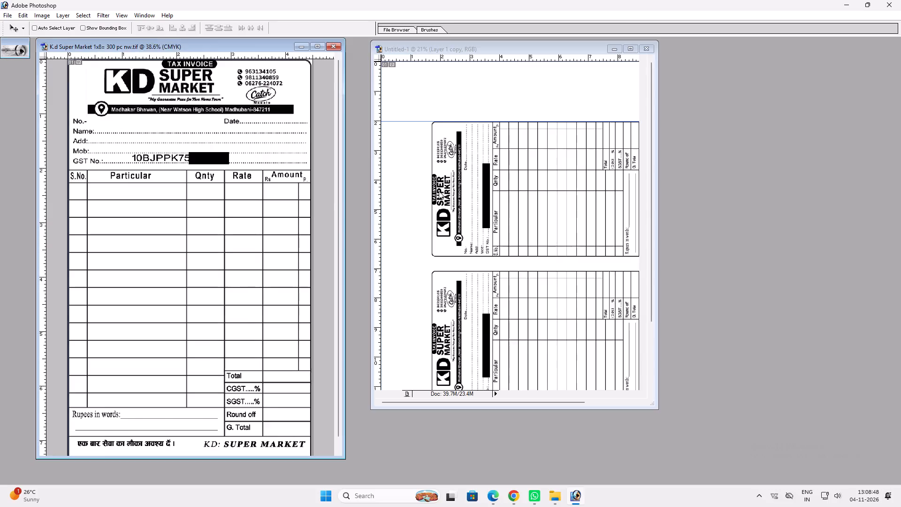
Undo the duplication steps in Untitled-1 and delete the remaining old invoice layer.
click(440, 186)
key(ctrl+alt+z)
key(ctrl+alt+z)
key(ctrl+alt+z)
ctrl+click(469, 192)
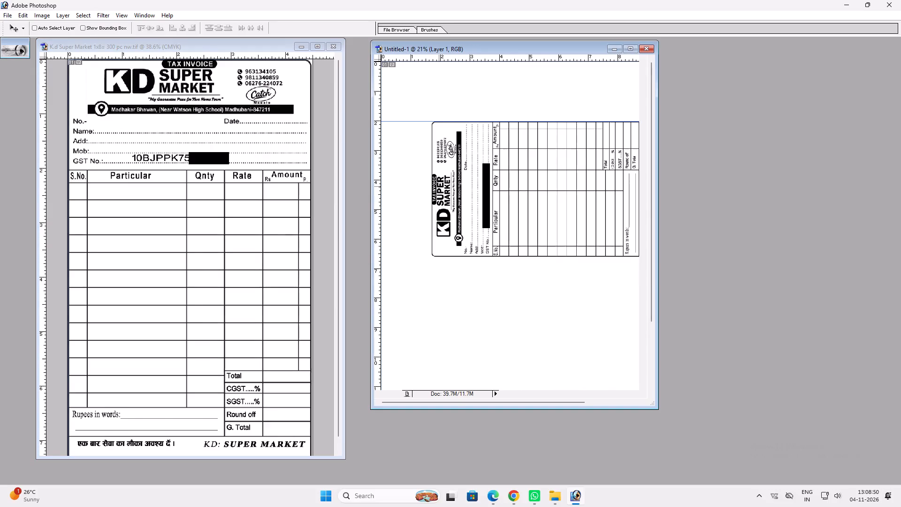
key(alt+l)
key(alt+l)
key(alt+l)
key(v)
Merge the resized invoice's visible layers and copy the invoice into Untitled-1, shown at full window size.
click(327, 180)
click(299, 176)
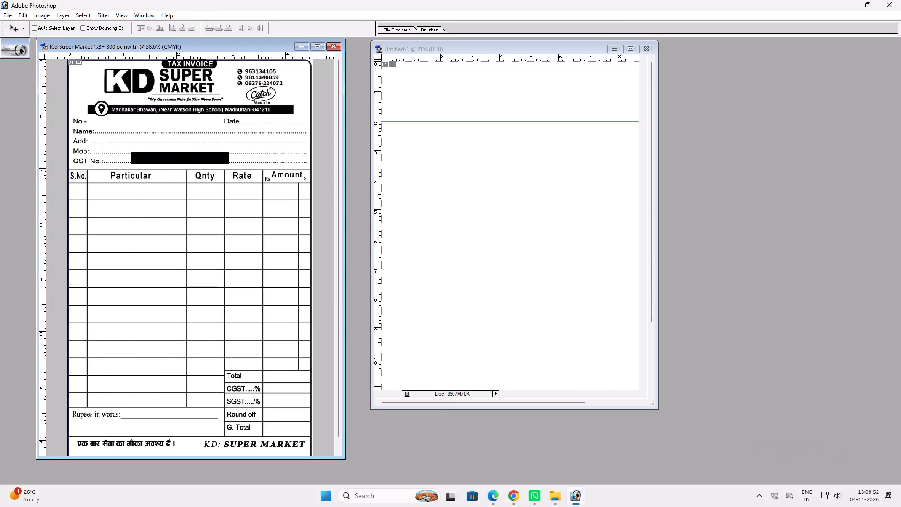
key(ctrl+shift+e)
ctrl+drag(290, 190, 466, 160)
key(v)
triple_click(516, 46)
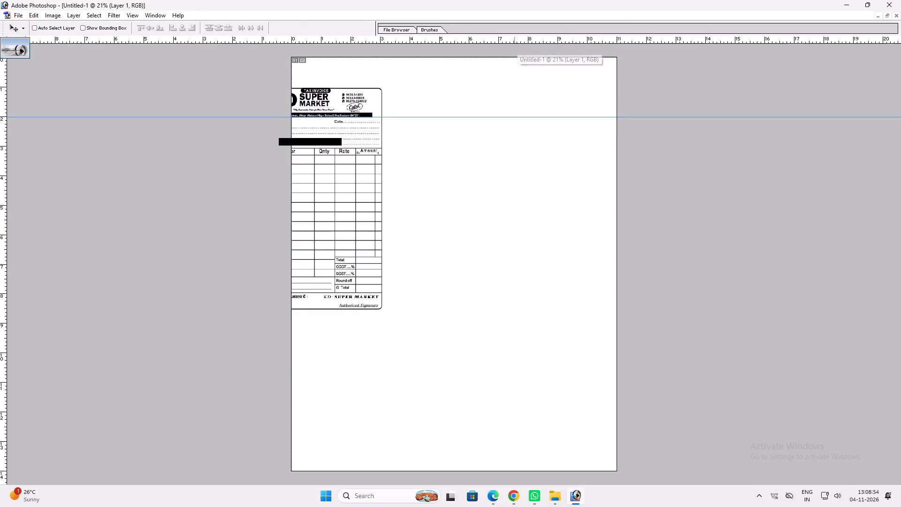
Move the resized invoice fully onto the page and rotate it 90° counter-clockwise.
drag(329, 188, 454, 214)
key(ctrl+t)
ctrl+right_click(453, 214)
click(491, 313)
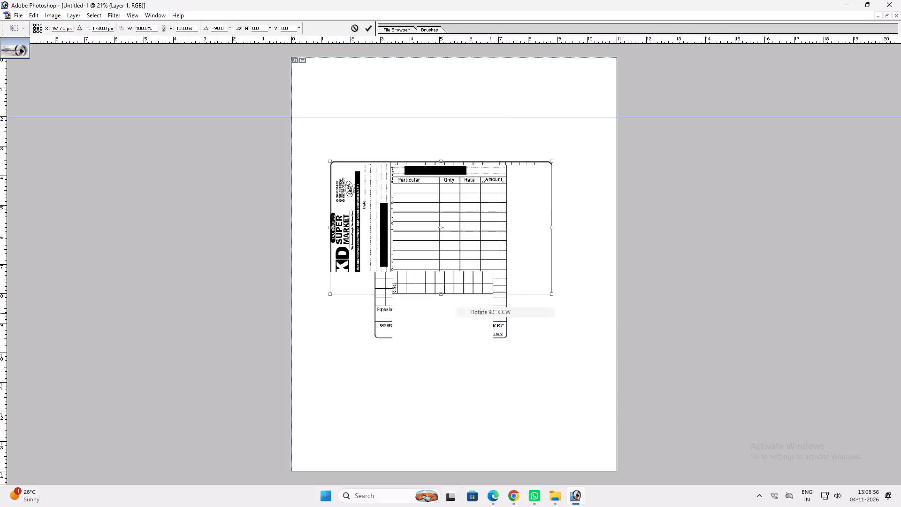
key(Return)
key(v)
Place the rotated invoice just below the 2-inch guide and centre it horizontally on the page.
drag(476, 297, 490, 253)
key(ctrl+a)
key(alt+l)
key(alt+i)
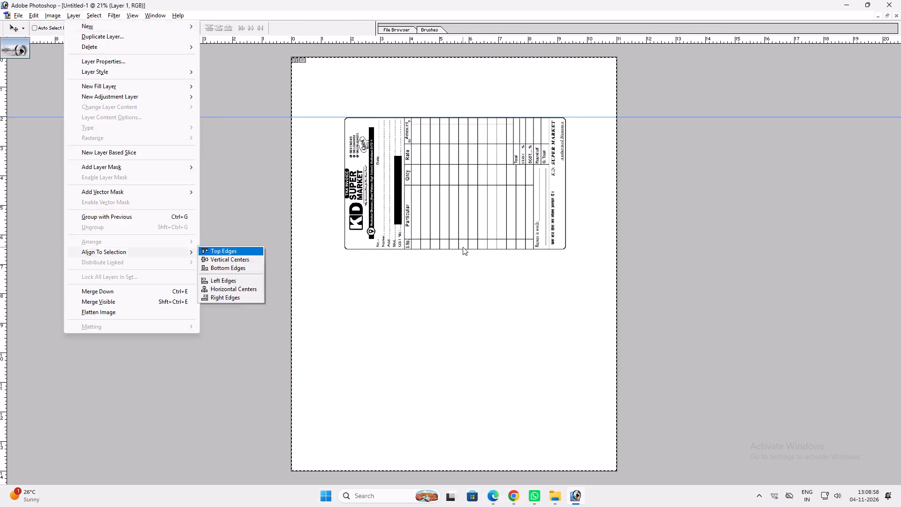
key(alt+h)
key(ctrl+d)
Duplicate the invoice below the first, add a horizontal guide at about 12 inches, and move the copy slightly above it.
alt+shift+drag(455, 221, 462, 379)
drag(432, 39, 464, 418)
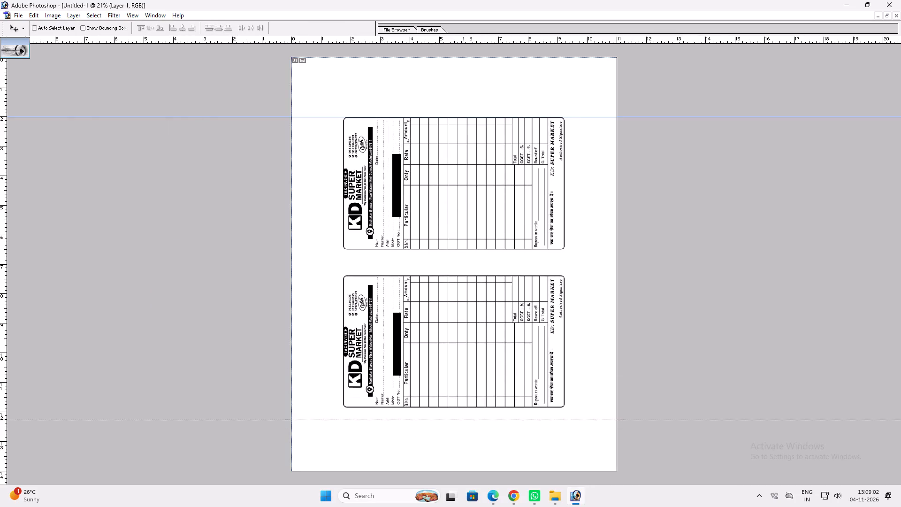
drag(464, 418, 472, 412)
ctrl+click(462, 384)
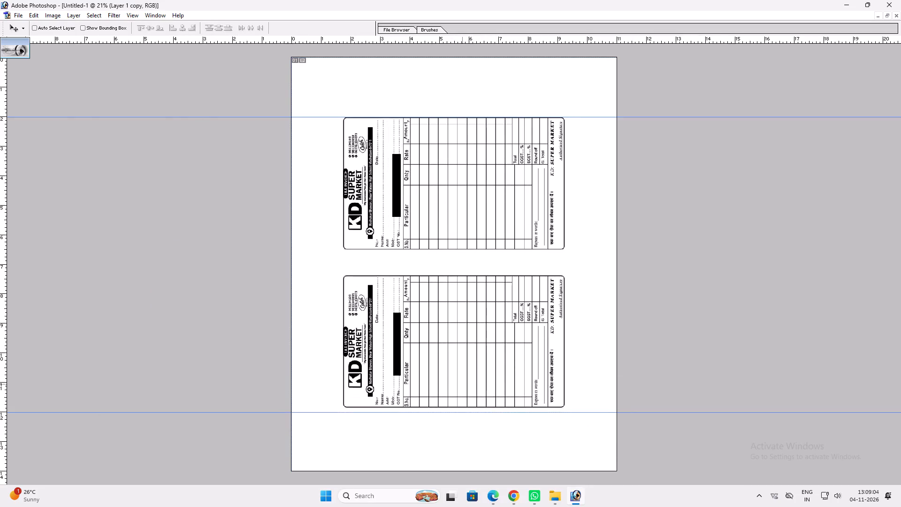
shift+drag(462, 384, 462, 380)
Centre the invoice copy horizontally on the page and clear the selection.
ctrl+shift+click(424, 204)
key(ctrl+a)
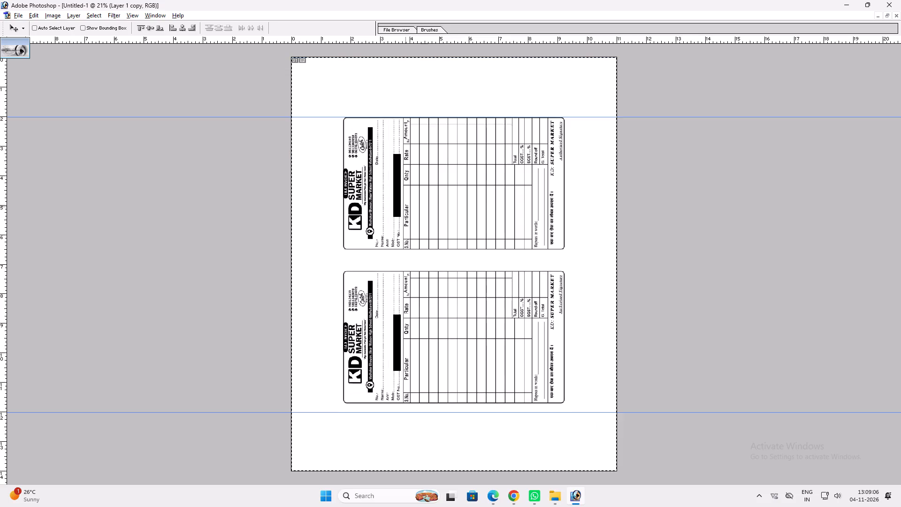
key(alt+l)
key(alt+i)
key(h)
key(ctrl+d)
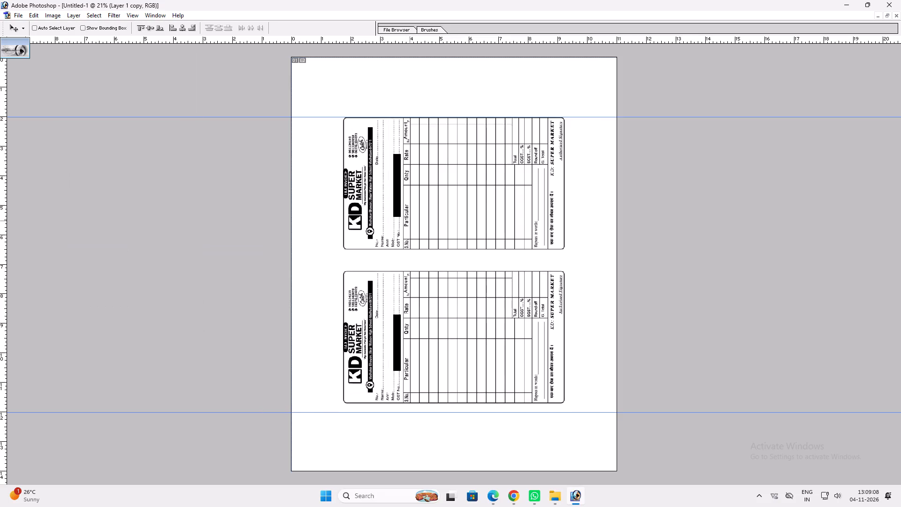
Set the print page size to Legal for the two-up invoice sheet.
key(ctrl+p)
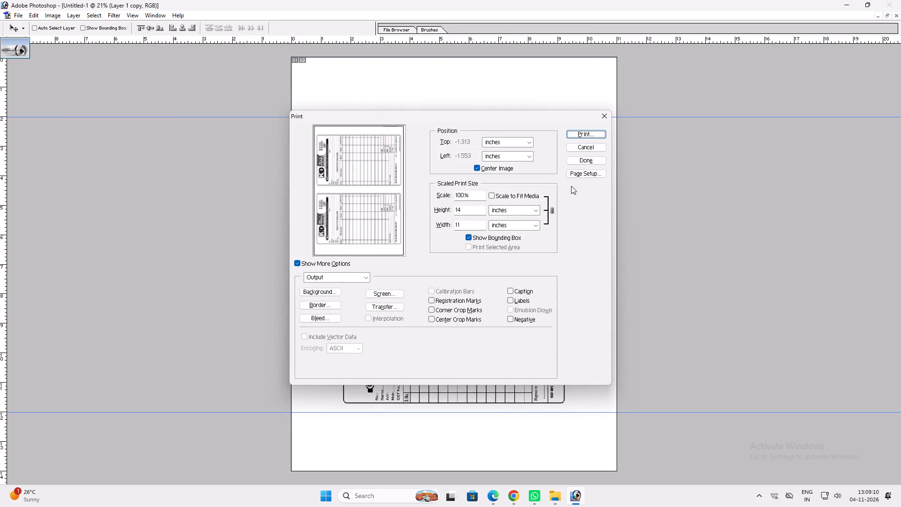
click(584, 175)
click(378, 247)
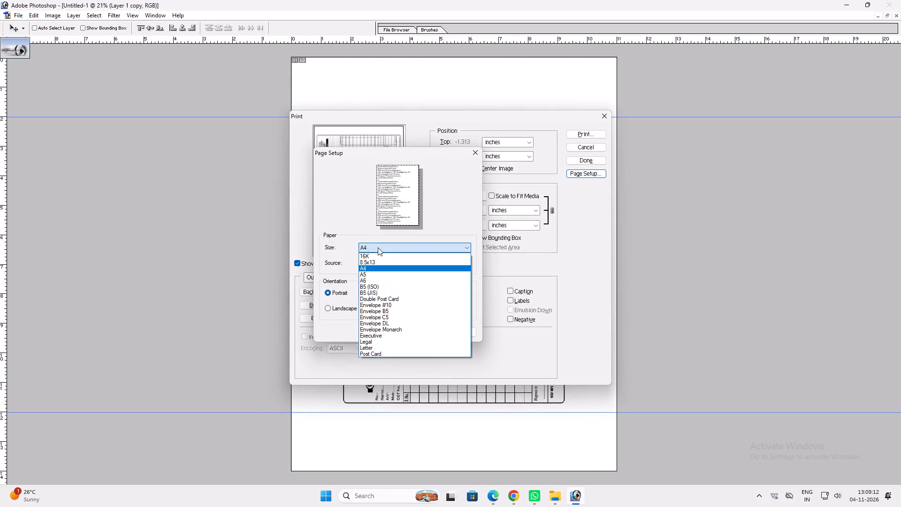
click(383, 349)
click(418, 245)
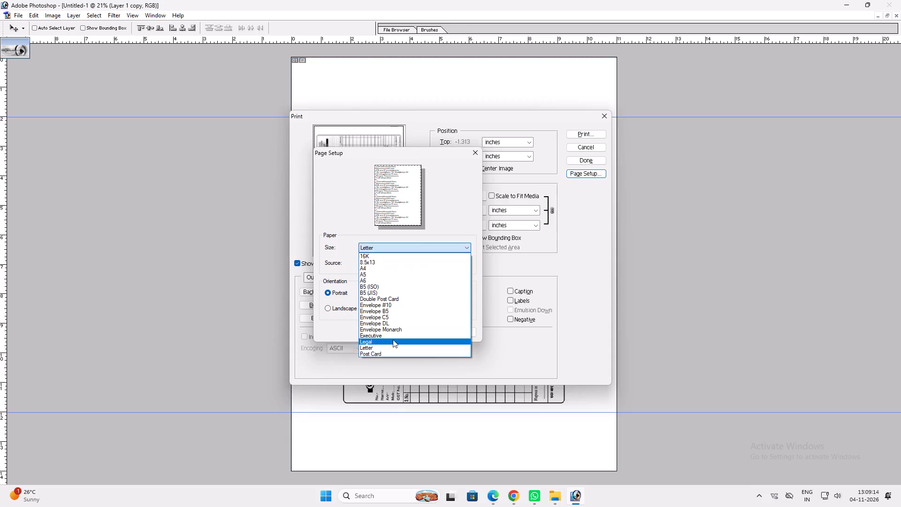
click(390, 340)
click(412, 333)
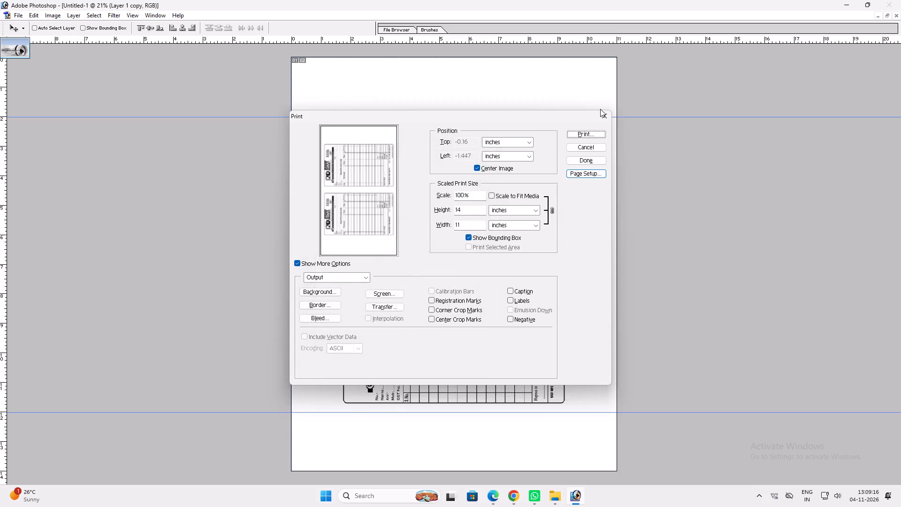
Print one copy on the HP LaserJet 1020 with the paper type set to Heavy (90 - 105 g/m²).
click(579, 139)
click(578, 134)
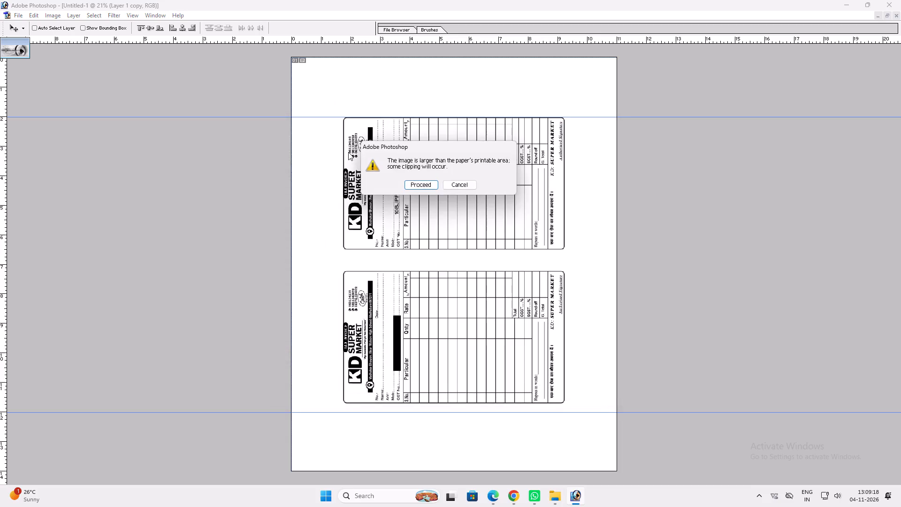
click(412, 185)
click(496, 68)
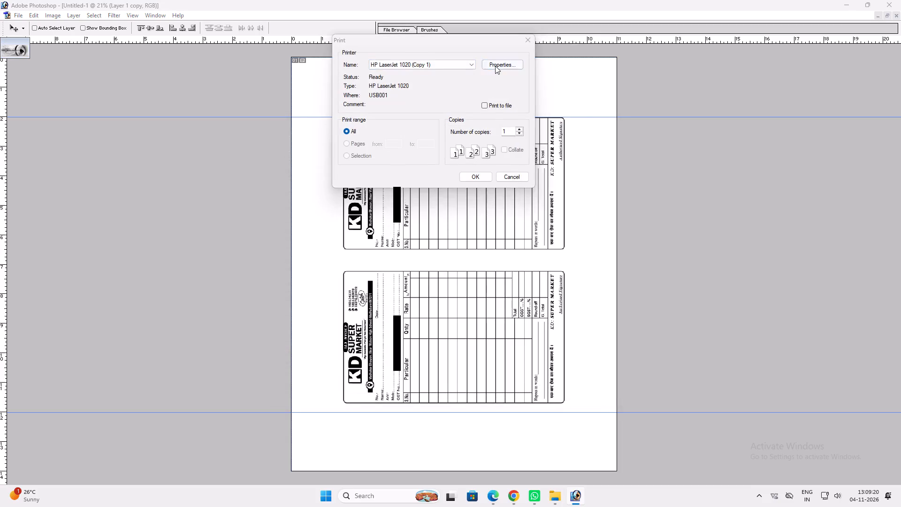
click(397, 209)
click(389, 239)
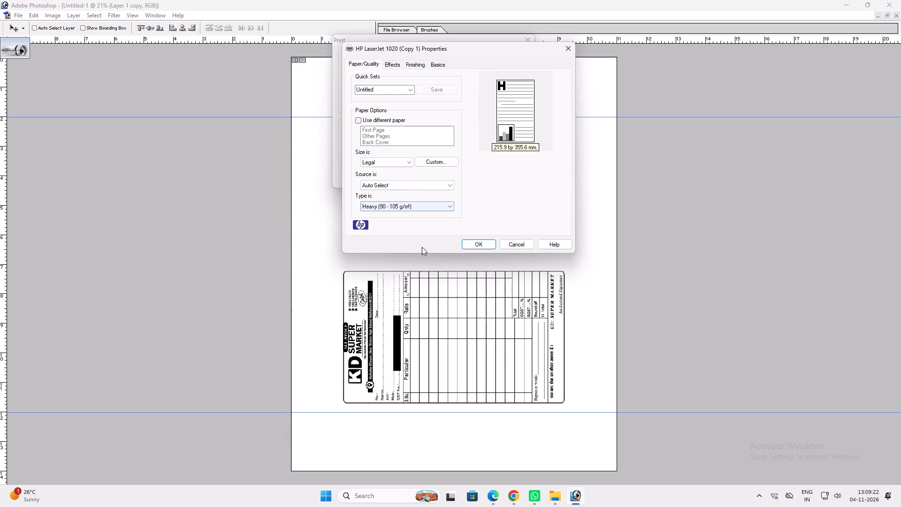
click(464, 245)
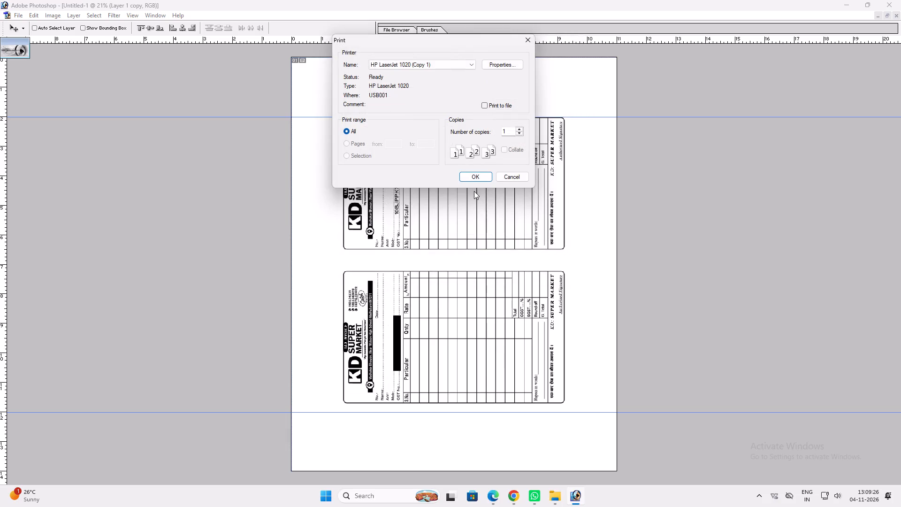
click(470, 179)
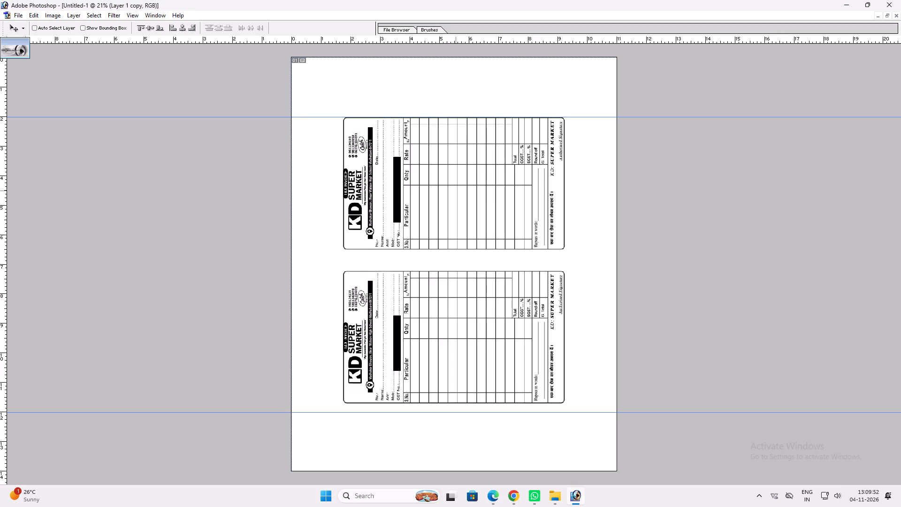
Close Untitled-1 and the K.d Super Market invoice without saving.
key(ctrl+w)
click(431, 188)
key(ctrl+w)
ctrl+triple_click(431, 187)
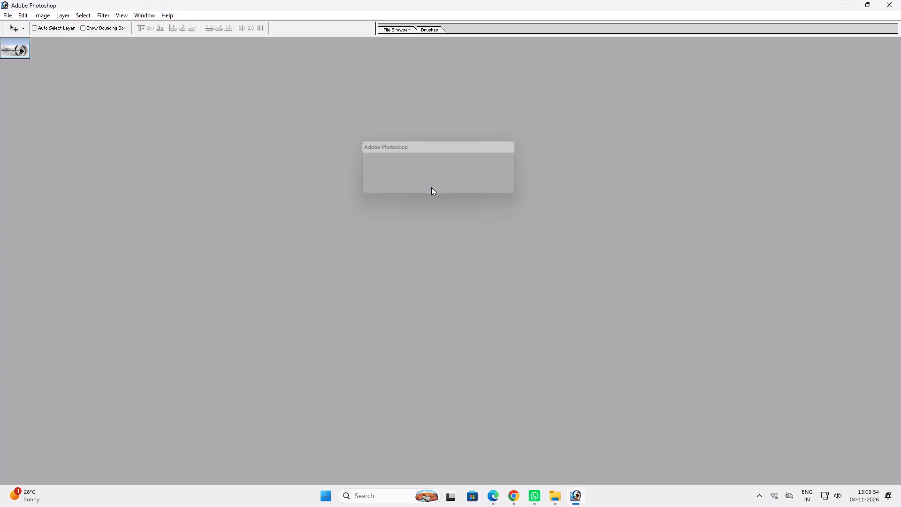
Go through the Maa Jwelers banner files in the 04.11.2026 folder and select "Maa Jwelers 40x53= 2 pc str".
click(489, 84)
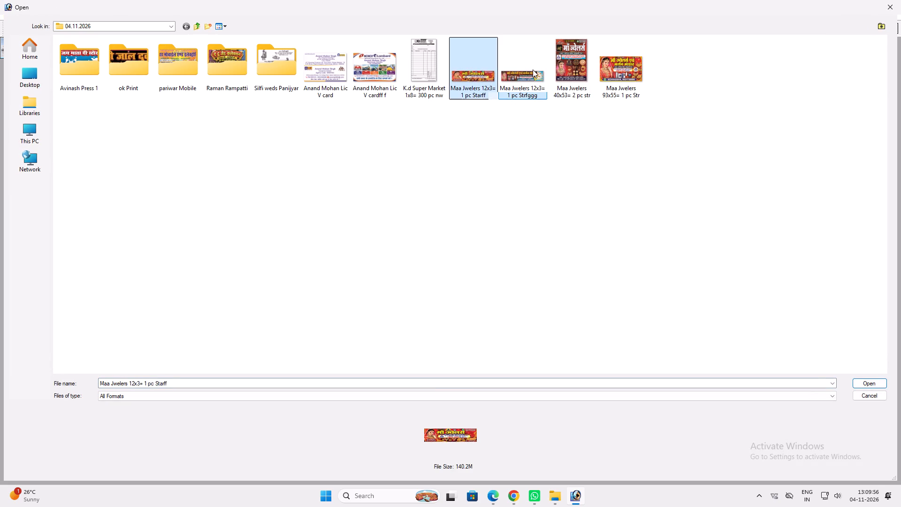
click(533, 69)
click(565, 69)
click(605, 72)
click(580, 76)
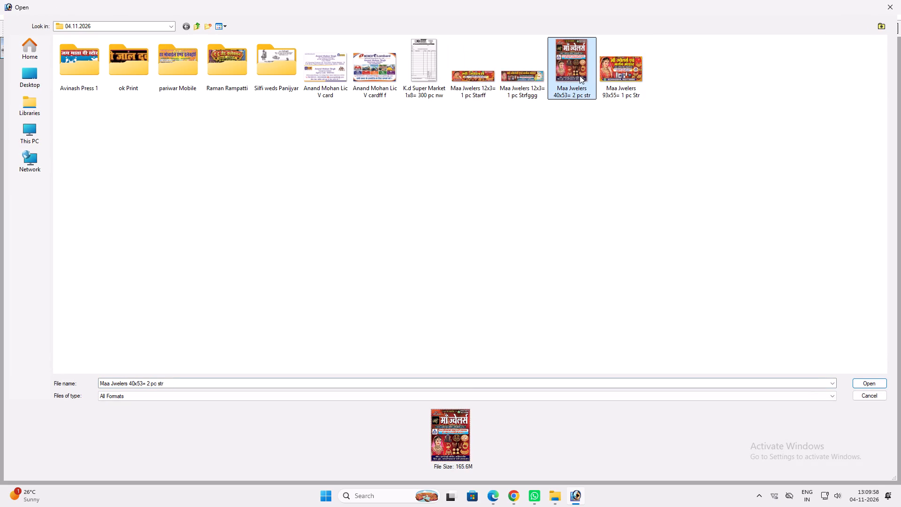
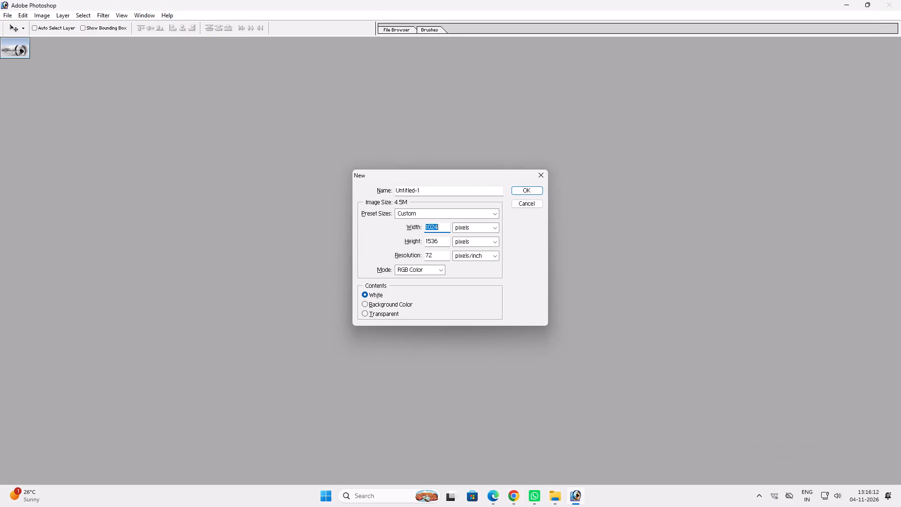
text(10)
key(Tab)
key(Down)
key(Tab)
key(7)
key(2)
key(Tab)
key(Down)
key(Tab)
key(Tab)
key(Tab)
key(Right)
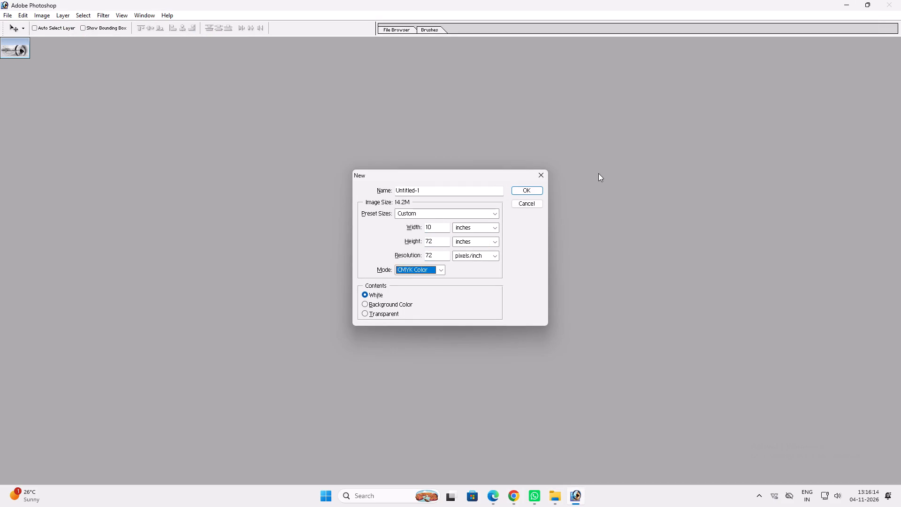
key(Return)
Paste the copied New Choice Tailor banner and align it at the top of the page, centred across its width.
key(v)
key(ctrl+v)
ctrl+click(84, 44)
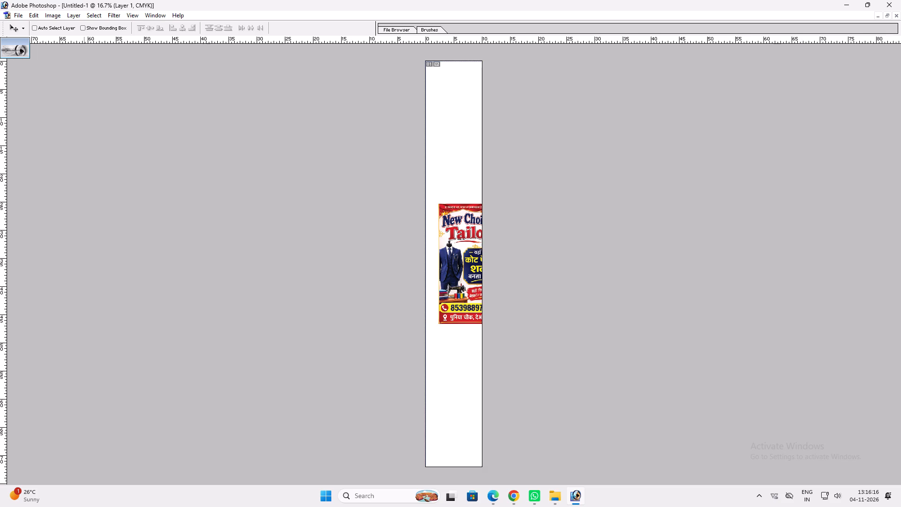
key(v)
key(v)
drag(521, 279, 506, 136)
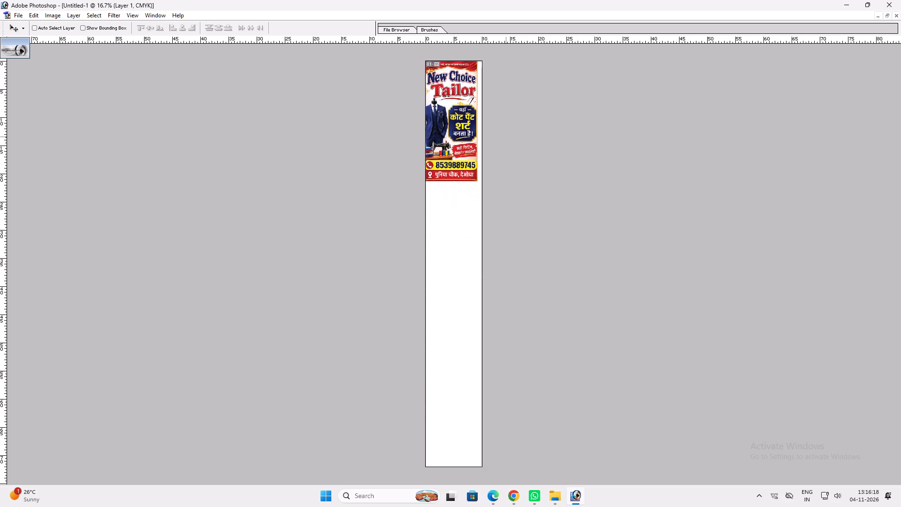
drag(506, 136, 509, 136)
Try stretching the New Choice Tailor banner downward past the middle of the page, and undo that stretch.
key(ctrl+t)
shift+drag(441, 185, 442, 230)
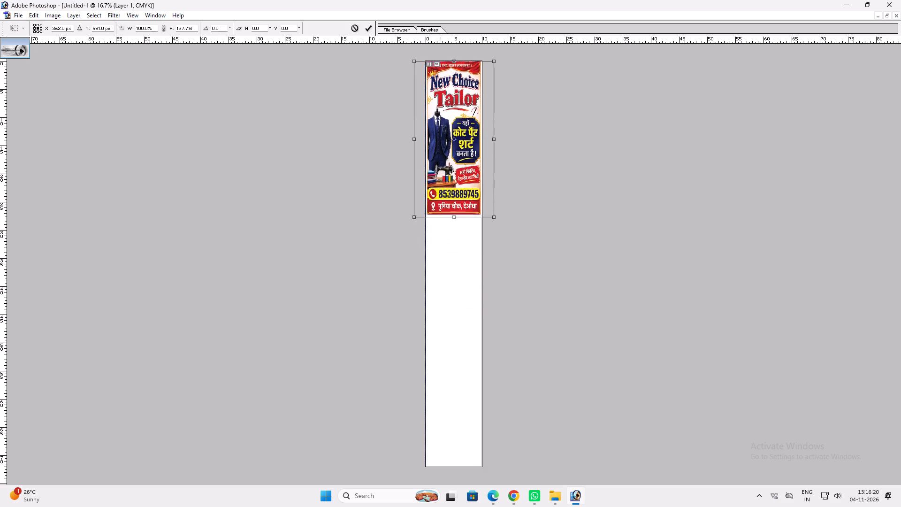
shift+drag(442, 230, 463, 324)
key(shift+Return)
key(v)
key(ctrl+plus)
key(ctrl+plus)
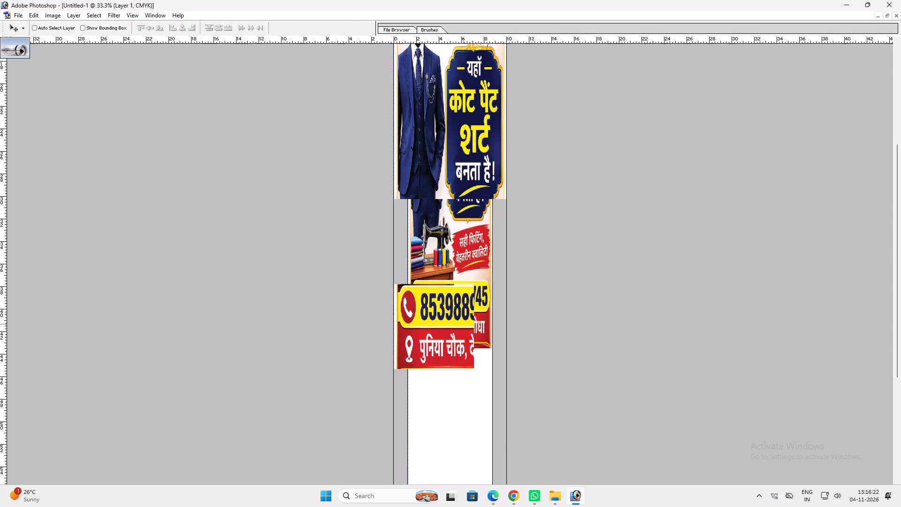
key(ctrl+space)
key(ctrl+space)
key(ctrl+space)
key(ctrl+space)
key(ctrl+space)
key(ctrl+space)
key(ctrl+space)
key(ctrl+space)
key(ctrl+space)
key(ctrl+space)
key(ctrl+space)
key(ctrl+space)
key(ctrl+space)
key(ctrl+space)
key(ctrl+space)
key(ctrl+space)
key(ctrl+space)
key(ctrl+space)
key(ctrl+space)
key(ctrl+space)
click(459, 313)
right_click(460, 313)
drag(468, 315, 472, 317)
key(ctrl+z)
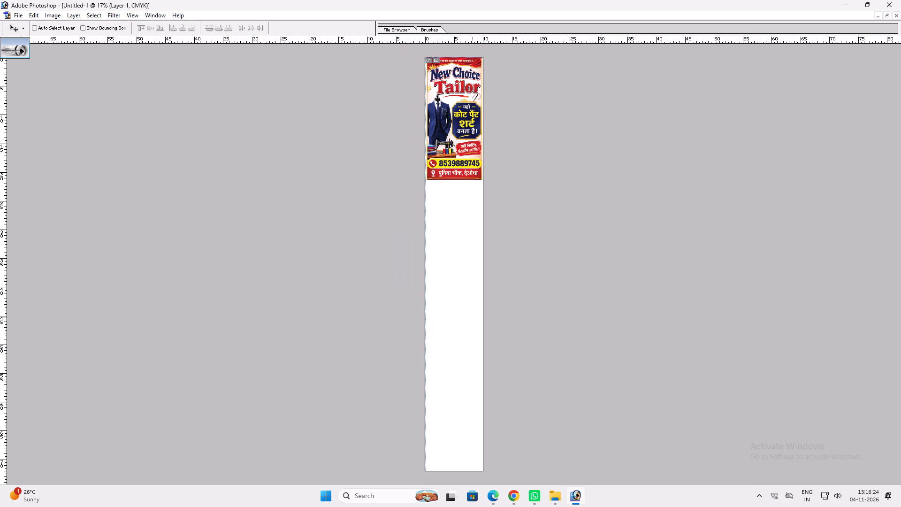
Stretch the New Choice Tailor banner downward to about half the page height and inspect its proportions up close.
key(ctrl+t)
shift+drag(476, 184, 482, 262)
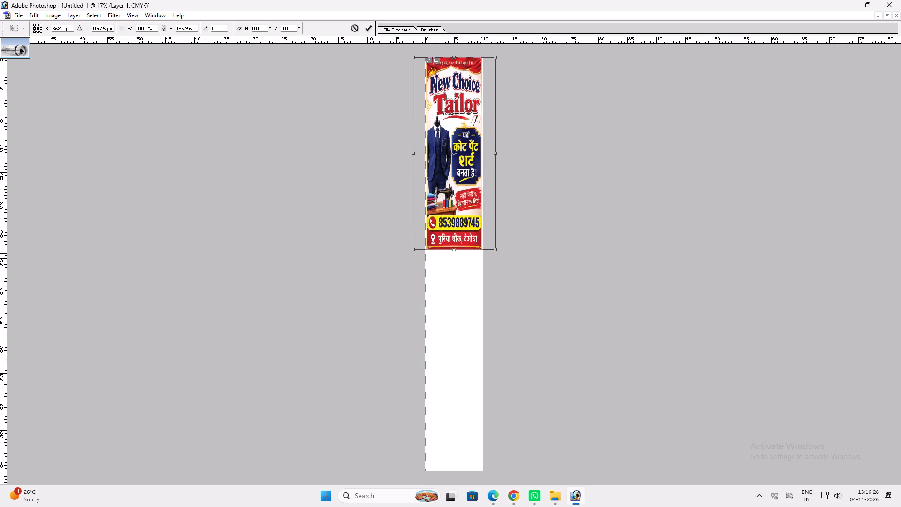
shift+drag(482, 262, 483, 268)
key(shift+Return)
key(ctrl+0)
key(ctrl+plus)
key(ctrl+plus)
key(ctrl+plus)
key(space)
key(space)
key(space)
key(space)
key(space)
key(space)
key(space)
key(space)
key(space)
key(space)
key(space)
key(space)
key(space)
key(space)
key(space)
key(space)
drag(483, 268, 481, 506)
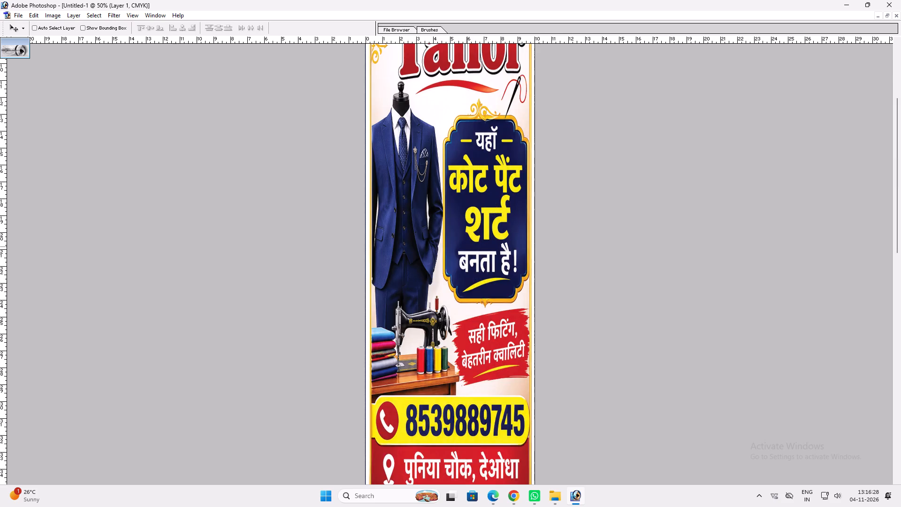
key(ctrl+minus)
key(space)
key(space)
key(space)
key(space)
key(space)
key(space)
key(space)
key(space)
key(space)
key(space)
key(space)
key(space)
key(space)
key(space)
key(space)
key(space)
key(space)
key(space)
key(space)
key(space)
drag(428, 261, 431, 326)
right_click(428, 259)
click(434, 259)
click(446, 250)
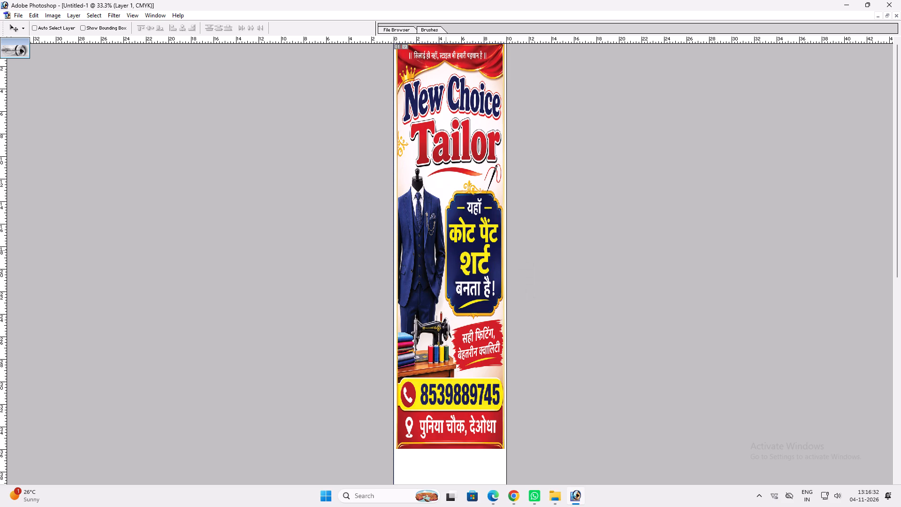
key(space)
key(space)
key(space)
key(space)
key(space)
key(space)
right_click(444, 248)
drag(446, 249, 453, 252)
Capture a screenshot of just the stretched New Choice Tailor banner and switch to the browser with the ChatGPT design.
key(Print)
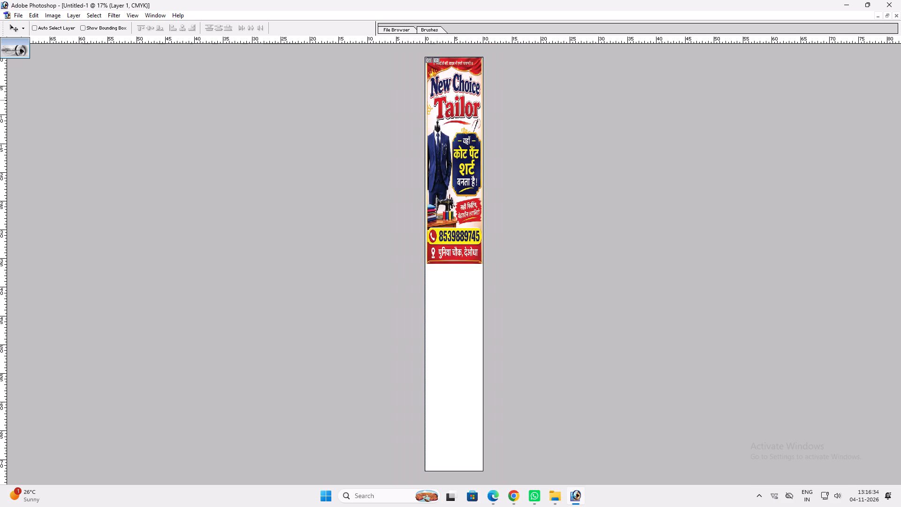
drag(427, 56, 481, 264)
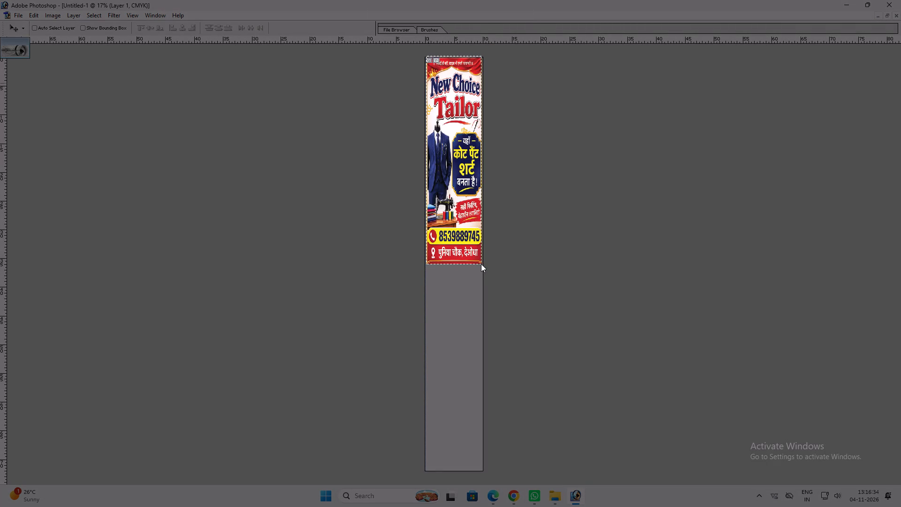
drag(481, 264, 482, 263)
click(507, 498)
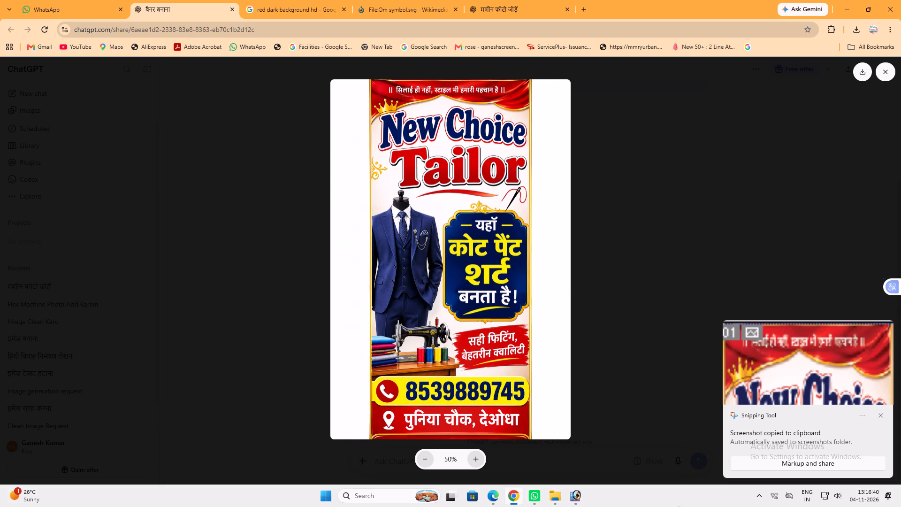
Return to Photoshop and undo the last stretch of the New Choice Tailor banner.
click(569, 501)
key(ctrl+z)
Select a full-width strip about 6.5 inches tall at the bottom of the page and copy its white background onto a new layer.
key(ctrl+plus)
key(ctrl+plus)
key(ctrl+plus)
key(space)
key(space)
key(space)
key(space)
key(space)
key(space)
key(space)
key(space)
key(space)
key(space)
key(space)
key(space)
key(space)
key(space)
key(space)
key(space)
key(space)
key(space)
key(space)
key(space)
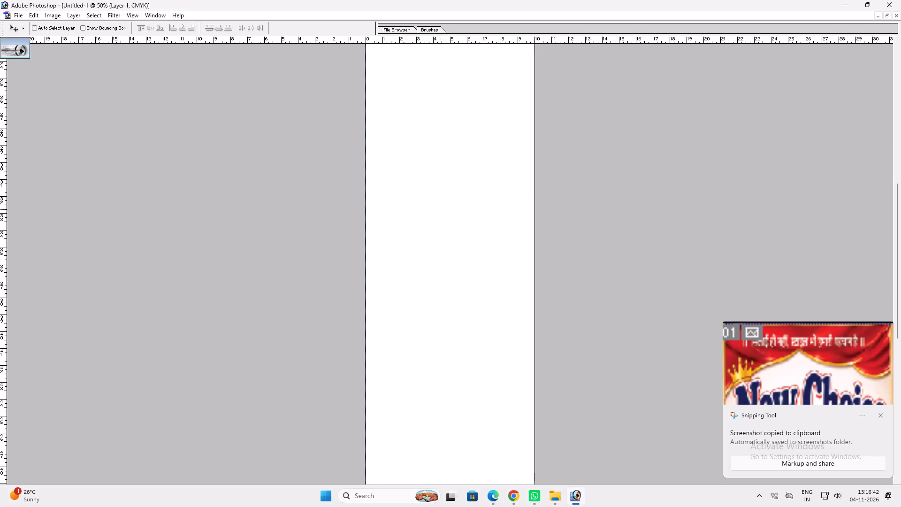
drag(483, 213, 486, 476)
right_click(460, 287)
click(473, 289)
key(m)
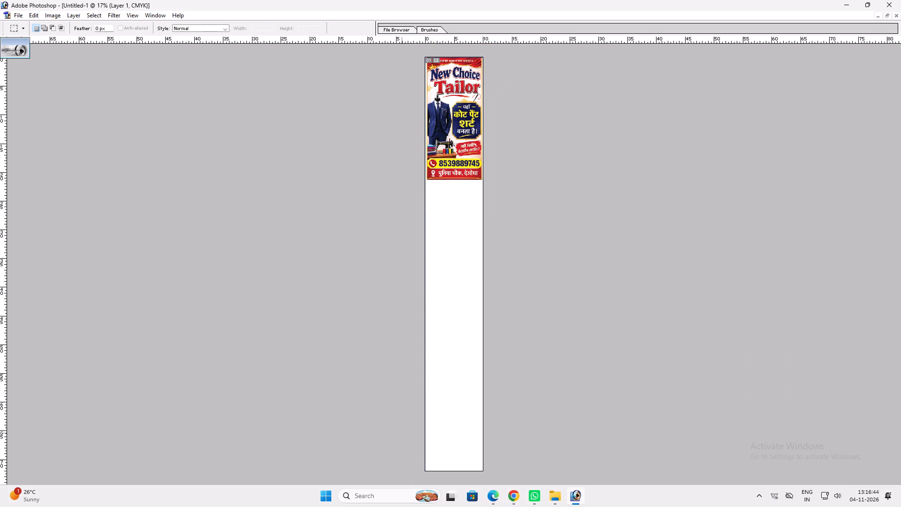
drag(401, 433, 617, 506)
key(v)
right_click(468, 394)
click(486, 400)
key(ctrl+c)
key(ctrl+v)
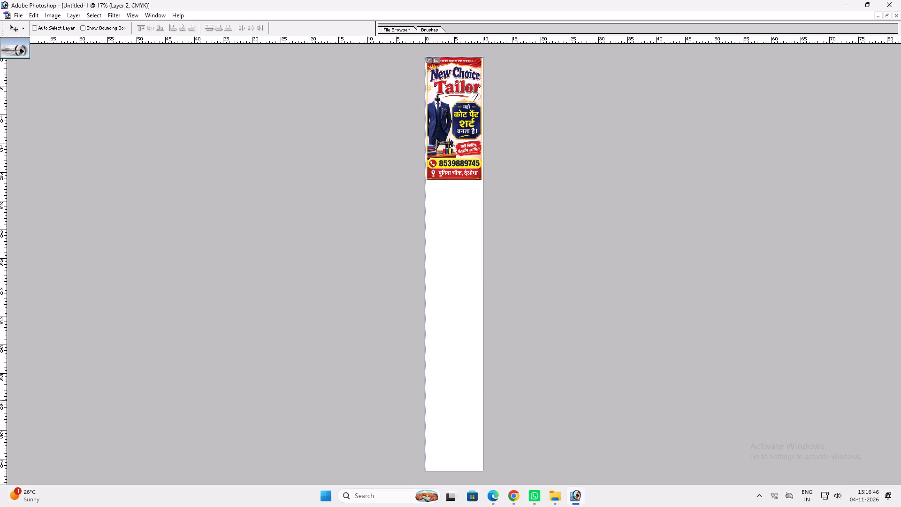
Bring the pasted bottom strip forward and colour it red with a layer style.
key(ctrl+bracketright)
key(alt+l)
key(alt+y)
key(n)
click(403, 405)
key(Return)
key(Return)
key(v)
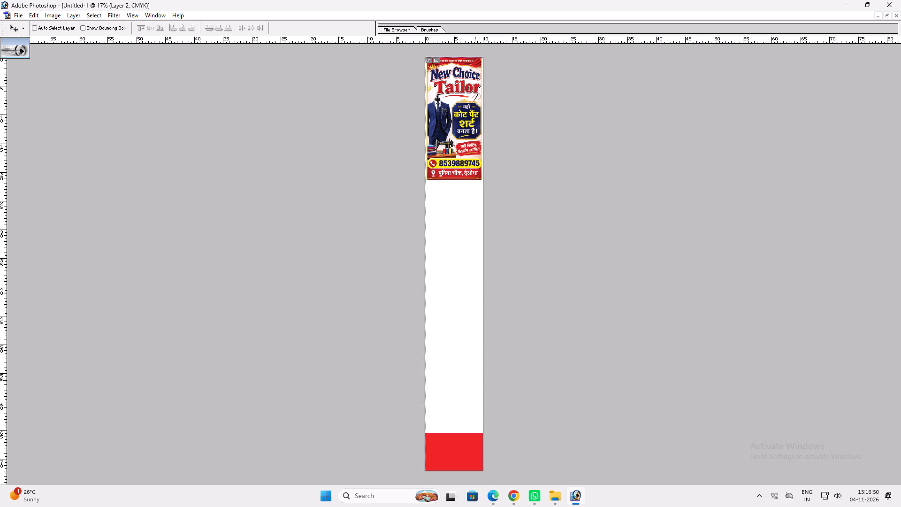
Move the New Choice Tailor design down to start about 40 inches below the page top and stretch it slightly taller.
ctrl+click(451, 165)
ctrl+drag(451, 165, 459, 397)
text(++)
key(ctrl+plus)
key(ctrl+plus)
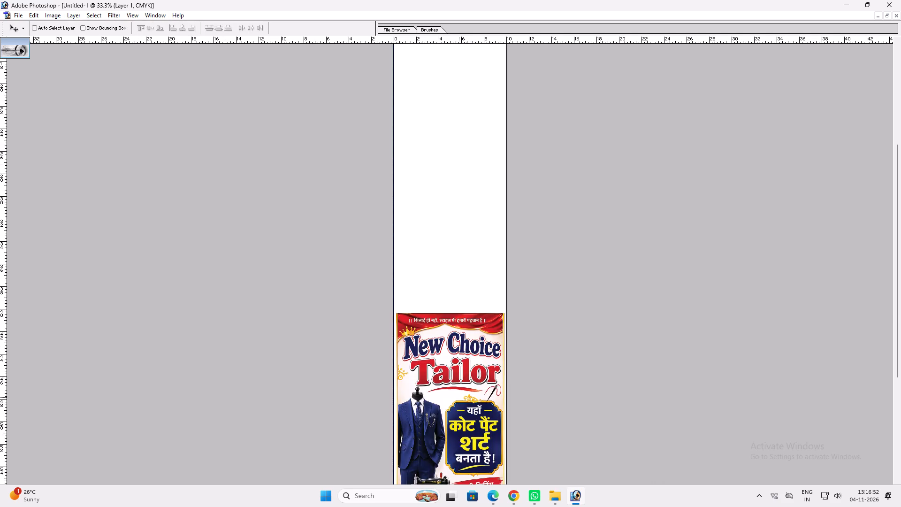
key(space)
drag(459, 397, 488, 72)
key(ctrl+t)
shift+drag(447, 375, 447, 386)
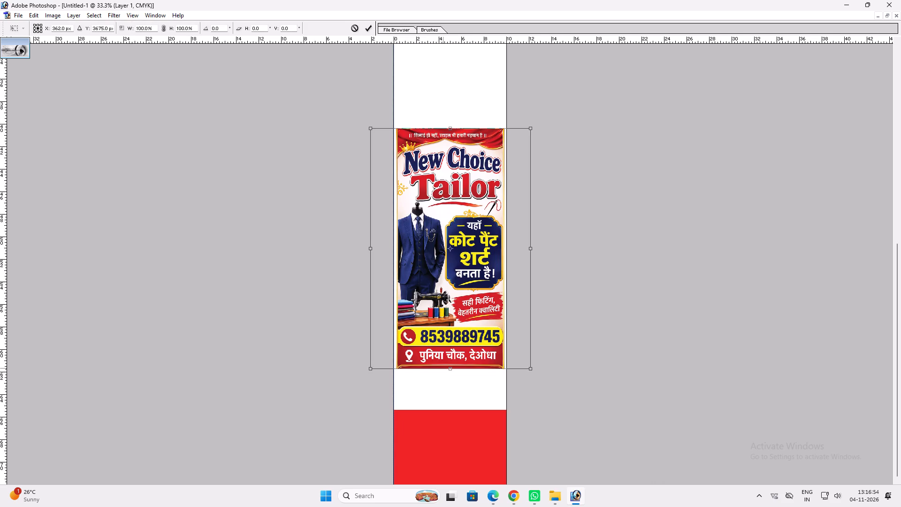
shift+drag(443, 368, 444, 376)
key(Return)
Lower the top edge of the red strip slightly, leaving the strip about 6 inches tall.
key(space)
drag(439, 375, 445, 210)
ctrl+click(458, 430)
key(ctrl+t)
shift+drag(454, 410, 453, 416)
key(Return)
key(v)
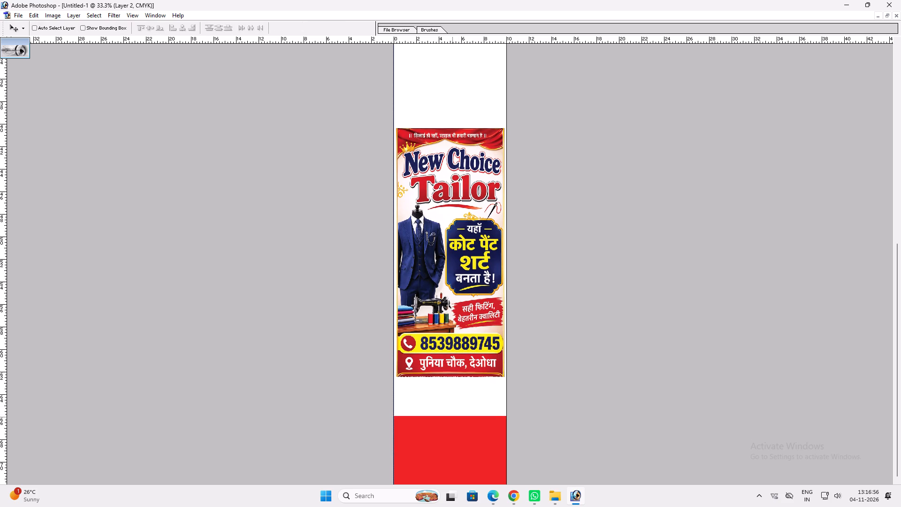
Add the text "irk" on the red strip, bring it to the front, colour it white and enlarge it to about 126 pt.
key(ctrl+plus)
key(ctrl+plus)
key(space)
key(space)
key(space)
drag(452, 417, 480, 21)
key(t)
key(t)
key(t)
key(t)
text(tt)
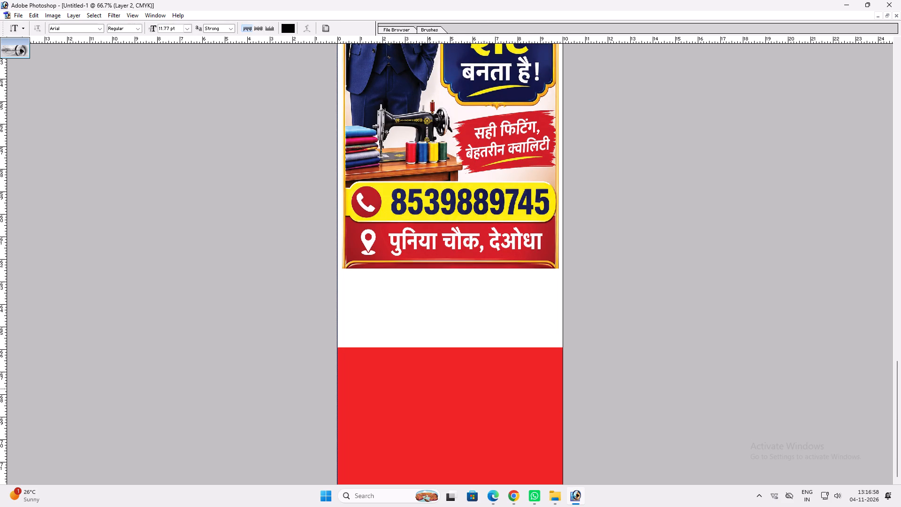
text(tt)
key(t)
click(429, 389)
text(fff)
key(ctrl+a)
text(irk)
key(Return)
key(ctrl+shift+bracketright)
key(ctrl+shift+BackSpace)
key(ctrl+t)
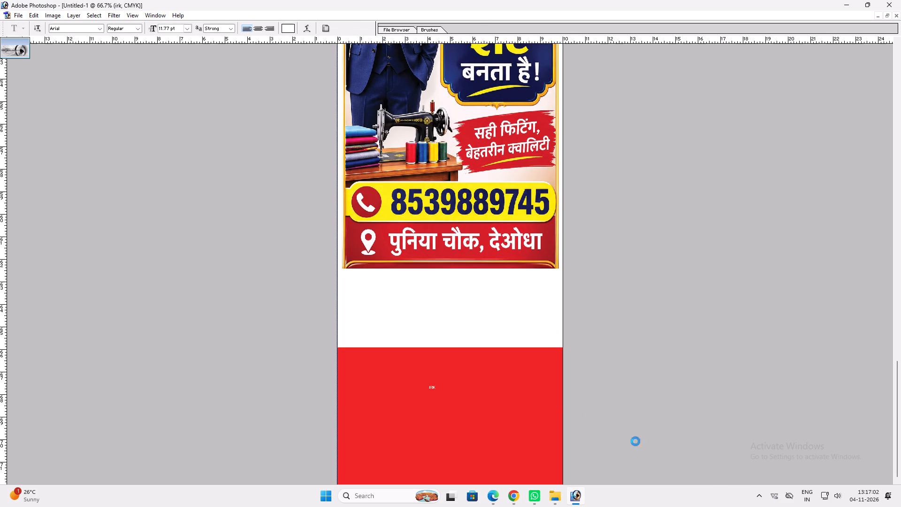
alt+shift+drag(436, 392, 465, 408)
key(shift+Return)
Set the strip text's font to RAJ 04 and turn off its all-caps style so it reads पता.
key(t)
click(447, 401)
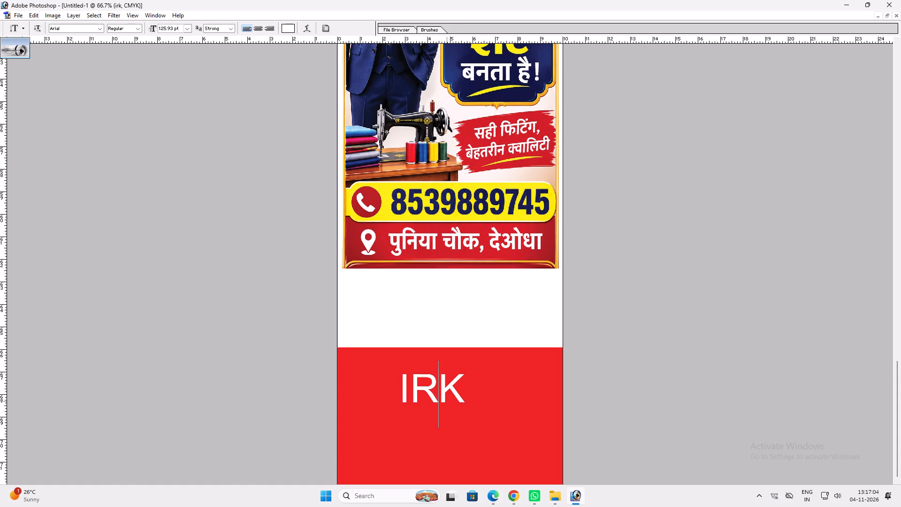
key(ctrl+a)
click(68, 28)
text(ar)
key(Return)
click(68, 28)
text(ra)
key(Down)
key(Down)
key(Down)
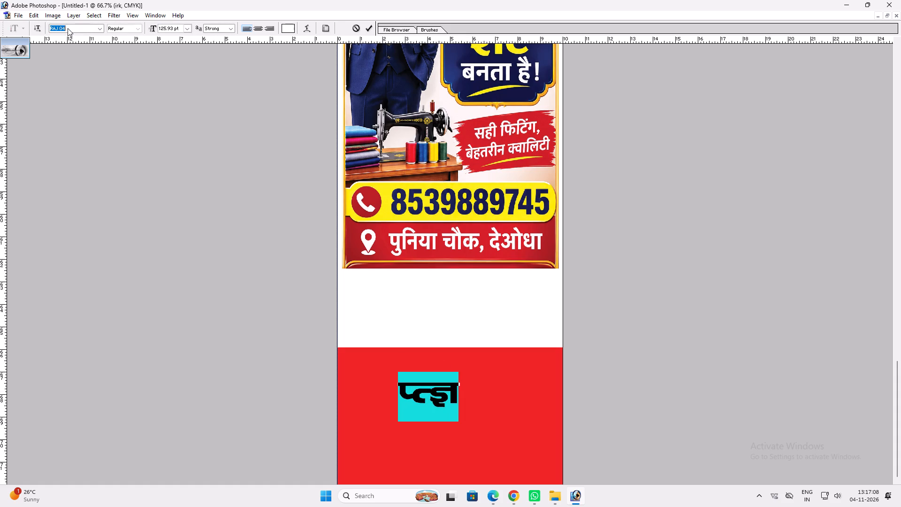
key(Return)
key(ctrl+shift+k)
click(448, 400)
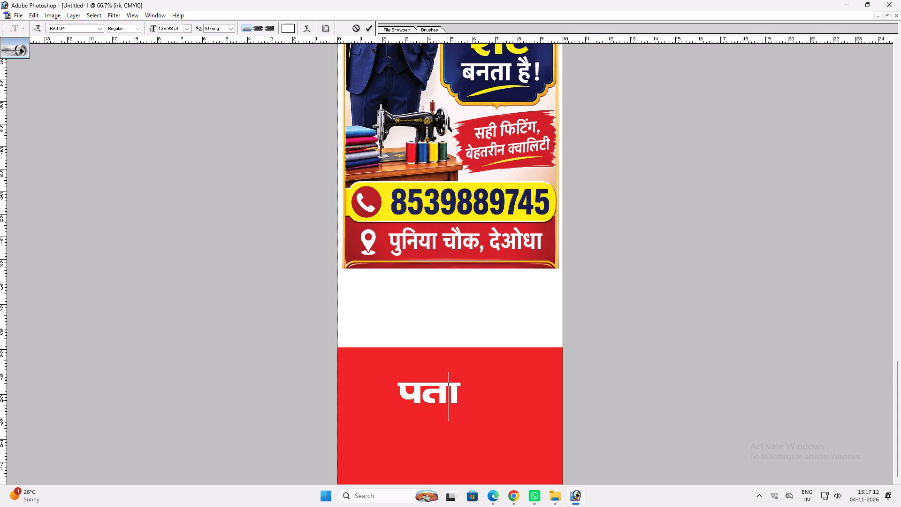
click(457, 399)
key(Return)
Centre the पता heading across the red strip and place a duplicate of it directly below.
key(v)
key(v)
drag(435, 407, 455, 401)
alt+shift+drag(445, 395, 446, 434)
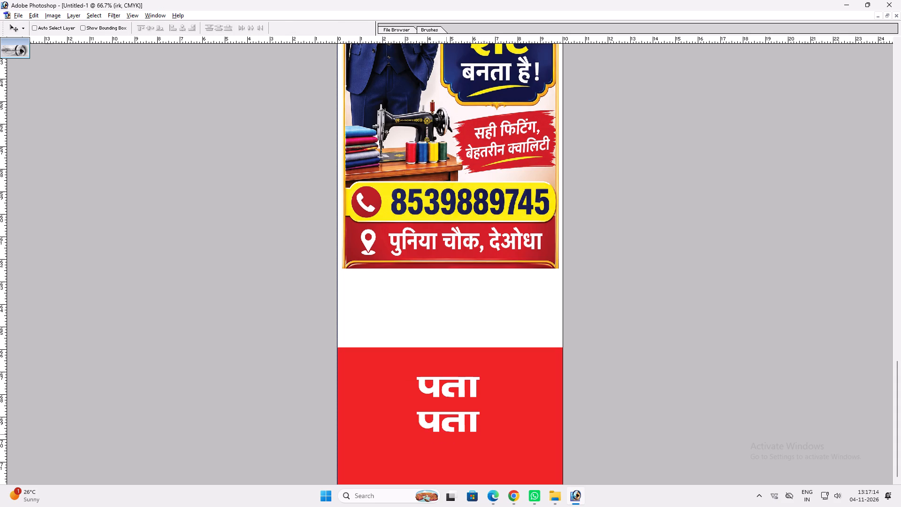
alt+shift+drag(446, 434, 447, 441)
Replace the duplicated पता text with the shop's Hindi address, naming the chowk and the village.
key(t)
click(439, 441)
key(ctrl+a)
text(uquf)
key(BackSpace)
key(BackSpace)
text(fu;k pkSd])
key(space)
drag(646, 360, 566, 360)
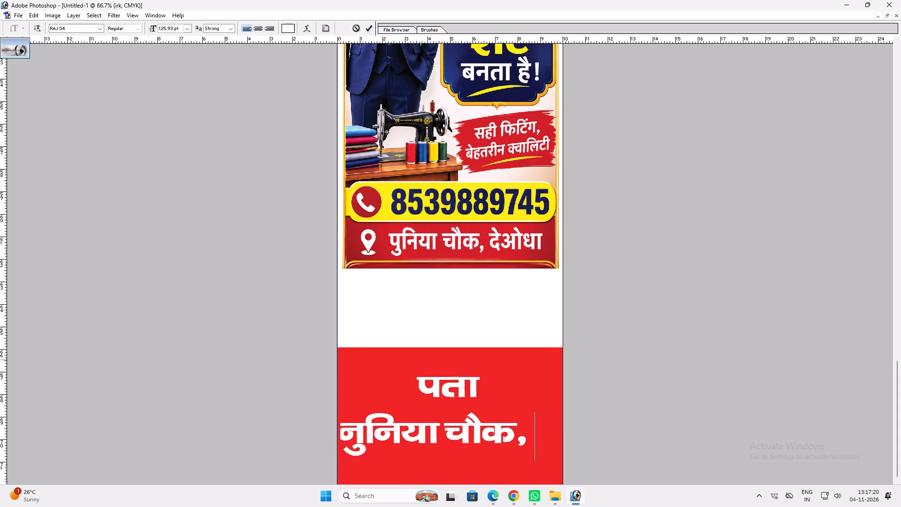
drag(566, 360, 544, 360)
text(nsov)
key(BackSpace)
text(/kk)
key(space)
key(Return)
key(v)
Shrink the address text to about 72 pt and replace its comma with a line break before the village name.
key(ctrl+t)
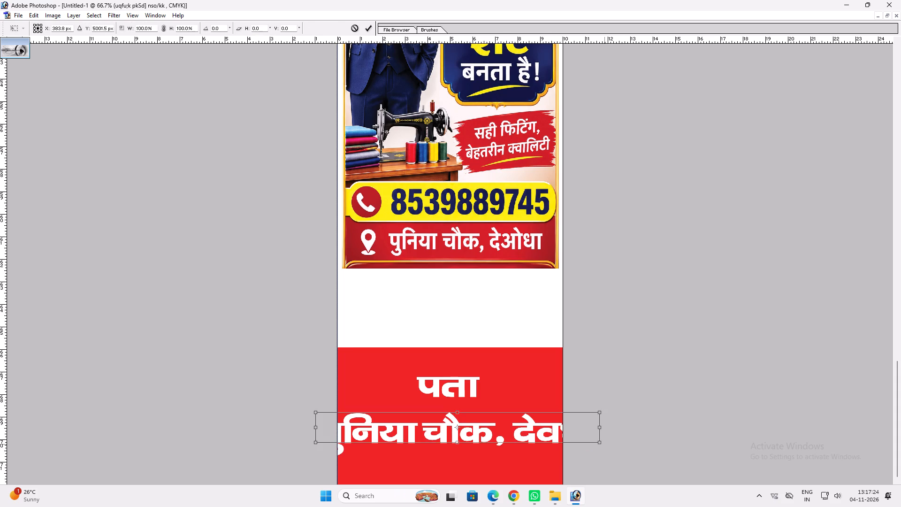
alt+shift+drag(602, 442, 541, 434)
key(Return)
key(t)
click(490, 441)
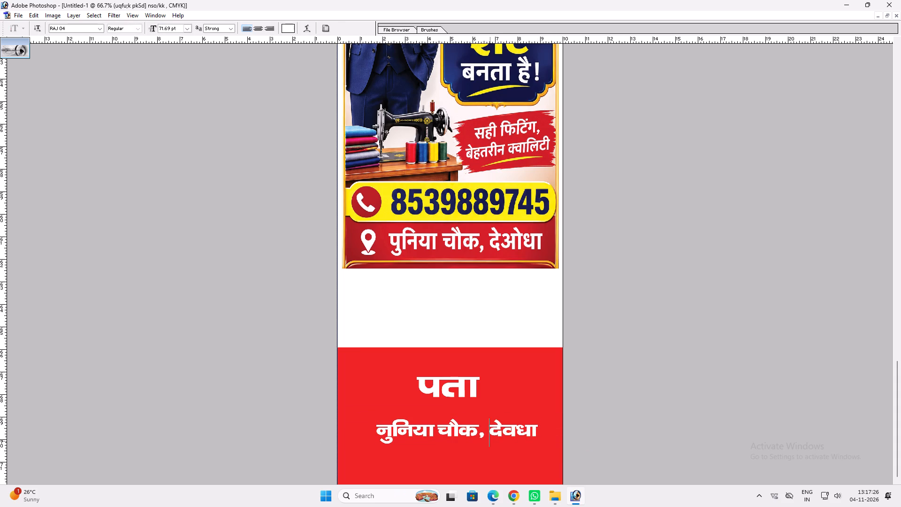
key(BackSpace)
key(BackSpace)
key(Return)
key(space)
key(space)
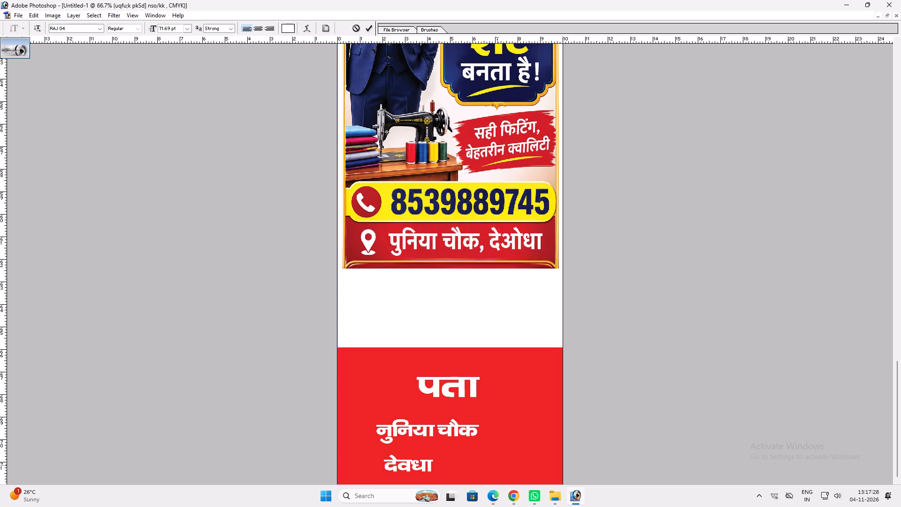
Centre-align the two address lines and tighten the spacing between them.
key(ctrl+a)
click(255, 25)
key(ctrl+a)
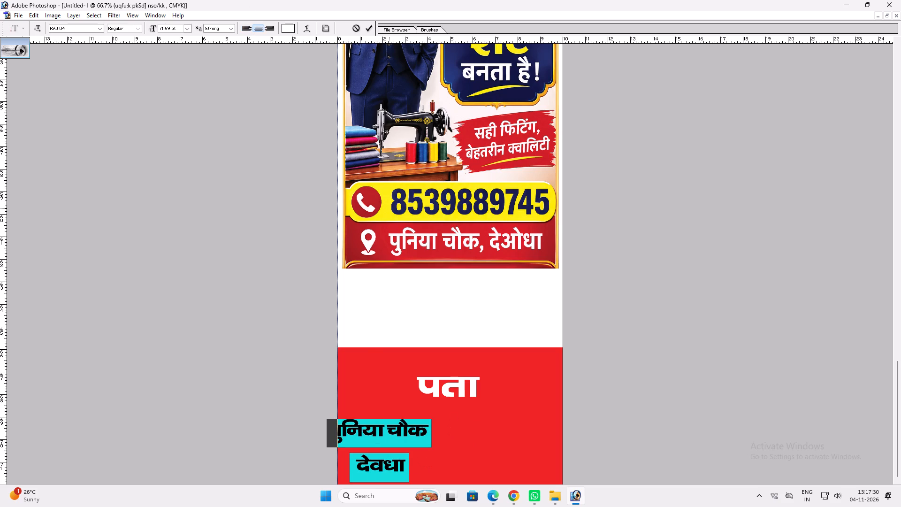
key(alt+Up)
key(alt+Up)
key(alt+Up)
key(alt+Up)
key(alt+Up)
key(alt+Up)
key(alt+Up)
key(alt+Up)
key(alt+Up)
key(alt+Up)
key(alt+Up)
key(alt+Up)
key(alt+Up)
key(alt+Up)
key(alt+Up)
key(alt+Up)
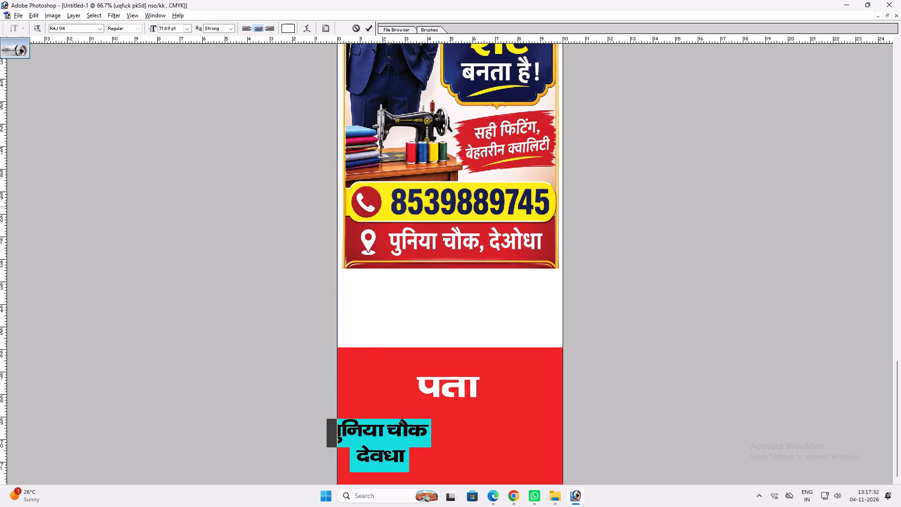
key(alt+Up)
key(alt+Up)
key(alt+Up)
key(alt+Up)
key(alt+Up)
key(alt+Up)
key(alt+Up)
key(ctrl+z)
key(Return)
Place the two-line address under the पता heading and enlarge it to about 138 pt, nearly filling the strip's width.
text(vvv)
drag(433, 398, 458, 385)
scroll(454, 369, up, 2)
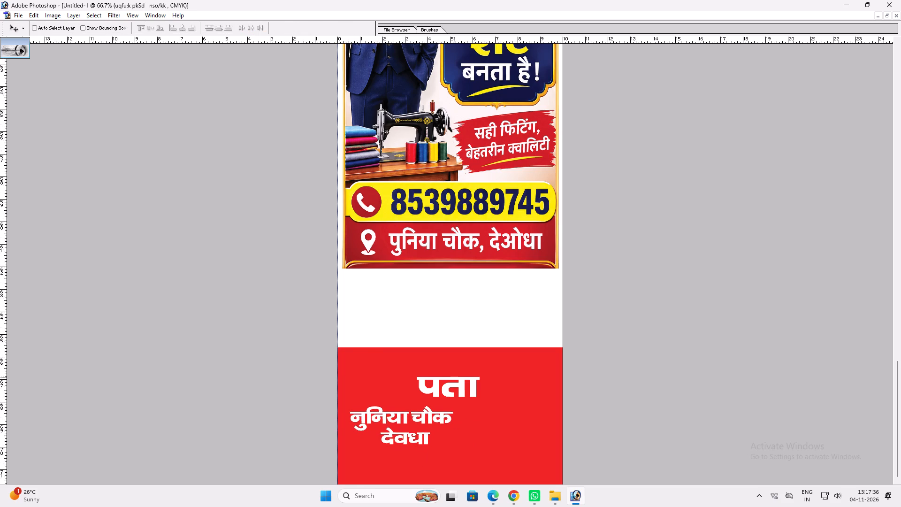
scroll(456, 367, up, 2)
key(space)
key(space)
key(space)
key(space)
right_click(432, 389)
drag(448, 394, 455, 396)
key(ctrl+t)
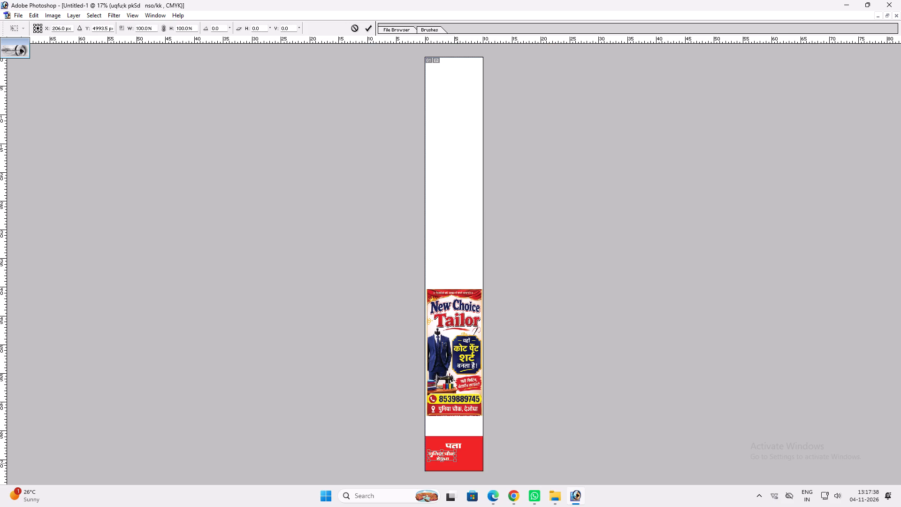
shift+drag(458, 463, 481, 460)
shift+drag(477, 460, 481, 459)
shift+click(473, 453)
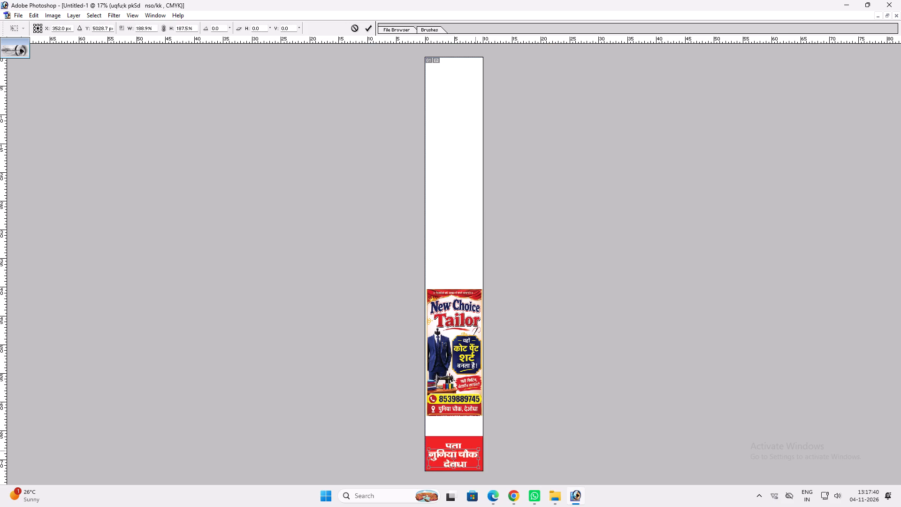
key(shift+Return)
Tighten the line spacing of the enlarged address slightly and shift the text block a little lower under पता.
key(ctrl+0)
key(ctrl+plus)
key(ctrl+plus)
key(space)
key(space)
drag(475, 451, 501, 60)
key(ctrl+plus)
key(space)
key(space)
key(space)
key(space)
key(space)
key(space)
key(space)
key(space)
key(space)
key(space)
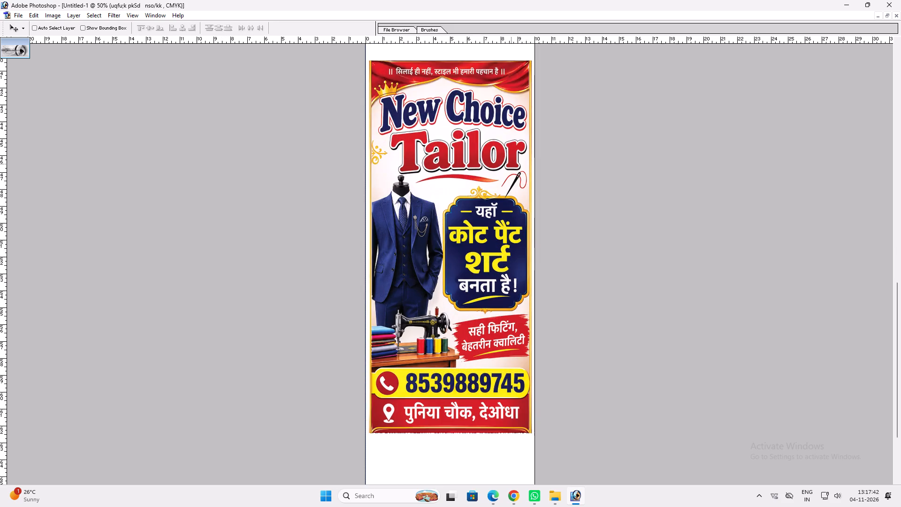
drag(475, 293, 468, 51)
key(t)
click(466, 476)
key(ctrl+a)
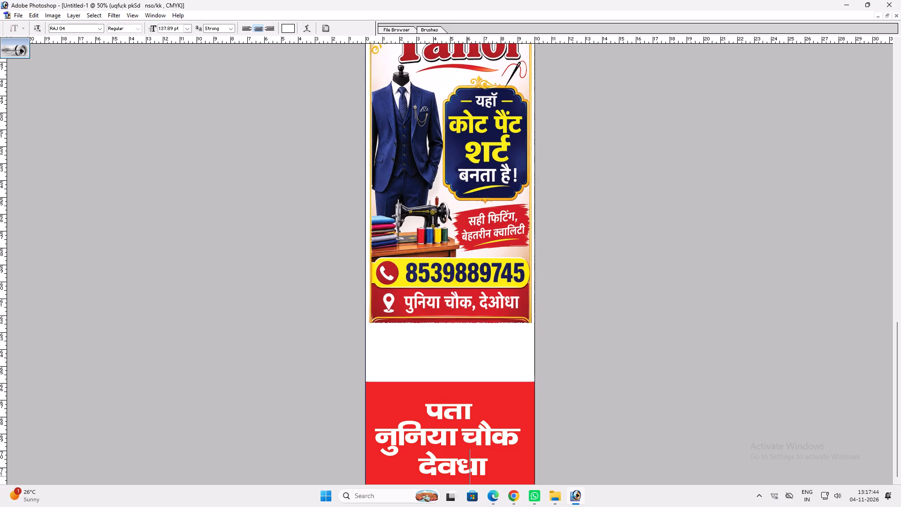
key(alt+Up)
key(alt+Up)
key(alt+Up)
key(alt+Up)
key(ctrl+z)
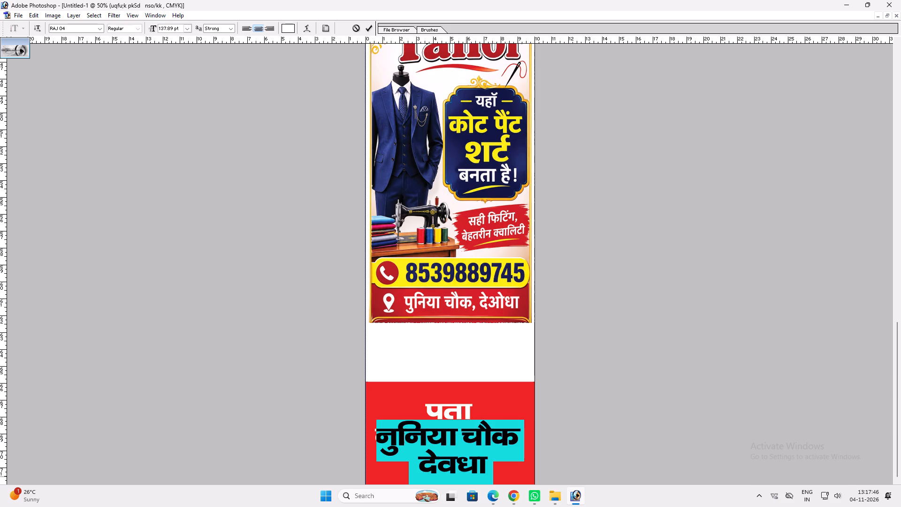
key(Return)
key(v)
click(449, 460)
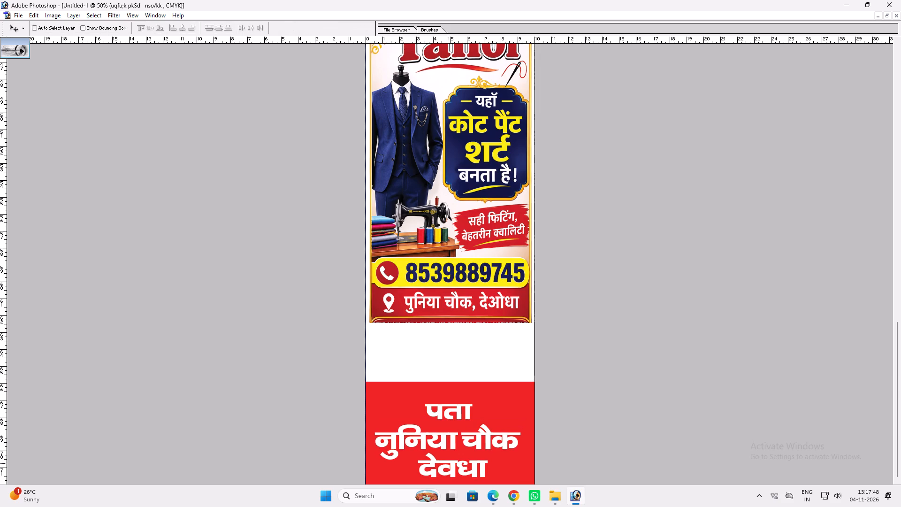
Shift the पता heading slightly down, closer to the address lines.
ctrl+double_click(458, 415)
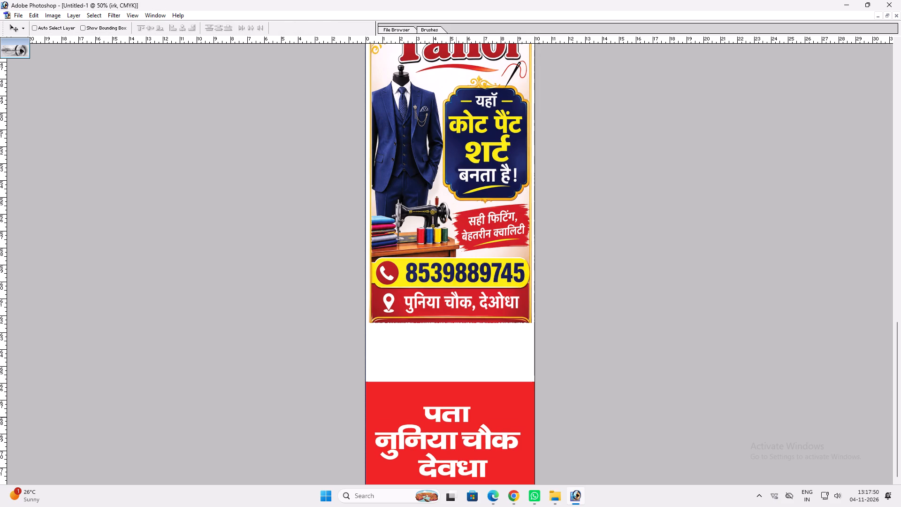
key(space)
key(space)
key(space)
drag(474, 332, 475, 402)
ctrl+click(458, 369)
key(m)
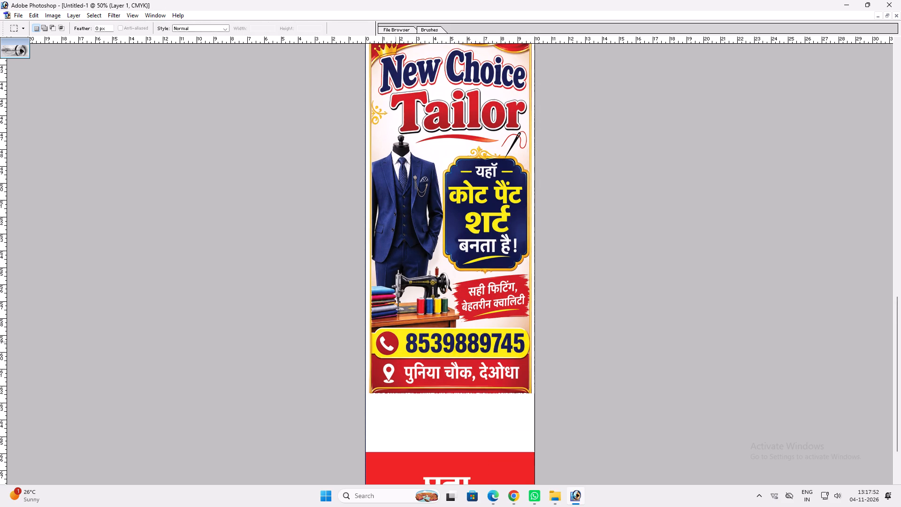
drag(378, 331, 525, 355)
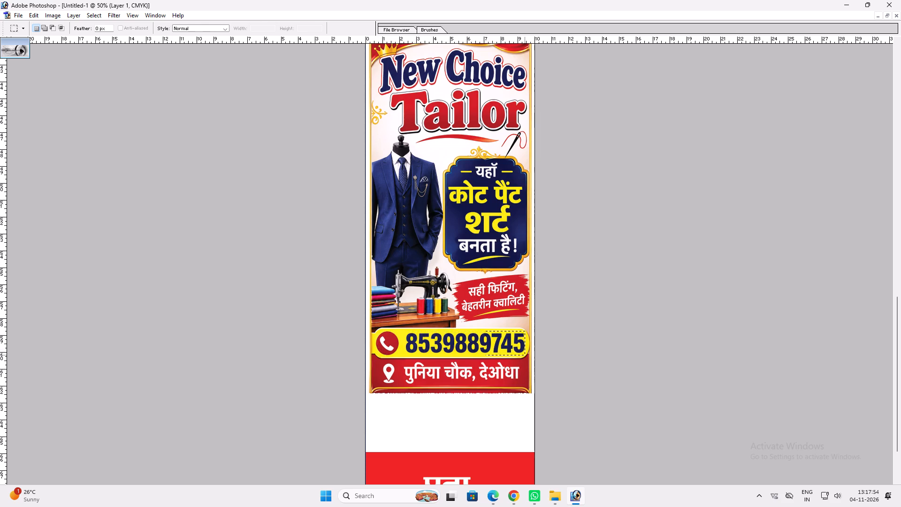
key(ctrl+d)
Outline the yellow phone-number bar in the artwork with a rounded rectangle path, turn it into a selection, and copy it.
key(ctrl+plus)
key(space)
drag(458, 337, 396, 217)
key(u)
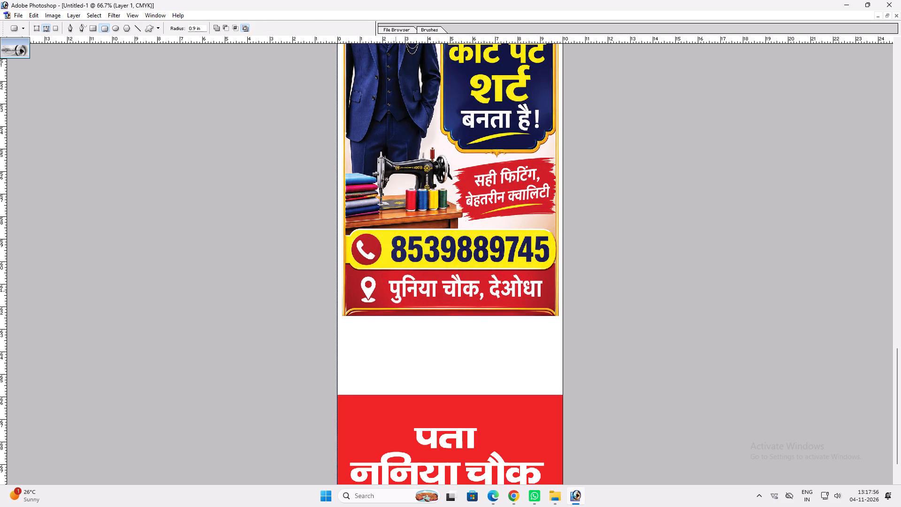
drag(355, 230, 438, 257)
drag(438, 257, 554, 268)
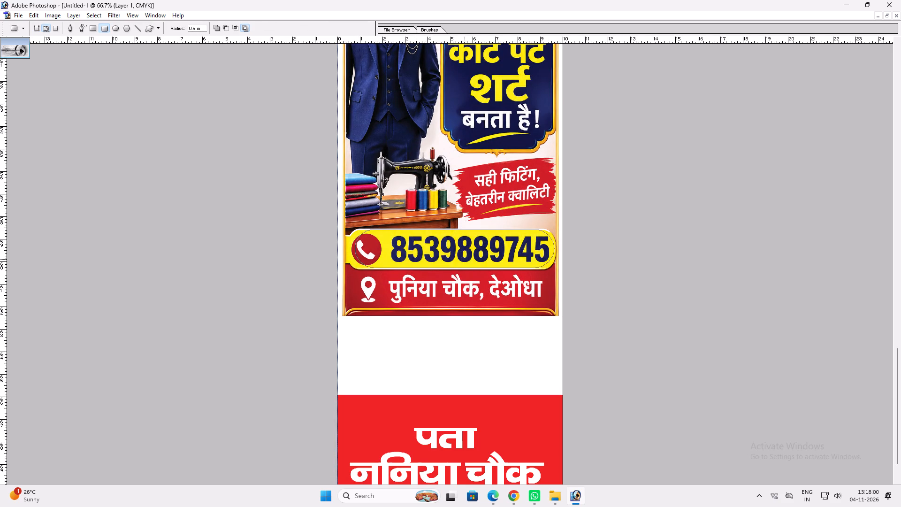
key(ctrl+t)
shift+drag(352, 249, 346, 249)
key(ctrl+Return)
key(ctrl+Return)
key(ctrl+c)
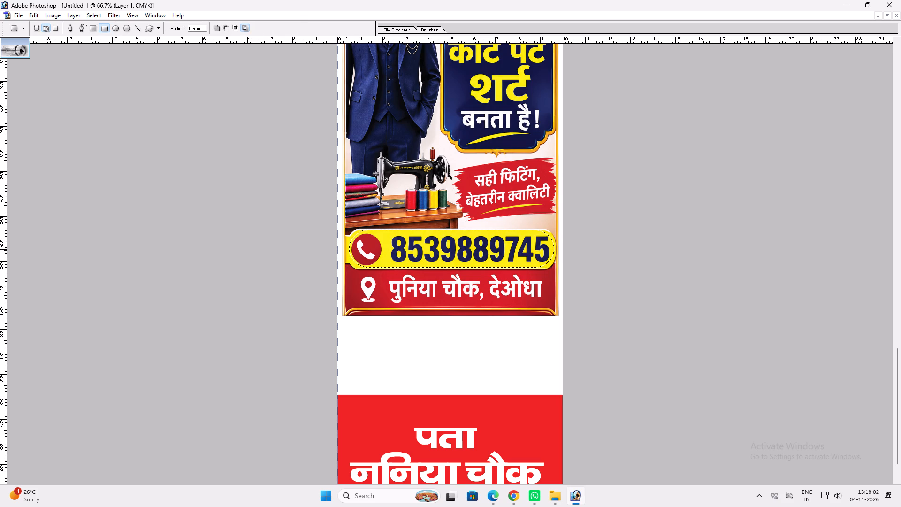
Paste the phone-number bar, place it over the red strip's upper edge, and bring it to the front.
key(ctrl+v)
key(v)
drag(372, 241, 367, 370)
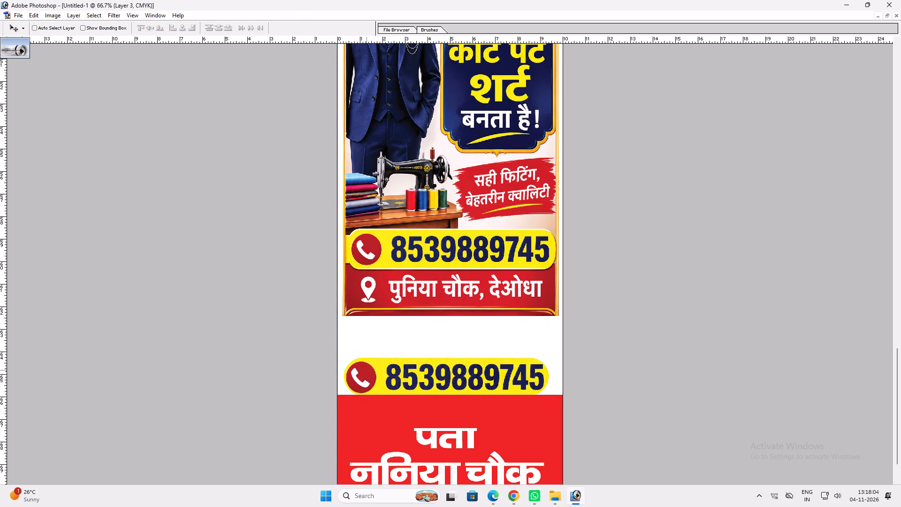
drag(367, 370, 367, 374)
key(ctrl+shift+bracketright)
Enlarge the copied phone-number bar slightly to nearly the banner's width, stretching its height to about 105%.
key(ctrl+t)
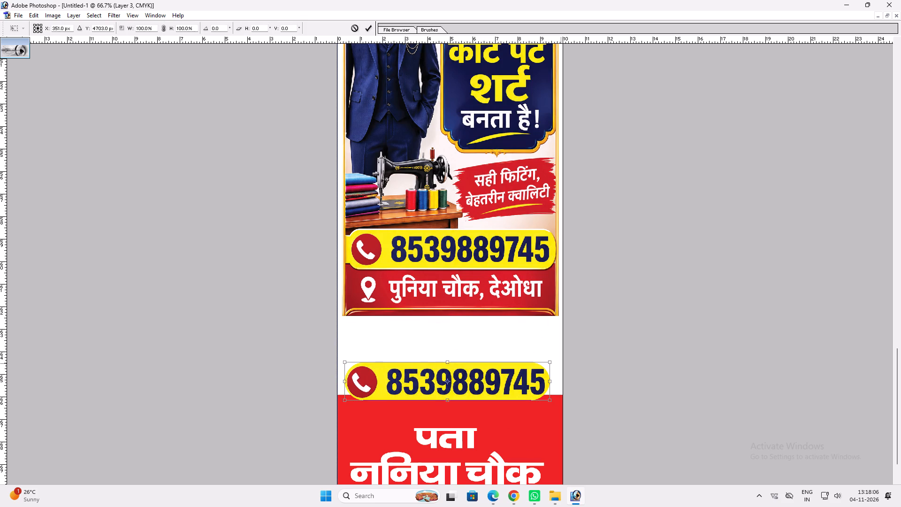
alt+shift+click(546, 364)
key(shift+Return)
key(v)
key(ctrl+t)
shift+click(476, 402)
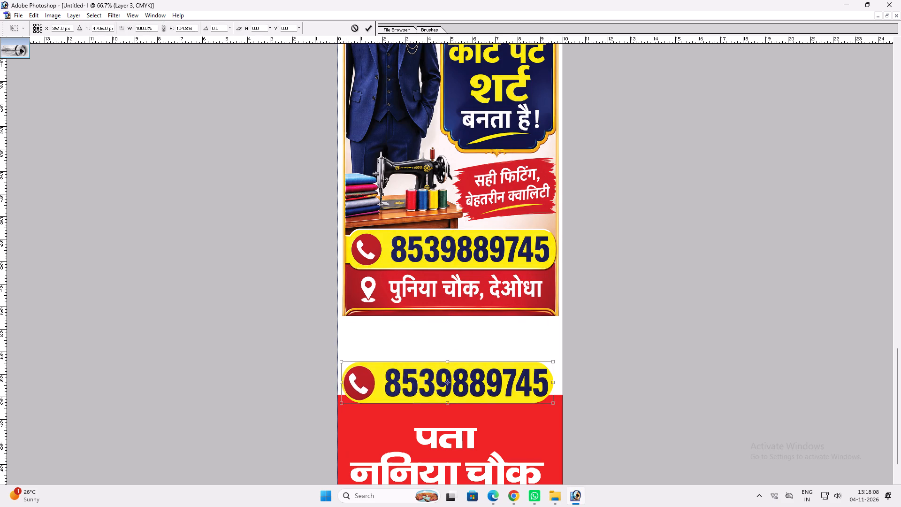
key(Return)
Shift the पता heading and the address text slightly upwards on the red strip, towards the phone-number bar.
ctrl+click(460, 433)
drag(459, 433, 458, 430)
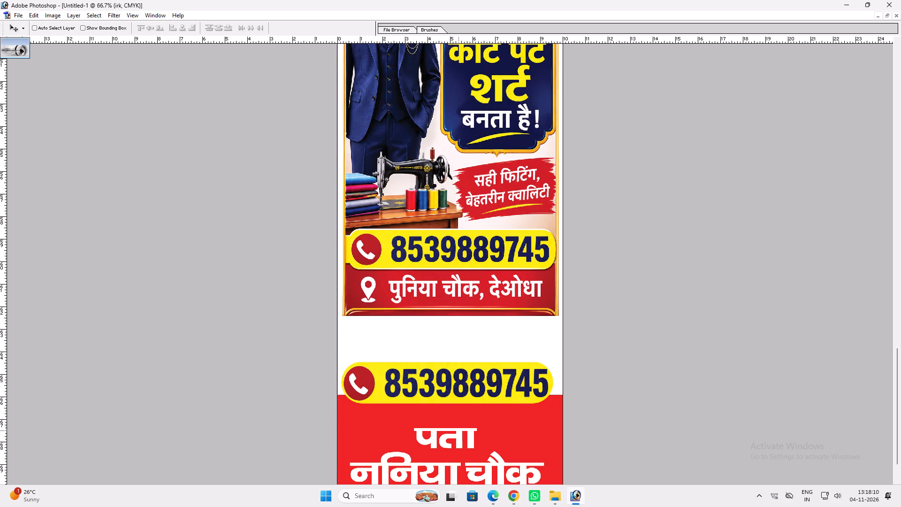
drag(458, 430, 458, 425)
ctrl+click(454, 474)
shift+drag(453, 472, 454, 466)
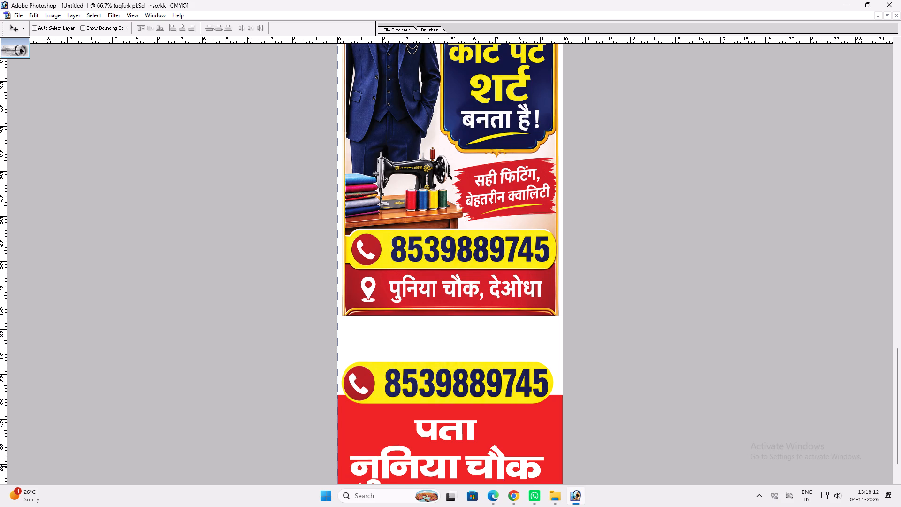
shift+drag(454, 466, 454, 465)
Start a Pen path above the mannequin's neck and run it out past the suit's shoulder beside the blue text frame.
key(space)
key(space)
key(space)
key(space)
key(space)
key(space)
key(space)
key(space)
key(space)
key(space)
key(space)
key(space)
key(space)
key(space)
key(space)
key(space)
key(space)
key(space)
key(space)
key(space)
drag(474, 370, 470, 455)
drag(458, 343, 458, 374)
drag(434, 258, 435, 331)
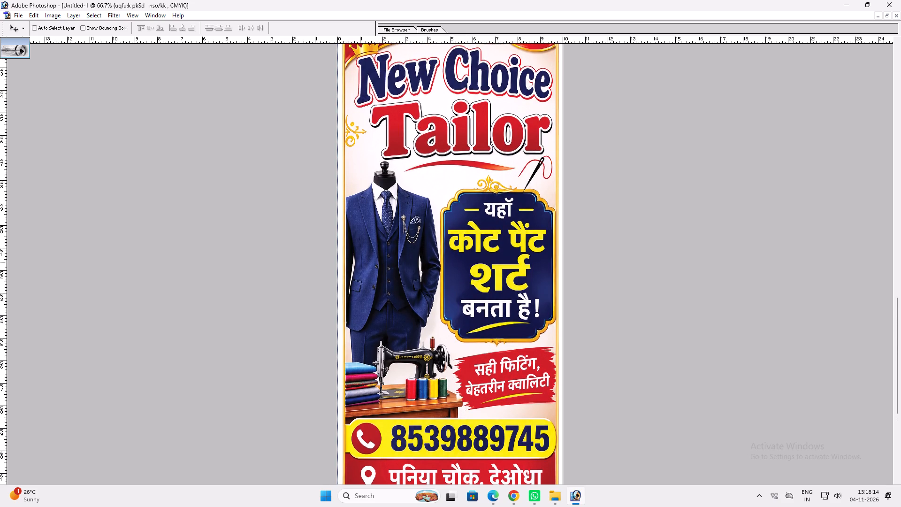
key(bracketright)
key(p)
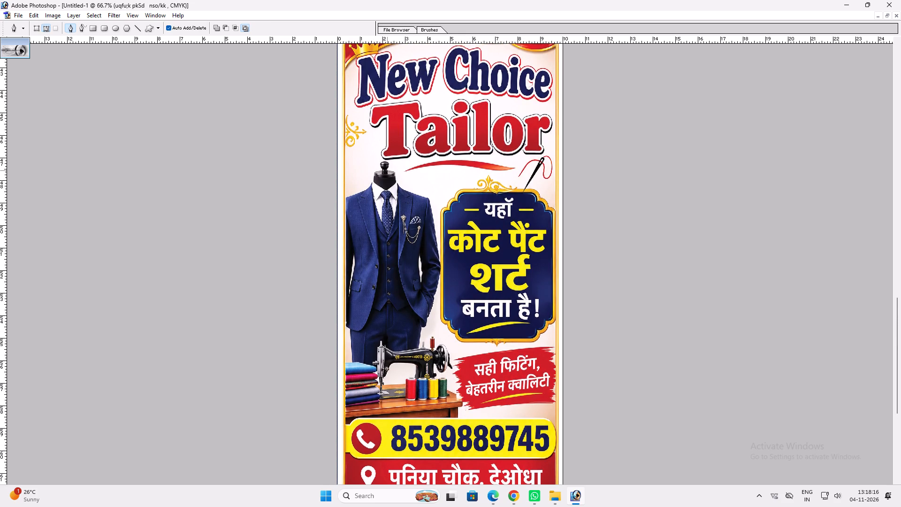
click(392, 161)
drag(403, 180, 408, 182)
click(438, 195)
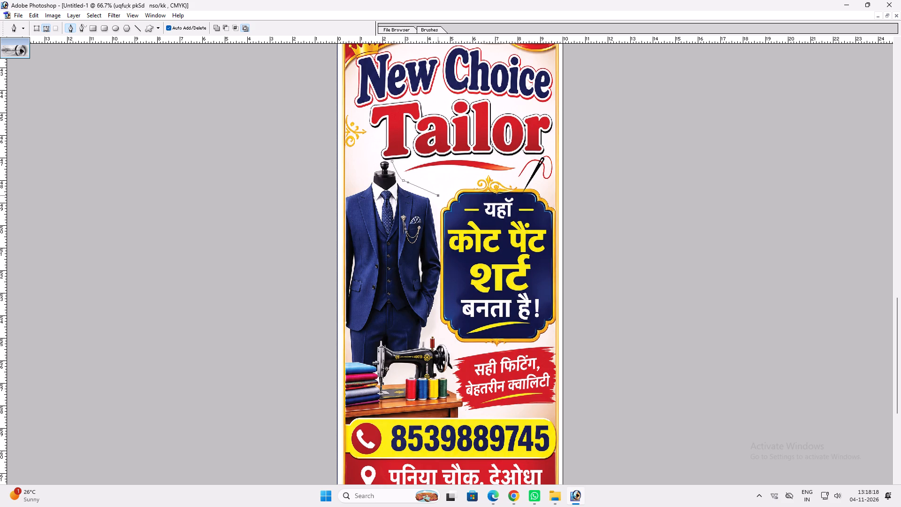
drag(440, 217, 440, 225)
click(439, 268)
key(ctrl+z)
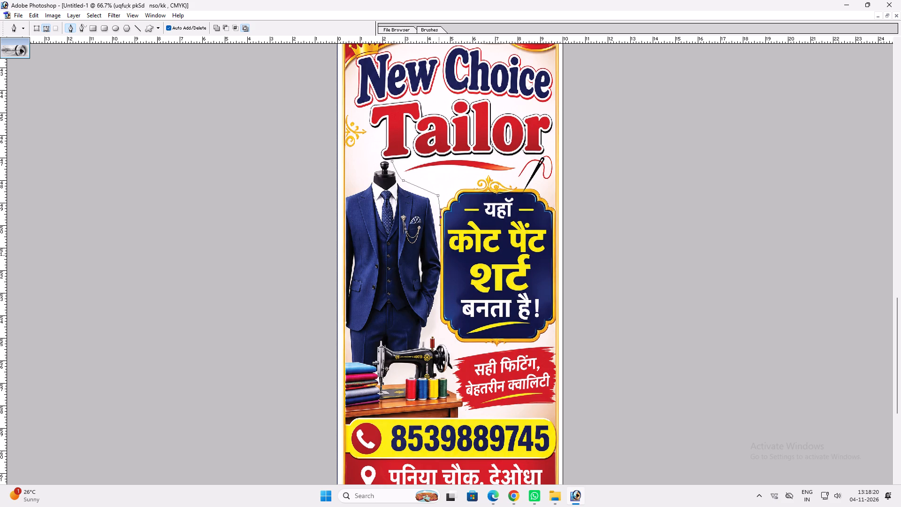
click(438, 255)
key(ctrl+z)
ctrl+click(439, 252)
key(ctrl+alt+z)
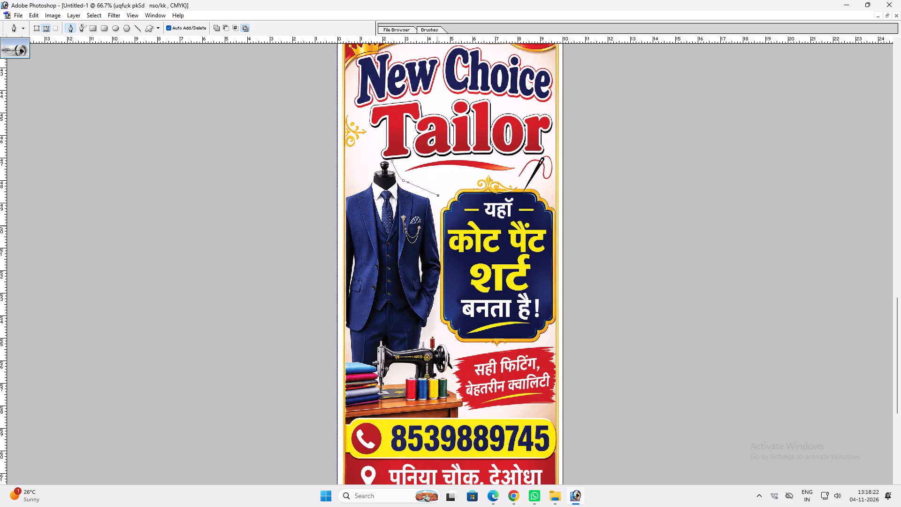
Continue the path down the jacket's side, around the sewing machine and table, and back up the artwork's border past the mannequin's head.
click(437, 223)
click(441, 263)
click(440, 284)
drag(438, 299, 437, 304)
click(437, 318)
drag(457, 344, 456, 349)
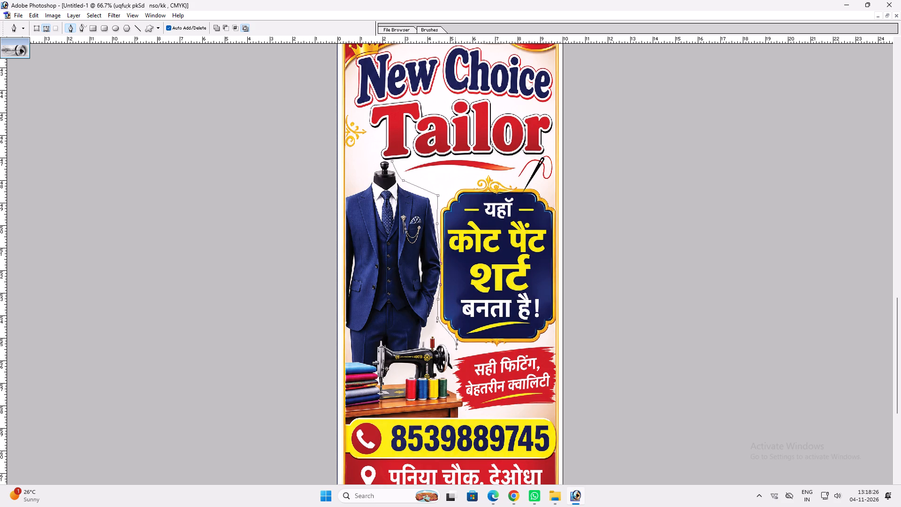
click(455, 367)
click(450, 375)
click(459, 393)
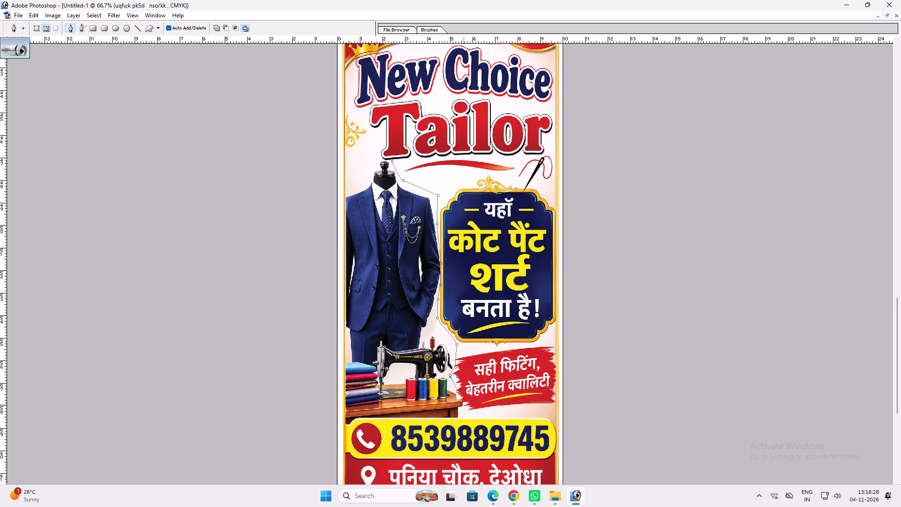
click(464, 404)
click(462, 413)
click(460, 416)
drag(357, 419, 350, 422)
click(344, 423)
click(345, 195)
click(365, 156)
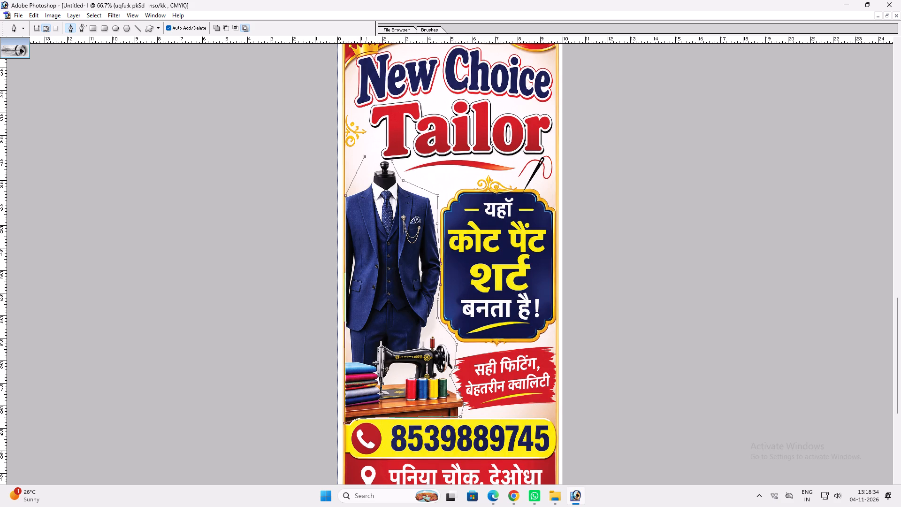
Turn the path into a selection and copy the suit and sewing machine from the artwork layer onto a new layer.
key(ctrl+Return)
key(ctrl+c)
key(ctrl+v)
key(v)
key(Return)
key(v)
ctrl+click(456, 157)
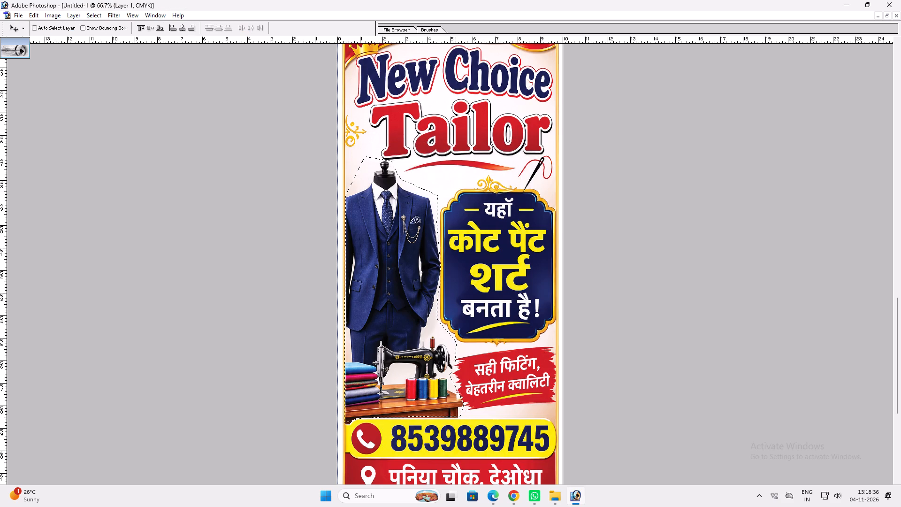
key(ctrl+c)
key(ctrl+v)
Move the suit and sewing machine cutout down above the phone-number bar and scale it to about double, filling the banner's width.
key(space)
key(space)
key(space)
right_click(421, 223)
click(437, 228)
key(v)
drag(434, 313, 438, 316)
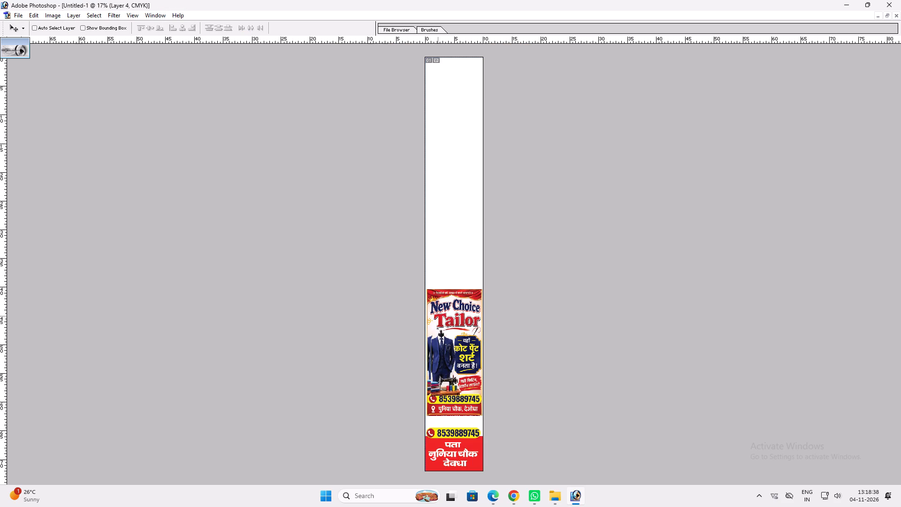
drag(438, 316, 435, 344)
key(ctrl+t)
shift+drag(454, 356, 474, 284)
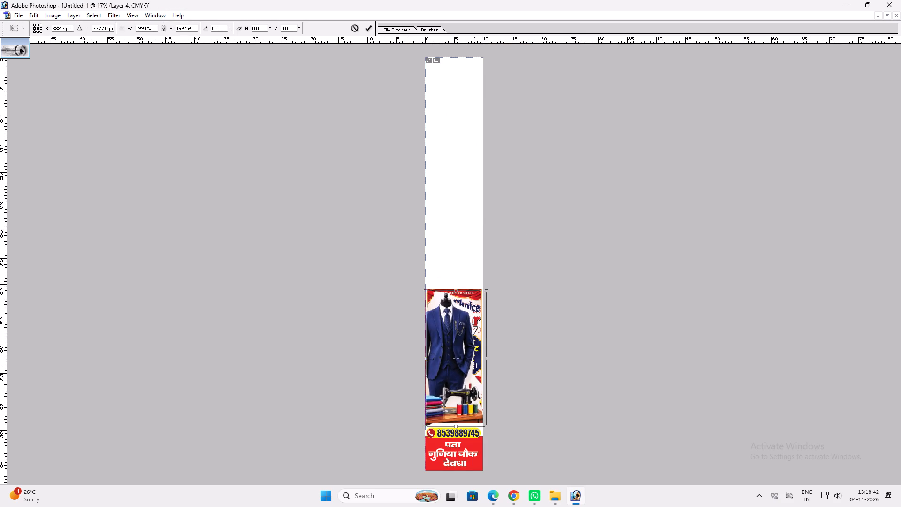
shift+drag(474, 284, 469, 285)
key(shift+Return)
key(v)
Move the original New Choice Tailor artwork up into the banner's blank area, above the enlarged suit.
ctrl+click(472, 307)
shift+drag(472, 304, 479, 200)
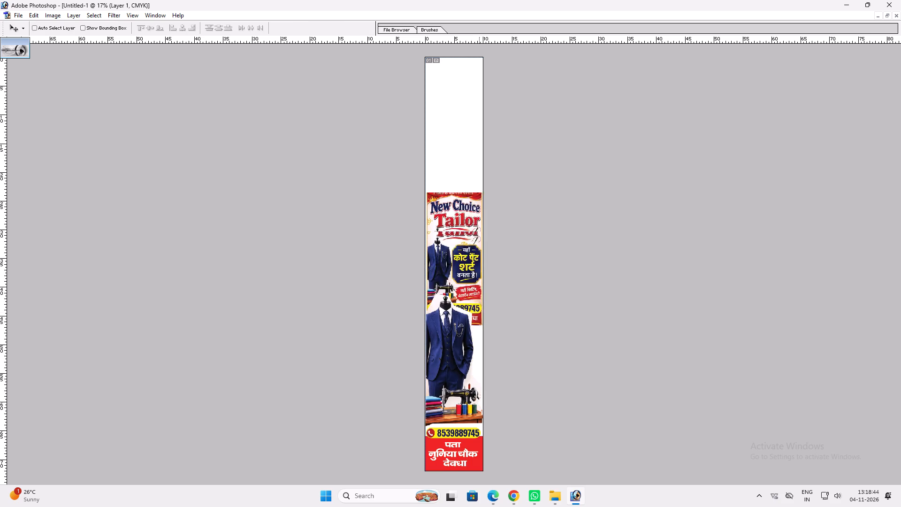
shift+drag(479, 200, 476, 134)
Stretch the enlarged suit and sewing machine cutout slightly wider and taller so the table reaches down behind the phone-number bar.
key(ctrl+plus)
key(ctrl+plus)
key(space)
key(space)
drag(488, 330, 472, 107)
ctrl+click(453, 278)
key(ctrl+t)
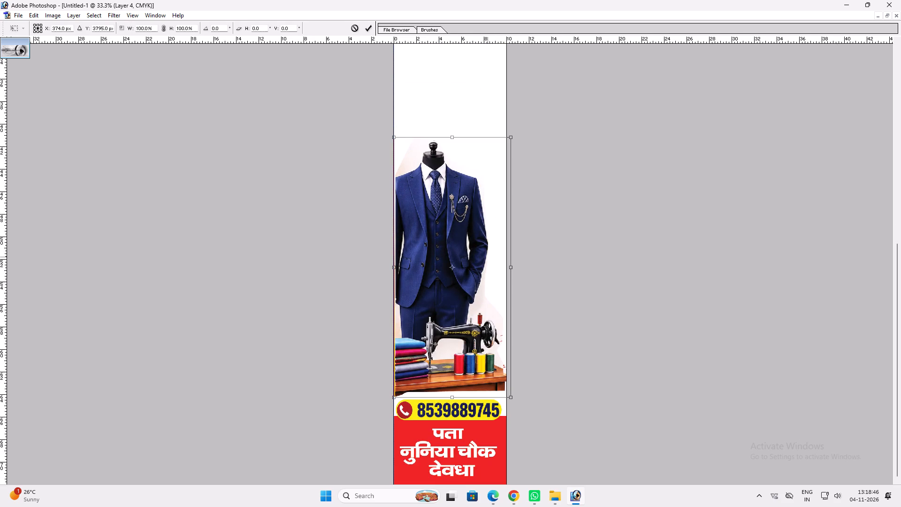
shift+click(497, 402)
drag(479, 397, 474, 414)
shift+drag(510, 413, 518, 413)
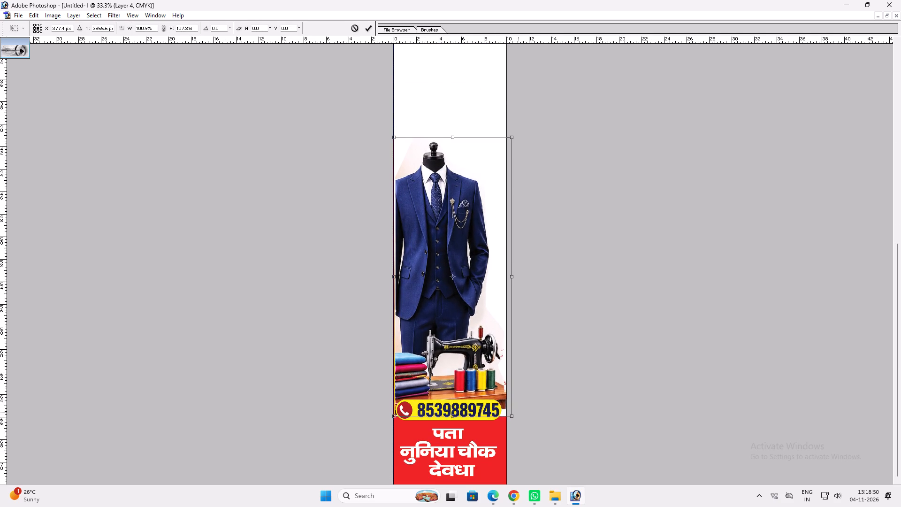
shift+drag(518, 413, 524, 419)
key(shift+Return)
key(v)
Start a Pen path above the navy "कोट पैंट शर्ट" panel in the original artwork and trace down between the suit and panel.
key(space)
key(space)
key(space)
key(space)
key(space)
key(space)
key(space)
key(space)
key(space)
key(space)
key(space)
key(space)
key(space)
key(space)
key(space)
key(space)
key(space)
key(space)
key(space)
key(space)
drag(456, 221, 462, 317)
drag(458, 276, 466, 381)
drag(450, 212, 455, 244)
key(ctrl+plus)
key(space)
key(space)
key(space)
key(space)
key(space)
key(space)
key(space)
key(space)
key(space)
key(space)
key(space)
key(space)
key(space)
key(space)
key(space)
key(space)
key(space)
key(space)
key(space)
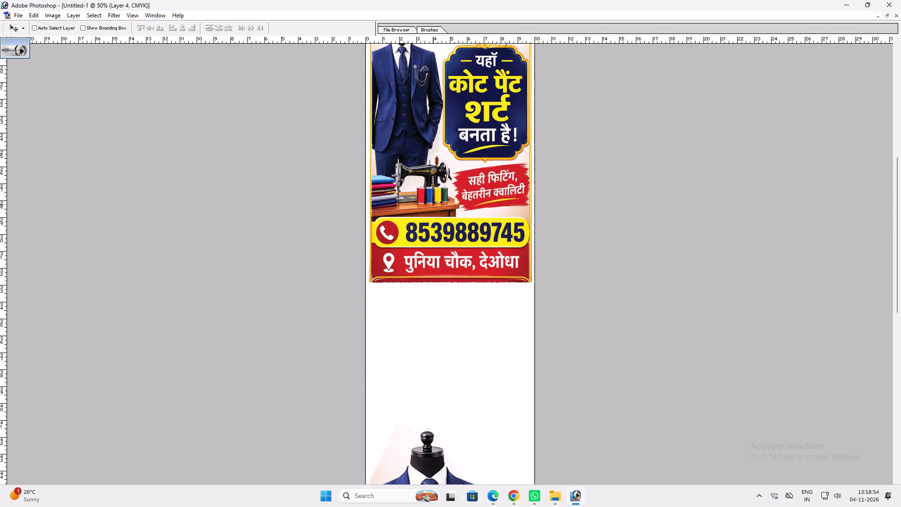
drag(437, 166, 428, 265)
key(ctrl+plus)
key(space)
key(space)
key(space)
key(space)
key(space)
key(space)
key(space)
drag(425, 262, 358, 355)
key(m)
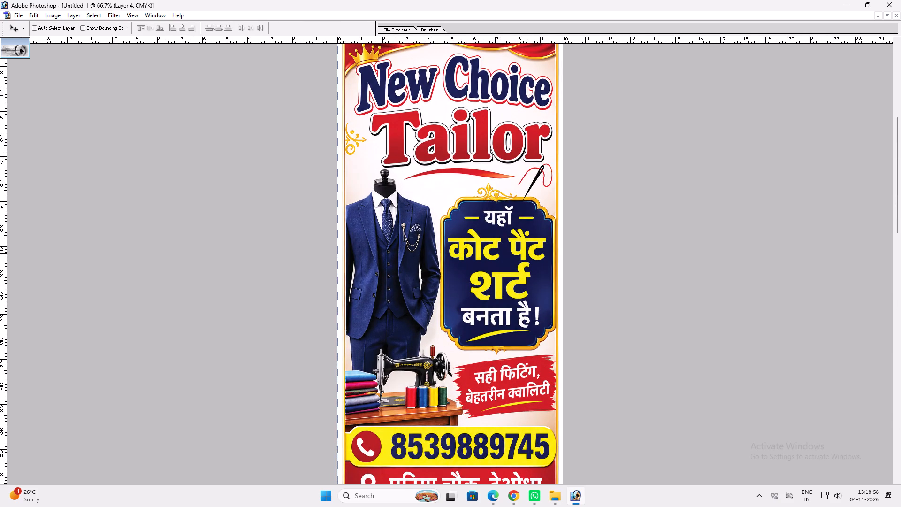
text([p)
click(466, 184)
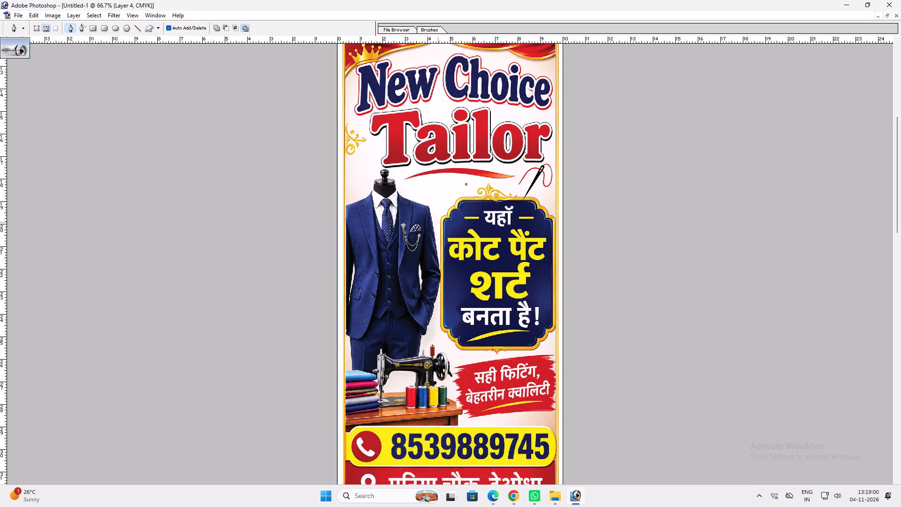
drag(436, 233, 439, 268)
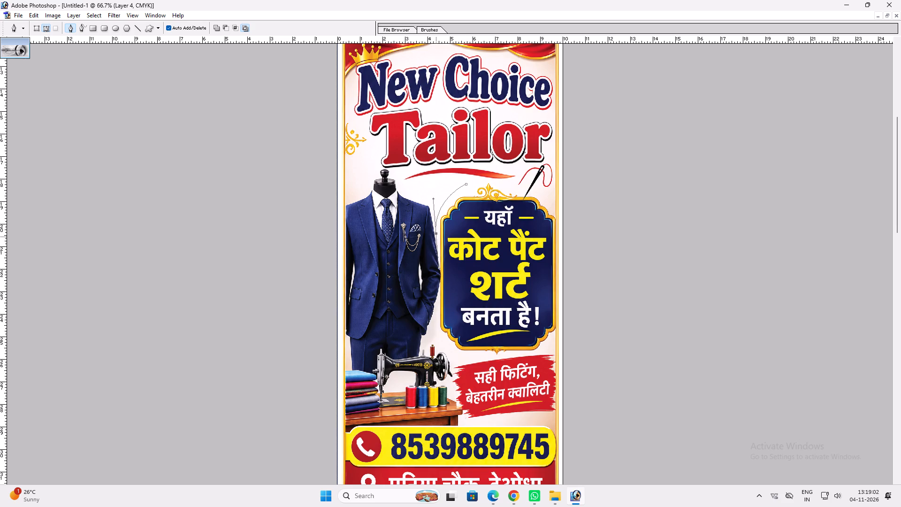
click(437, 243)
click(439, 264)
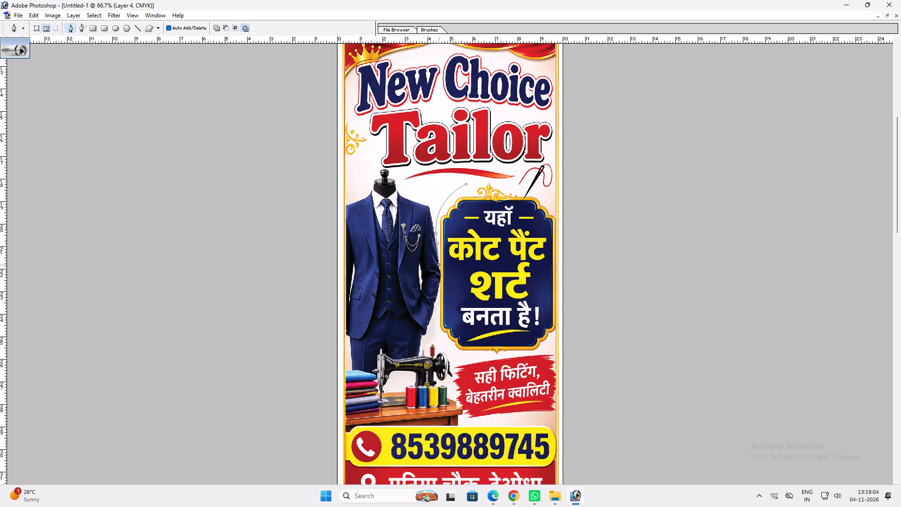
click(440, 268)
drag(437, 306, 431, 323)
click(439, 340)
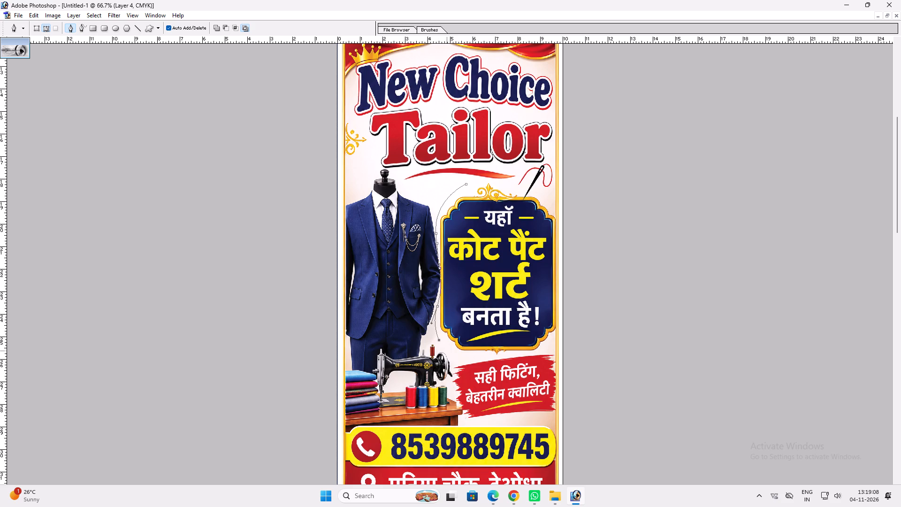
Continue the path along the panel's bottom edge and up its outer side beside the artwork's border.
click(453, 352)
click(474, 356)
drag(504, 355, 508, 354)
click(534, 352)
drag(544, 347, 545, 347)
drag(545, 347, 549, 345)
click(555, 329)
click(554, 206)
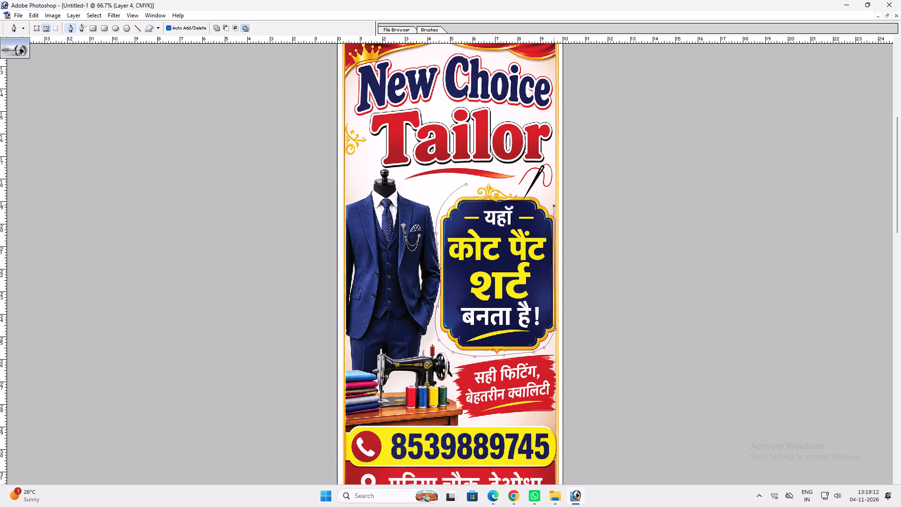
key(ctrl+z)
click(556, 209)
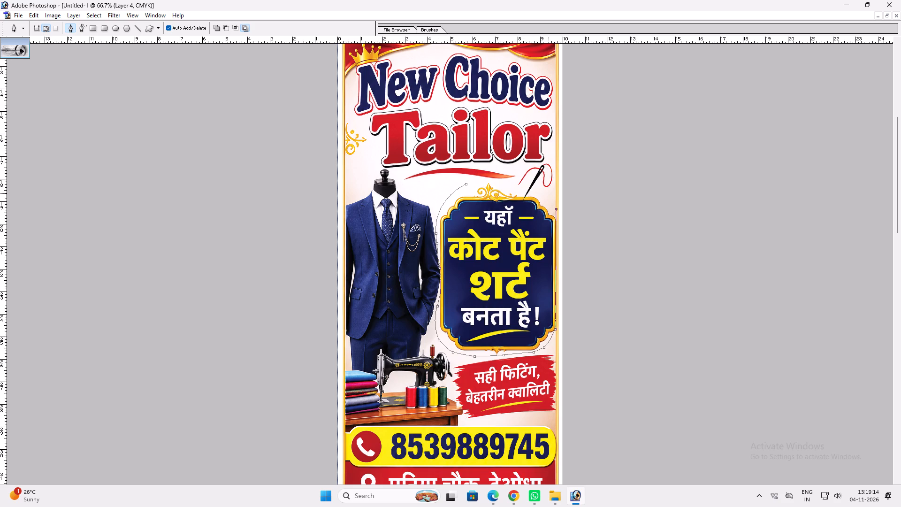
Trace the path around the needle and red thread and back over the panel's top ornament towards the starting point.
click(549, 194)
click(544, 192)
click(550, 191)
click(552, 163)
click(538, 163)
click(525, 169)
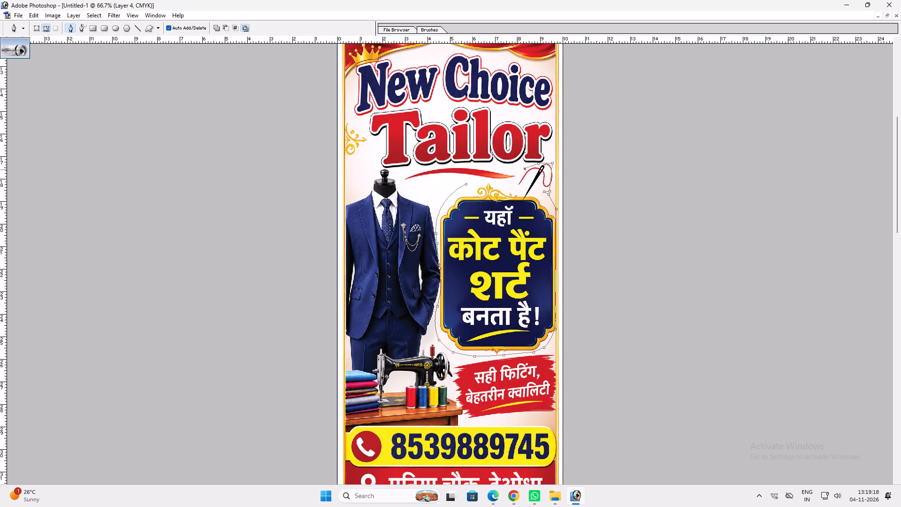
click(518, 171)
click(519, 177)
drag(510, 184, 494, 184)
click(487, 184)
key(ctrl+z)
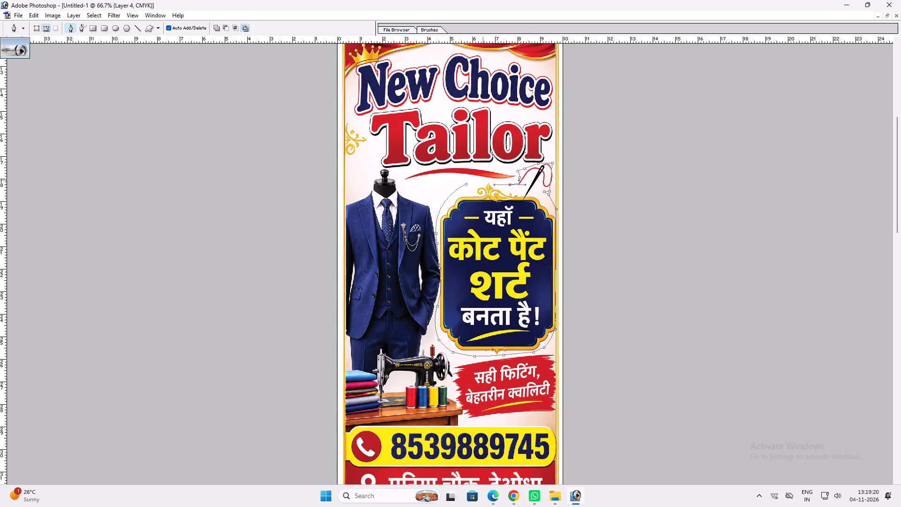
click(483, 180)
drag(481, 179, 477, 179)
Turn the path into a selection and copy the navy panel with the needle from the artwork layer onto a new layer.
key(ctrl+Return)
key(ctrl+c)
key(ctrl+v)
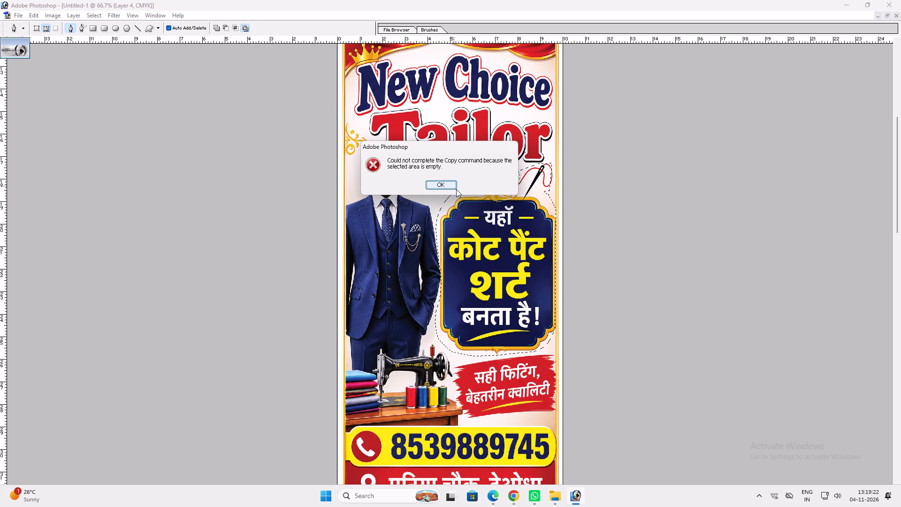
key(Return)
key(v)
ctrl+click(445, 175)
key(ctrl+c)
key(ctrl+v)
Move the copied navy panel down into the blank area between the original artwork and the enlarged suit.
key(f)
key(f)
key(f)
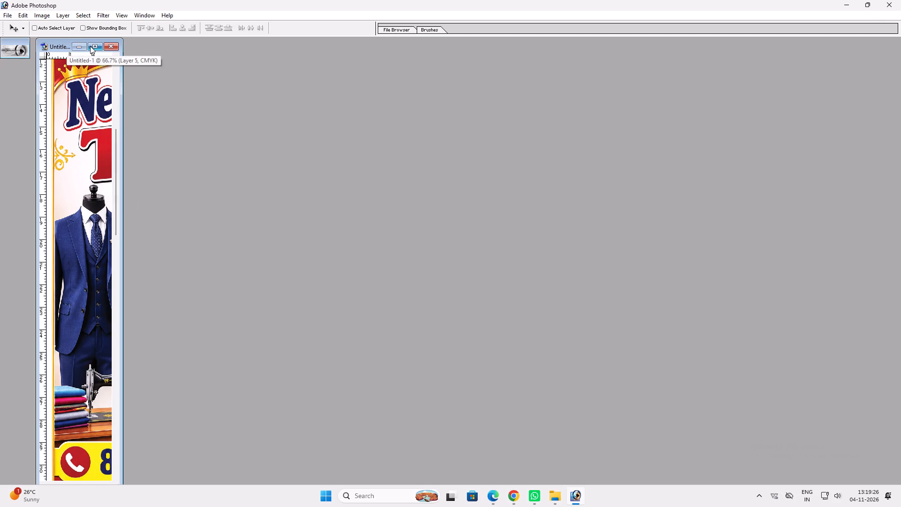
click(99, 45)
key(space)
drag(442, 266, 438, 172)
ctrl+drag(502, 185, 479, 318)
key(space)
key(space)
key(space)
key(space)
drag(480, 353, 462, 104)
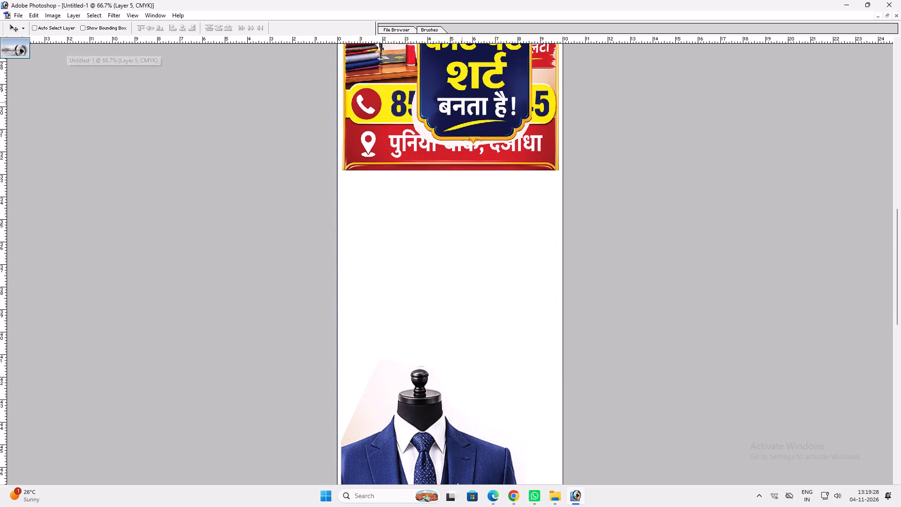
drag(492, 139, 437, 351)
drag(440, 329, 445, 252)
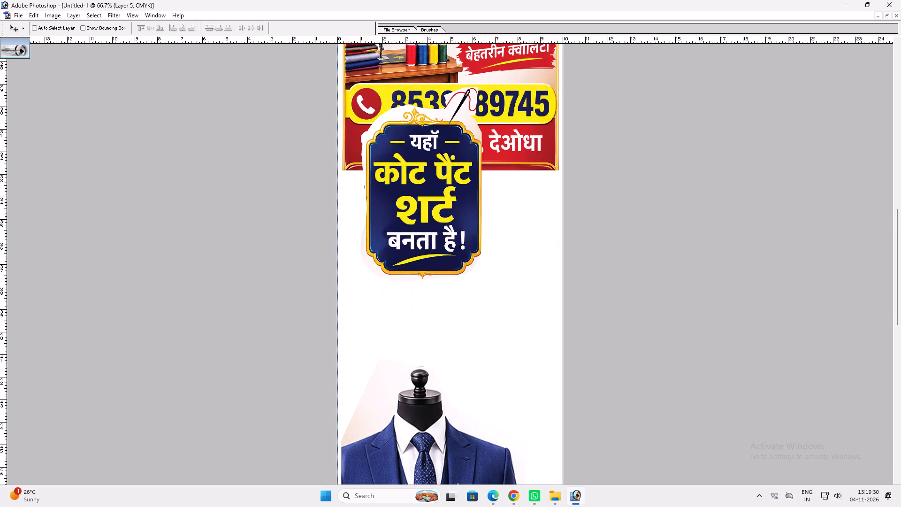
Scale the copied navy panel to about 1.4 times its size and position it just above the enlarged mannequin's head.
key(ctrl+t)
shift+drag(481, 282, 549, 361)
key(shift+Return)
key(v)
drag(513, 351, 510, 331)
key(space)
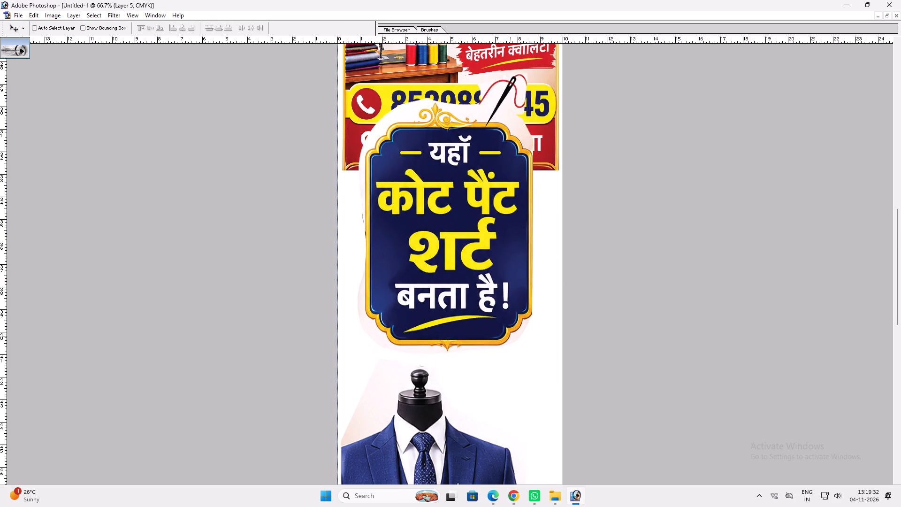
drag(510, 331, 511, 255)
drag(512, 254, 516, 345)
Move the original artwork up the banner until its red address strip clears the needle of the enlarged navy panel.
key(space)
key(space)
key(space)
key(space)
key(space)
key(space)
key(space)
key(space)
key(space)
key(space)
key(space)
key(space)
key(space)
key(space)
key(space)
key(space)
key(space)
key(space)
key(space)
key(space)
drag(504, 274, 507, 319)
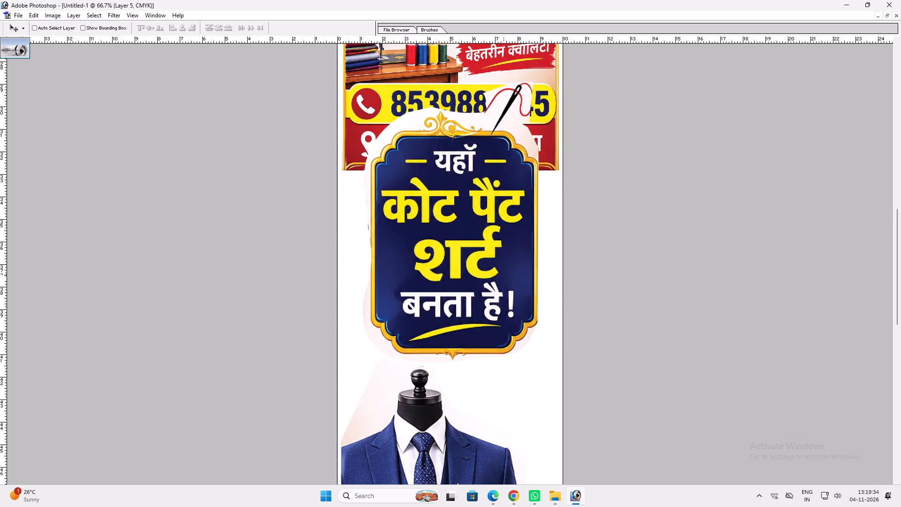
drag(507, 319, 507, 387)
drag(473, 205, 473, 337)
drag(469, 208, 465, 365)
drag(463, 210, 458, 262)
ctrl+click(462, 232)
drag(461, 232, 461, 187)
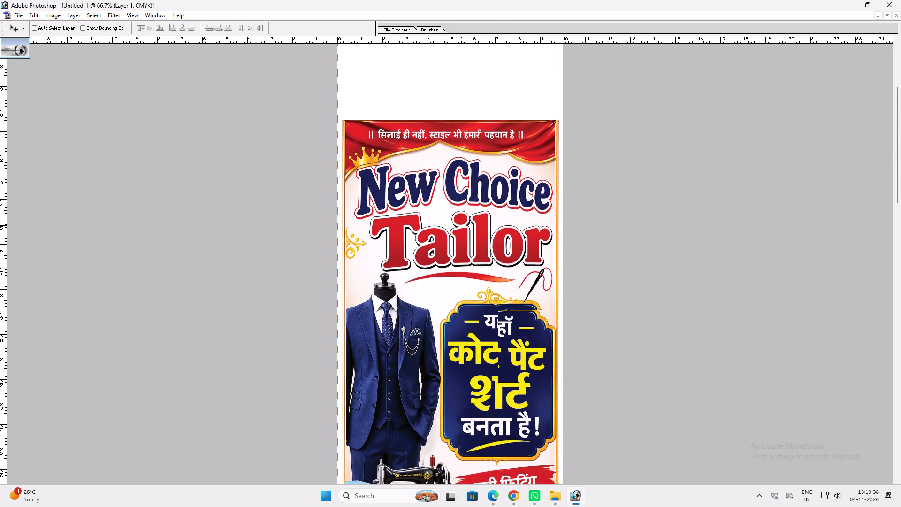
drag(461, 187, 460, 92)
key(space)
drag(455, 346, 456, 168)
ctrl+click(468, 246)
shift+drag(468, 246, 468, 227)
Trace a closed path with the Pen tool around the red brush-stroke slogan "सही फिटिंग, बेहतरीन क्वालिटी" in the original artwork.
key(m)
key(ctrl+plus)
key(space)
key(space)
key(space)
key(space)
key(space)
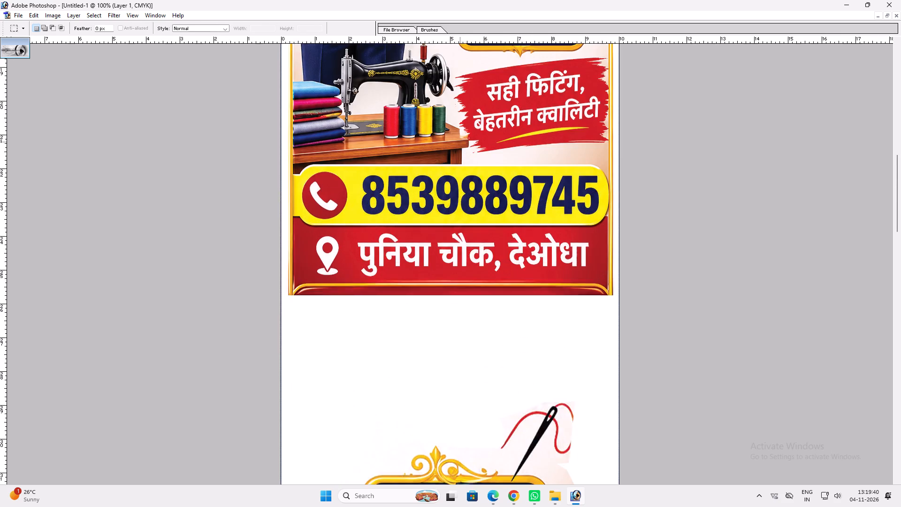
drag(458, 142, 445, 250)
key(p)
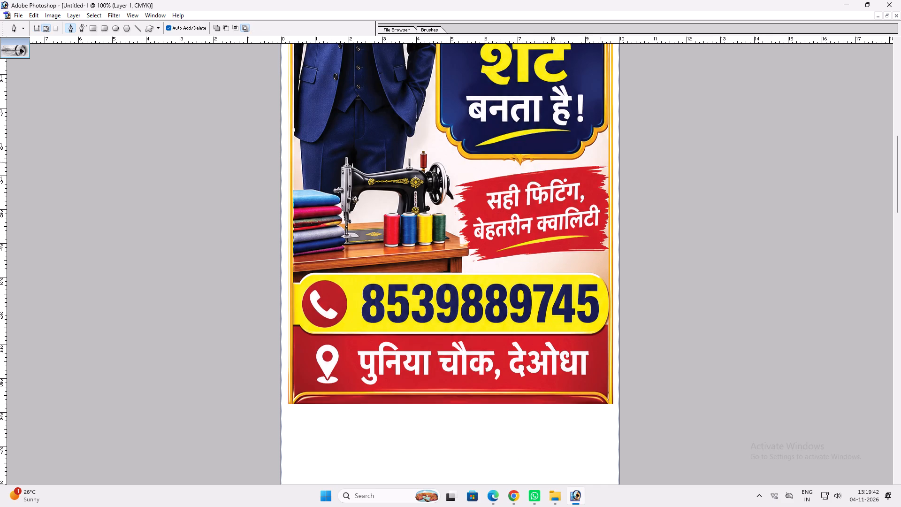
click(606, 162)
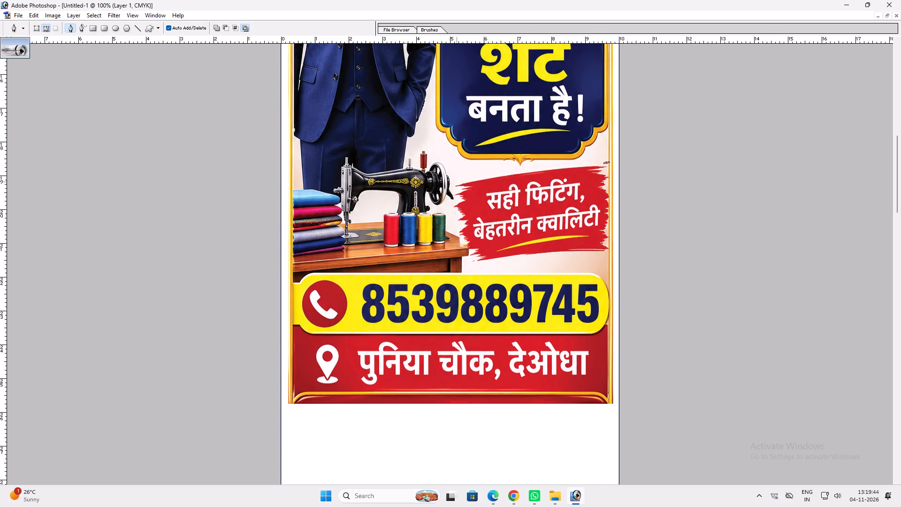
click(454, 183)
key(ctrl+z)
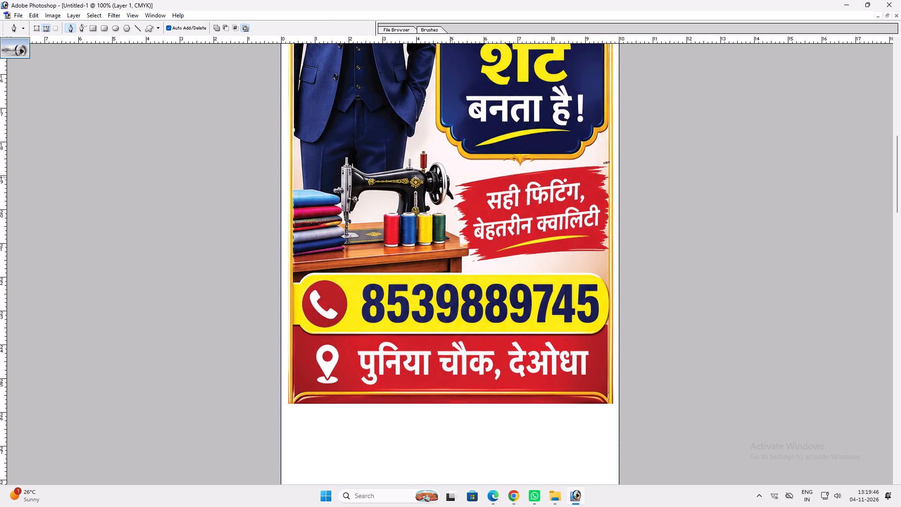
click(454, 179)
click(451, 184)
click(452, 190)
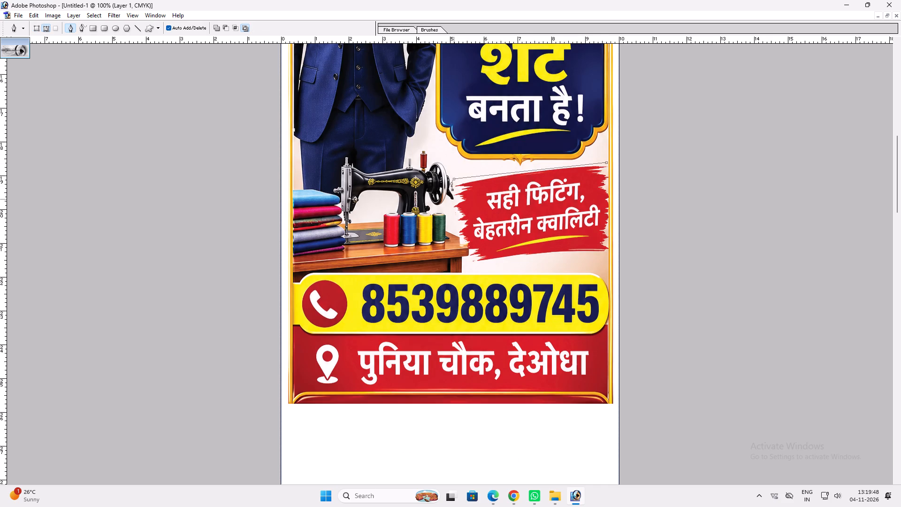
click(454, 199)
double_click(453, 211)
click(453, 227)
click(461, 238)
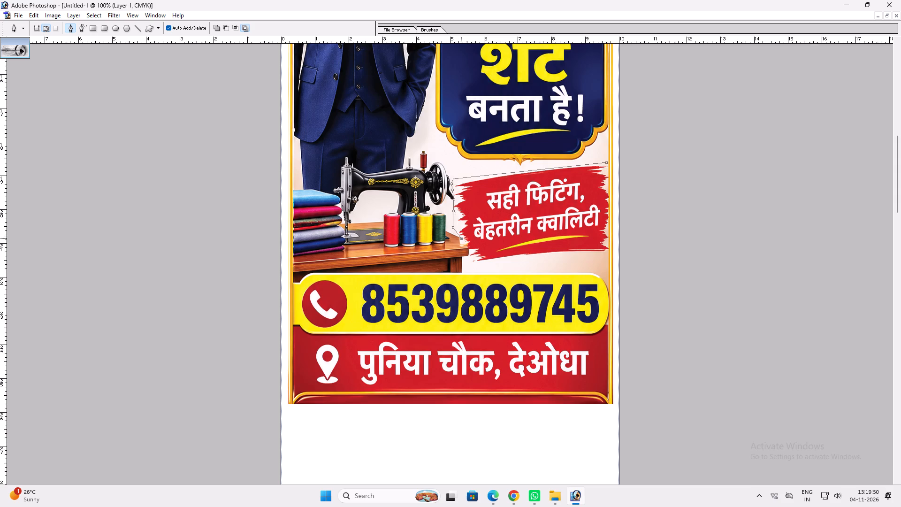
click(472, 252)
click(473, 259)
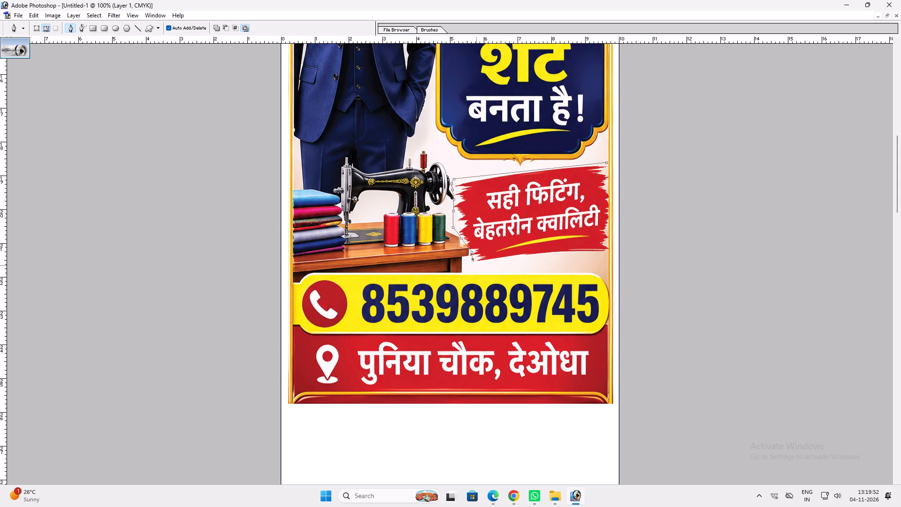
drag(478, 266, 482, 267)
click(605, 256)
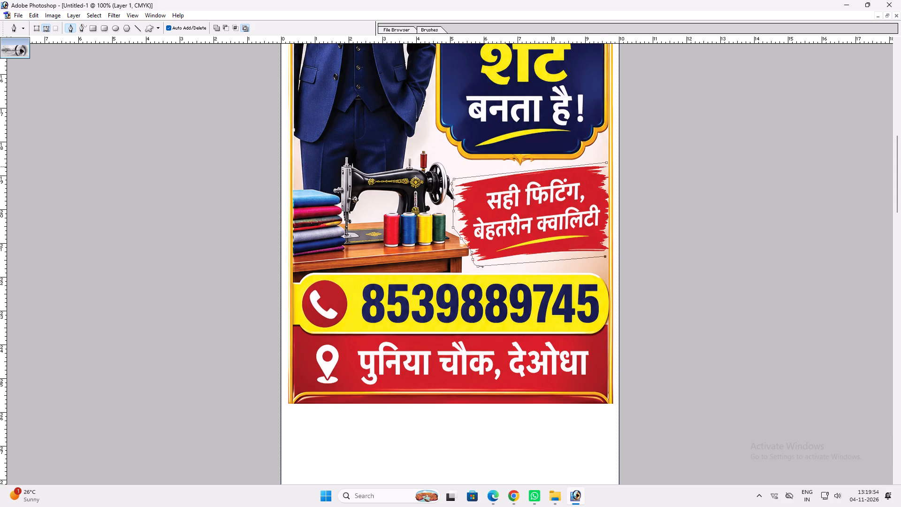
click(608, 165)
Turn the path into a selection, copy the red slogan strip onto a new layer and move it down over the address strip.
key(ctrl+Return)
key(ctrl+c)
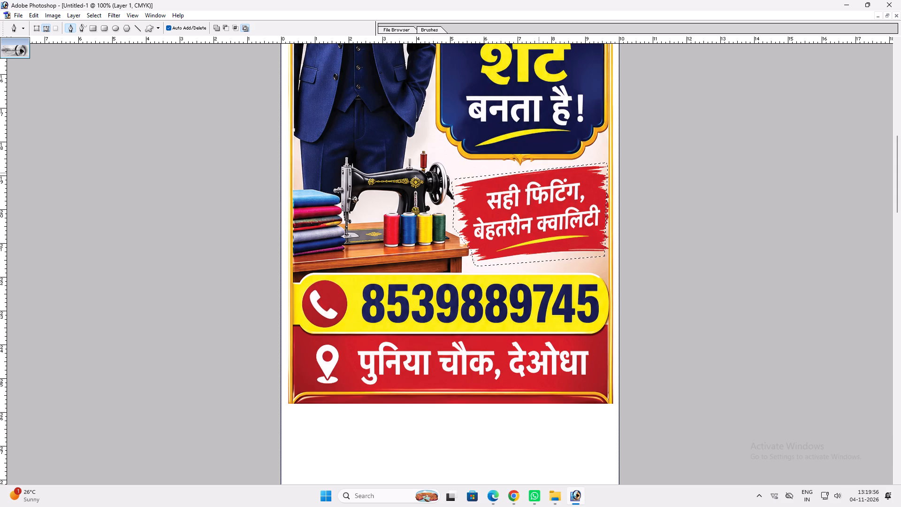
key(ctrl+v)
key(v)
drag(532, 197, 501, 347)
Move the original artwork layer further up the banner to free more blank space beneath it.
key(space)
drag(462, 325, 460, 175)
ctrl+click(453, 177)
key(space)
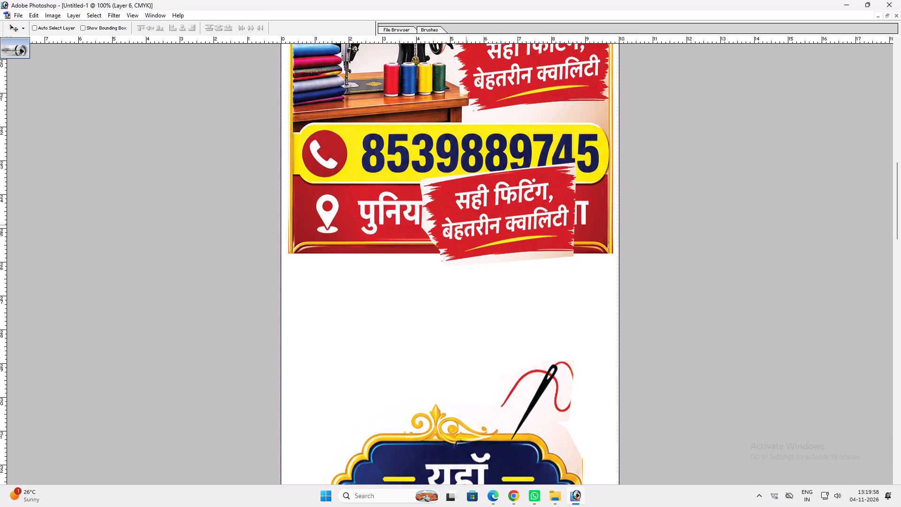
right_click(466, 225)
drag(472, 229, 482, 233)
key(v)
ctrl+click(435, 138)
drag(435, 138, 428, 103)
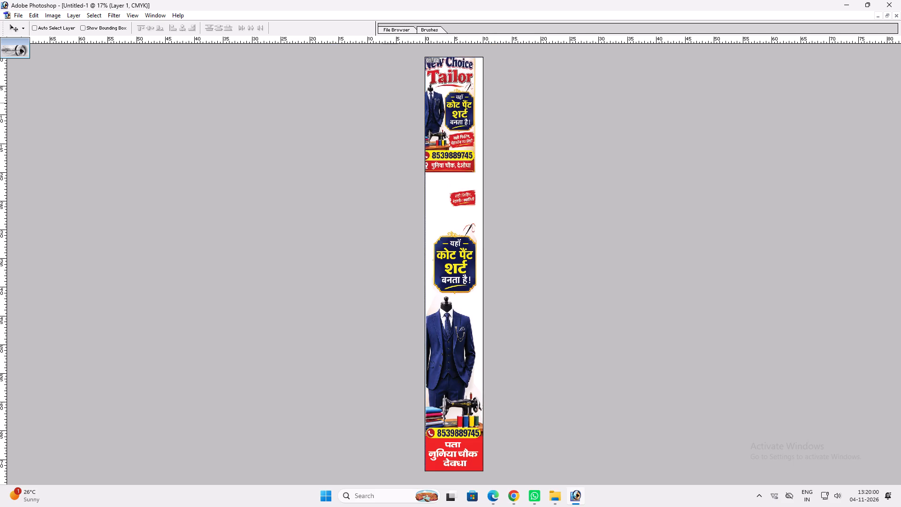
drag(428, 103, 435, 79)
Scale the copied red slogan strip to nearly the banner's full width and place it just above the enlarged navy panel.
ctrl+click(465, 204)
drag(463, 201, 442, 170)
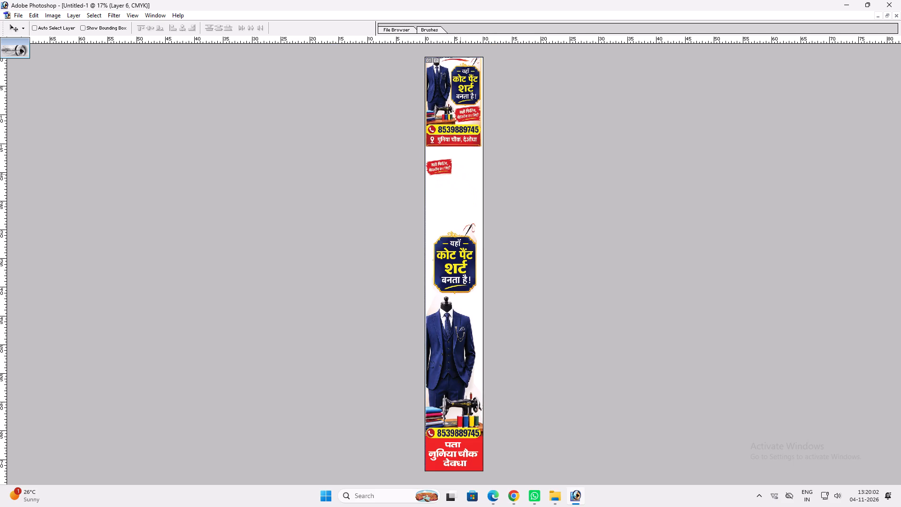
key(ctrl+t)
shift+drag(454, 173, 489, 187)
key(Return)
key(v)
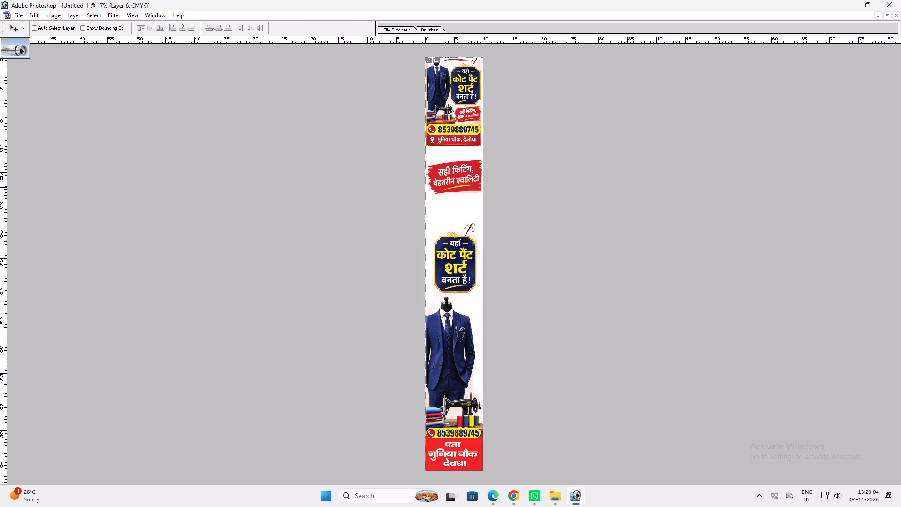
shift+drag(458, 182, 453, 209)
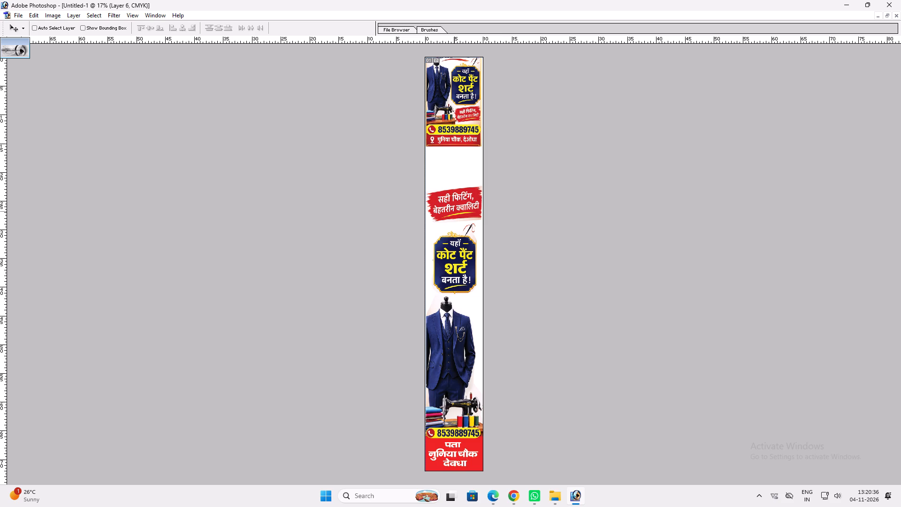
Move the enlarged navy panel up over the red slogan strip to free the space above the mannequin.
key(ctrl+plus)
key(ctrl+plus)
key(space)
key(space)
drag(444, 317, 444, 312)
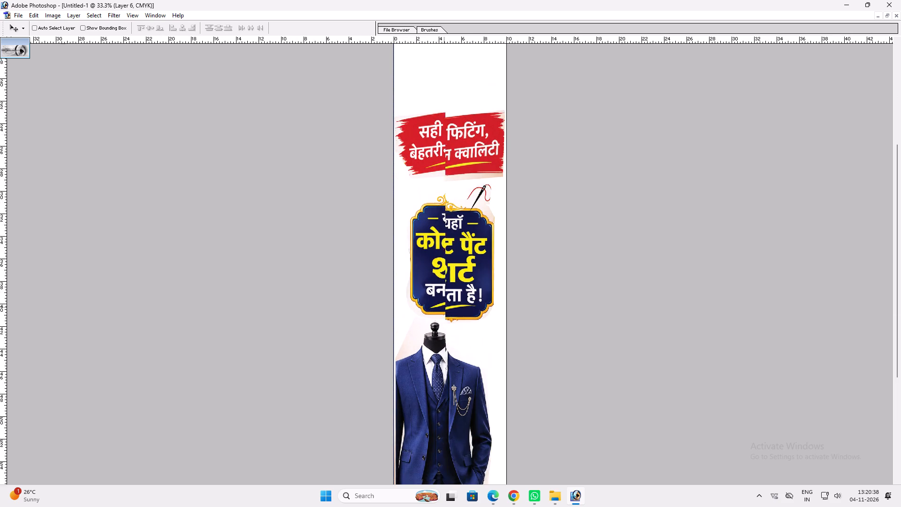
drag(444, 312, 447, 242)
ctrl+click(445, 237)
key(space)
key(space)
key(space)
key(space)
key(space)
key(space)
key(space)
key(space)
key(space)
key(space)
key(space)
key(space)
key(space)
key(space)
key(space)
drag(440, 343, 462, 149)
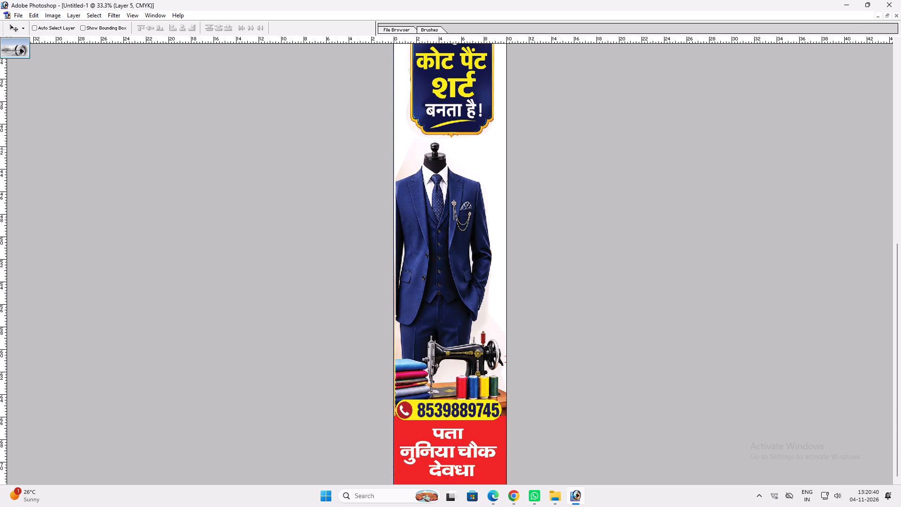
drag(462, 149, 463, 142)
drag(463, 146, 470, 335)
ctrl+click(434, 258)
shift+drag(434, 257, 437, 86)
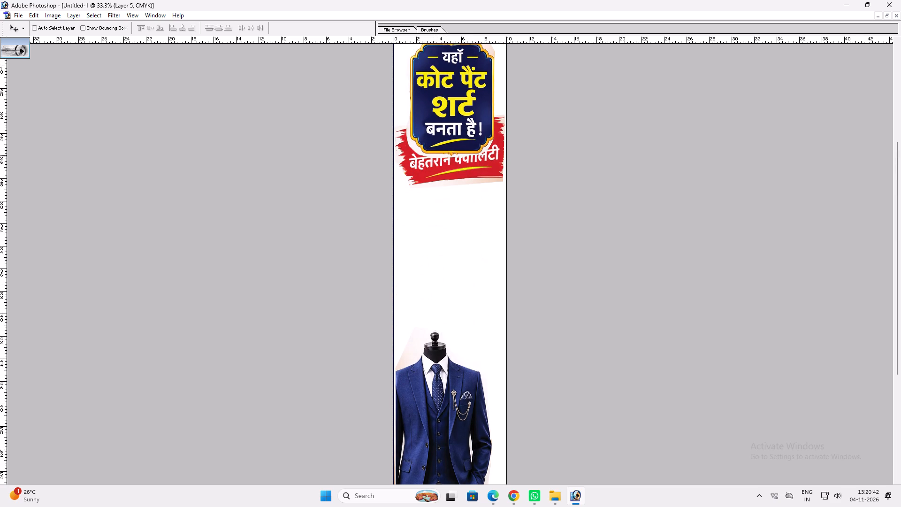
Move the red slogan strip down to just above the mannequin's head and bring its layer to the front.
ctrl+click(486, 161)
shift+drag(479, 164, 473, 300)
key(ctrl+shift+bracketright)
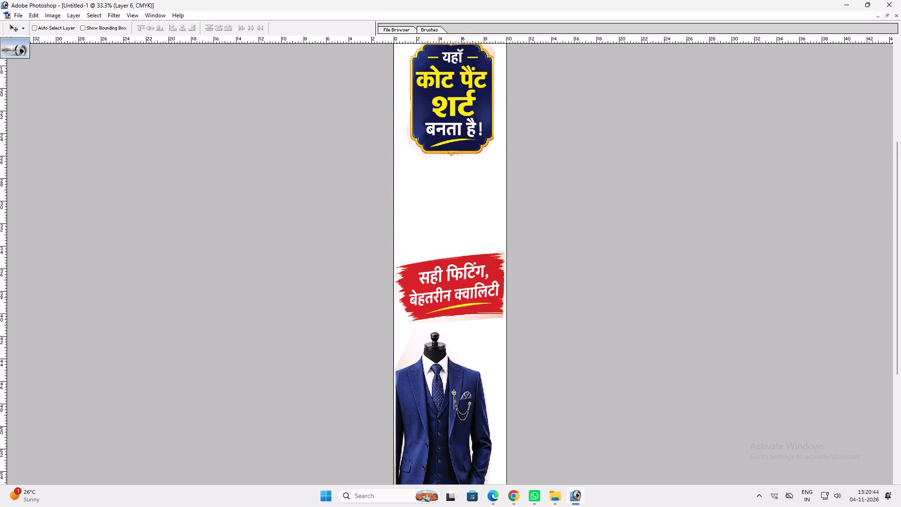
key(v)
shift+drag(463, 298, 461, 306)
Place the navy panel directly above the red slogan strip, scale it to about 1.2 times its size and centre it across the banner.
key(space)
ctrl+click(479, 93)
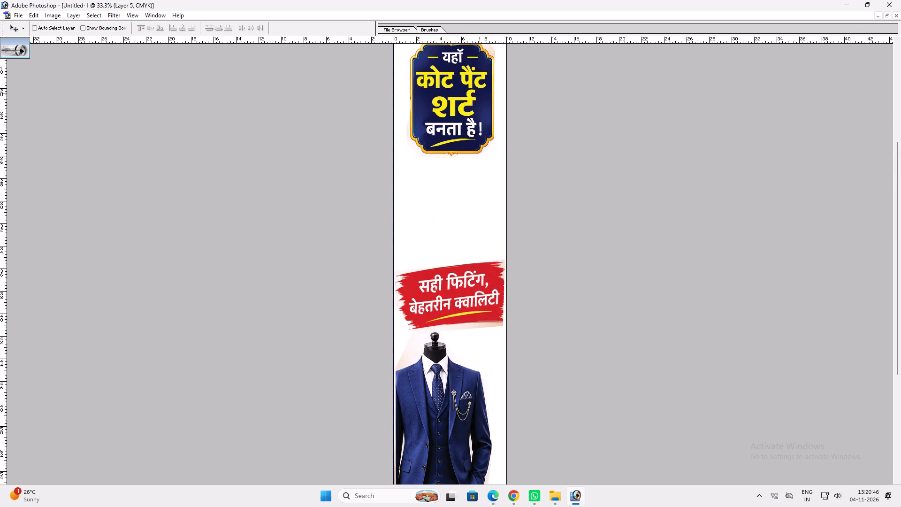
shift+drag(475, 93, 477, 193)
key(ctrl+t)
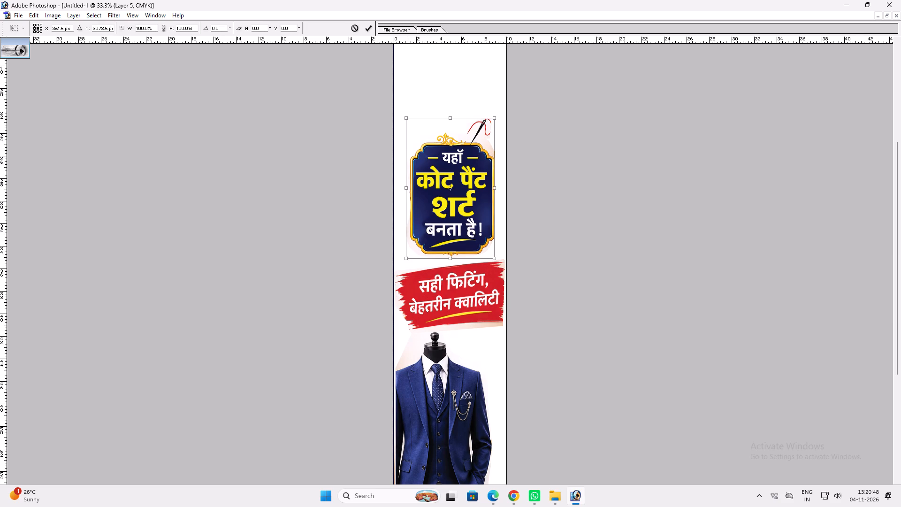
alt+shift+drag(409, 115, 389, 107)
key(Return)
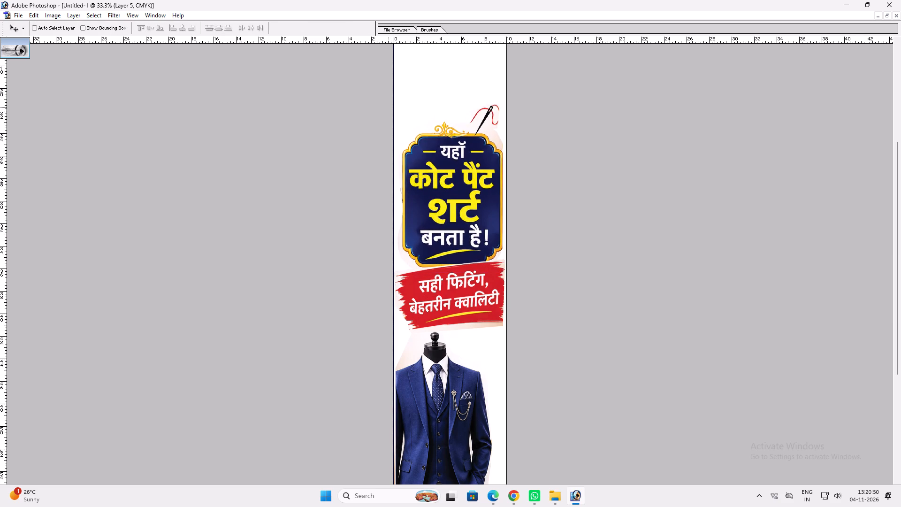
key(v)
shift+click(440, 169)
Select the pale background patch beside the needle on the navy panel layer with the Magic Wand and delete it.
key(w)
click(490, 138)
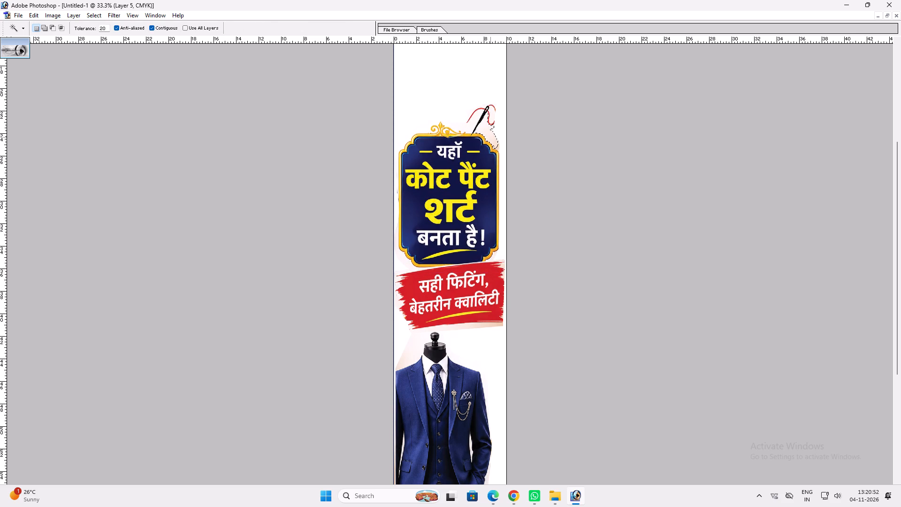
key(Delete)
key(ctrl+d)
key(v)
click(474, 198)
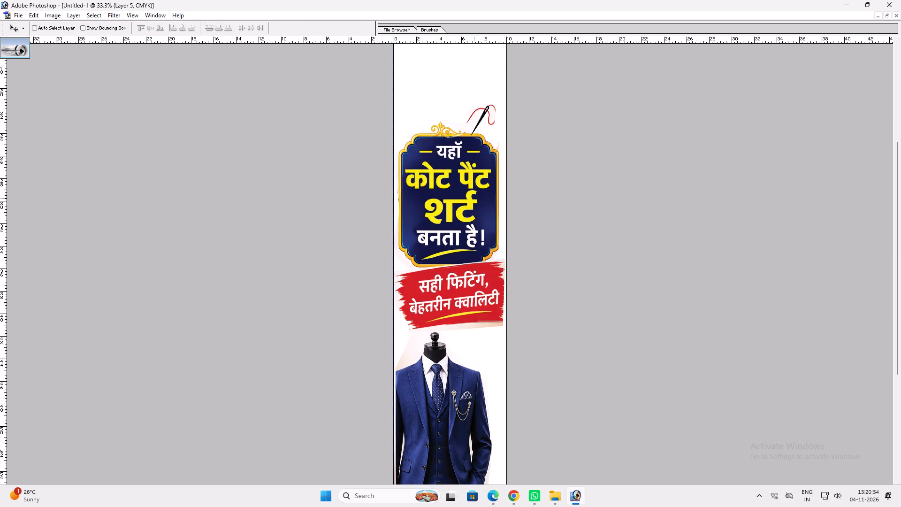
key(ctrl+z)
Stretch the enlarged suit and sewing machine layer slightly wider towards the banner's right edge.
key(space)
drag(469, 223, 459, 102)
key(v)
ctrl+click(461, 326)
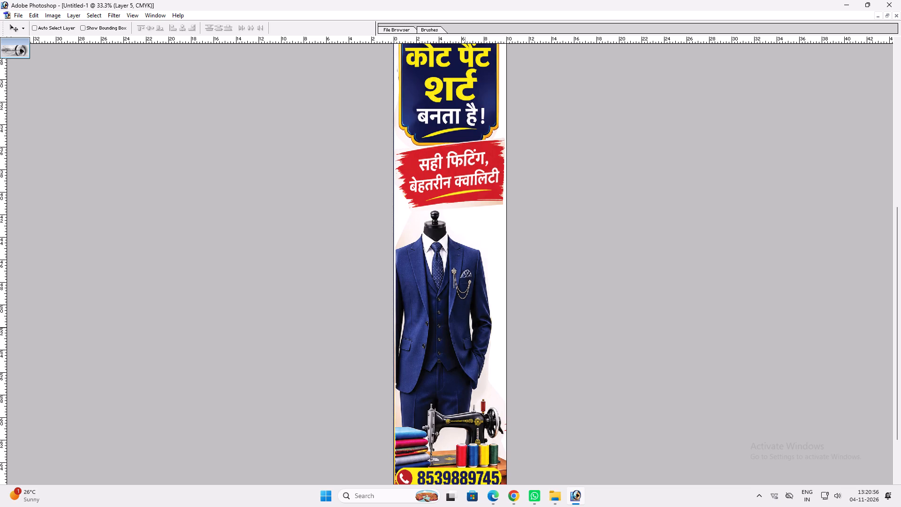
key(ctrl+t)
shift+drag(516, 319, 520, 317)
key(shift+Return)
key(v)
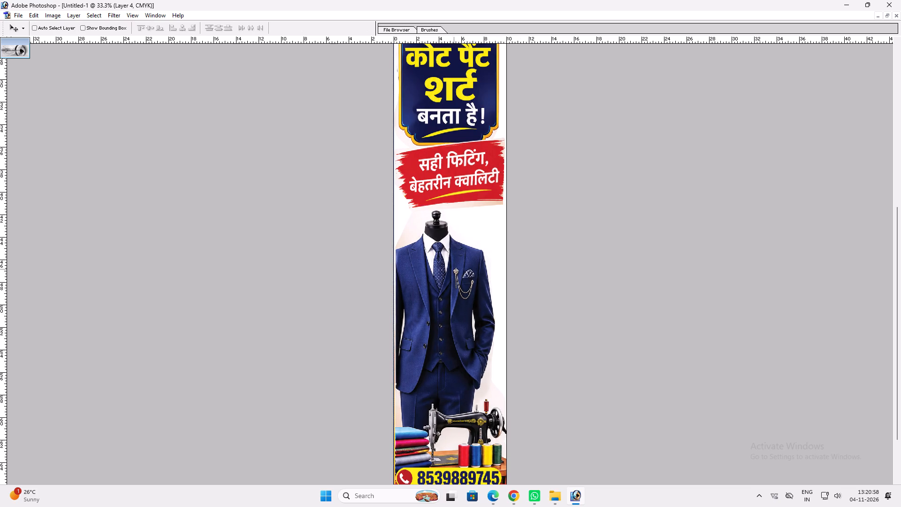
Move the original New Choice Tailor poster layer down until its red curtain heading lies inside the top of the banner.
key(space)
key(space)
key(space)
key(space)
key(space)
key(space)
key(space)
key(space)
key(space)
drag(438, 230, 439, 448)
ctrl+click(455, 134)
ctrl+click(449, 116)
key(space)
key(space)
key(space)
key(space)
key(space)
key(space)
drag(443, 106, 451, 337)
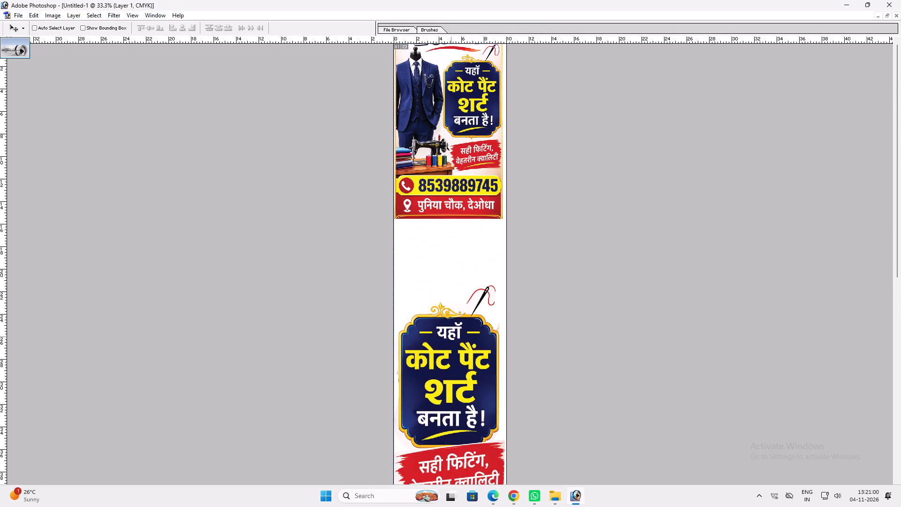
drag(451, 337, 452, 338)
shift+click(452, 182)
ctrl+click(444, 164)
drag(442, 144, 454, 228)
Add a black Hindi text in RAJ 04 over the New Choice heading and enter the word न्यू followed by a space.
key(space)
key(ctrl+plus)
key(ctrl+plus)
key(space)
key(space)
key(space)
key(space)
key(space)
key(space)
key(space)
key(space)
key(space)
key(space)
key(space)
key(space)
key(space)
key(space)
key(space)
key(space)
key(space)
key(space)
key(space)
key(space)
drag(453, 144, 466, 376)
drag(457, 168, 465, 238)
key(ctrl+plus)
key(space)
key(space)
key(space)
key(space)
key(space)
key(space)
drag(449, 200, 448, 330)
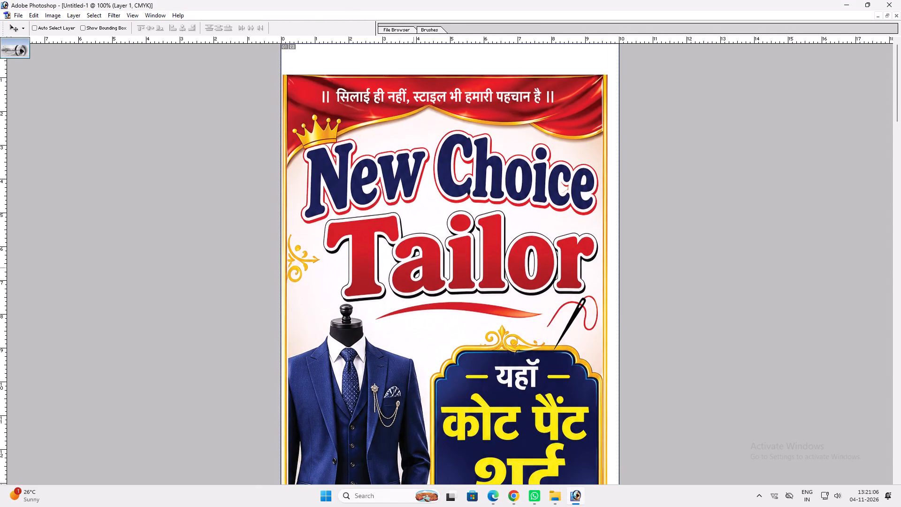
key(t)
key(t)
text(tttttt)
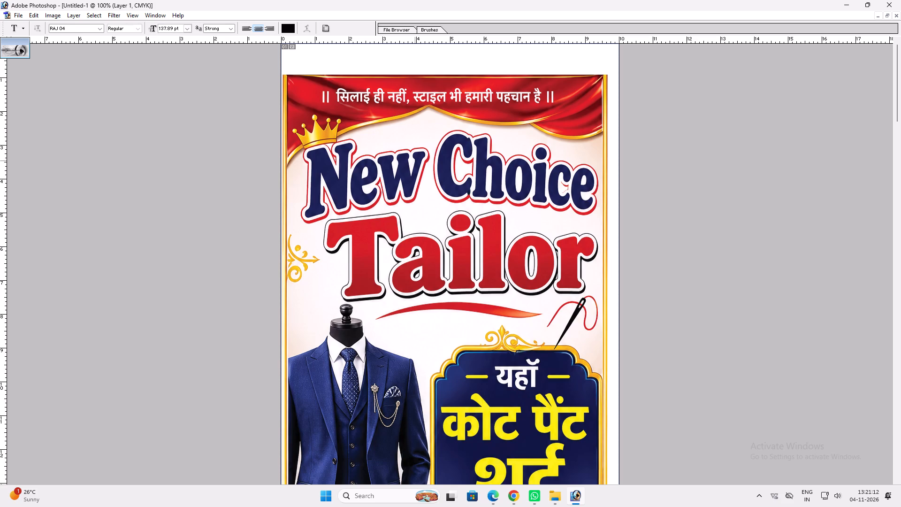
key(Pause)
key(space)
key(space)
key(space)
key(space)
key(space)
drag(451, 146, 444, 212)
click(403, 77)
key(f)
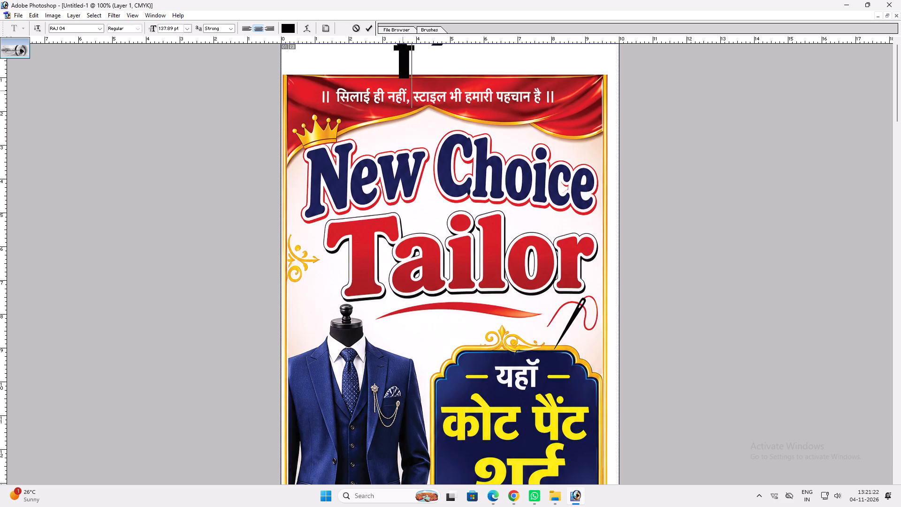
key(f)
key(ctrl+a)
ctrl+drag(467, 89, 455, 221)
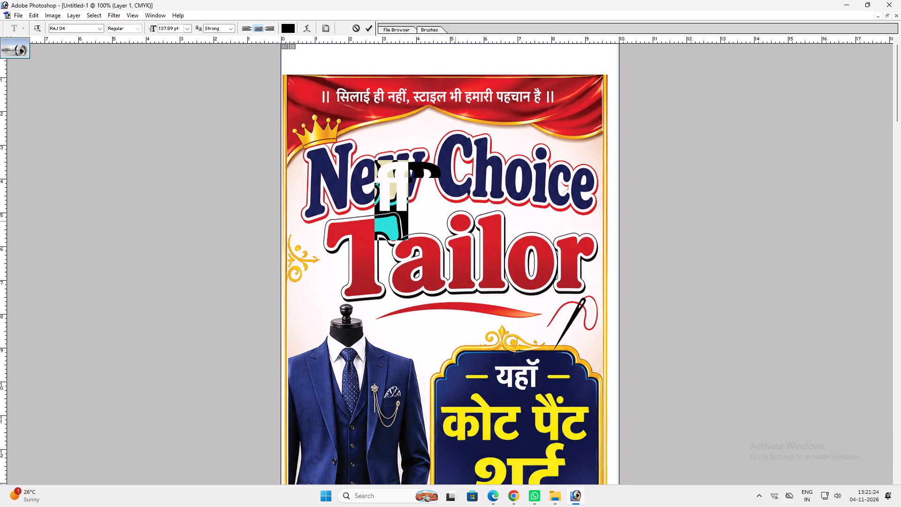
text(U;w)
drag(450, 360, 445, 304)
key(space)
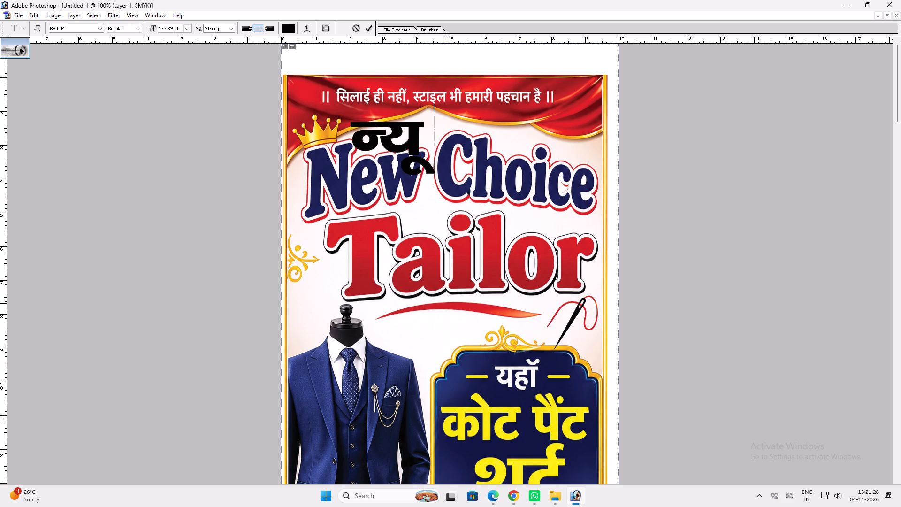
key(shift+p)
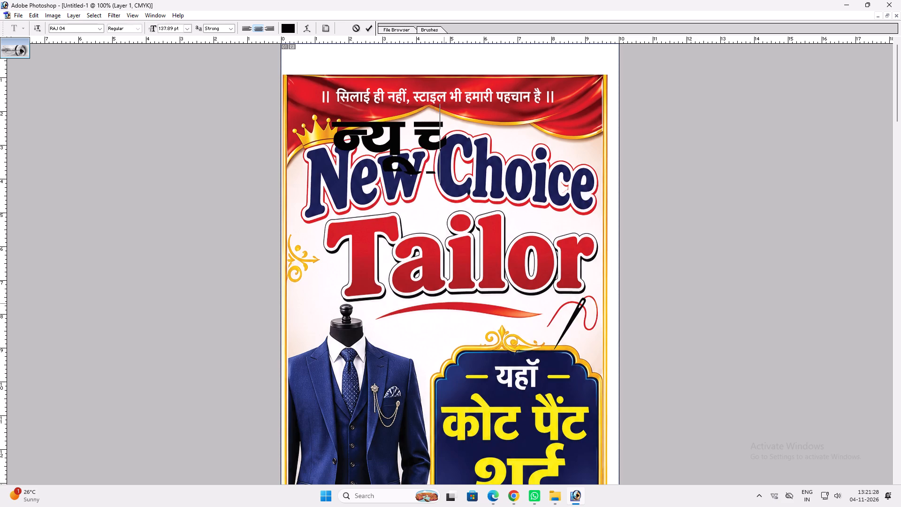
key(BackSpace)
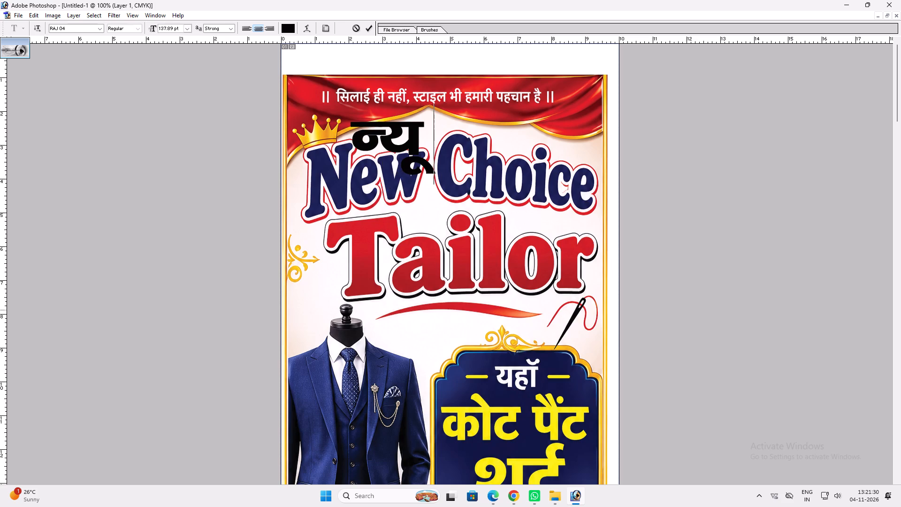
Switch to Chrome, search Google for "choice in hindi" and check how the word is written in Hindi.
click(512, 494)
click(281, 0)
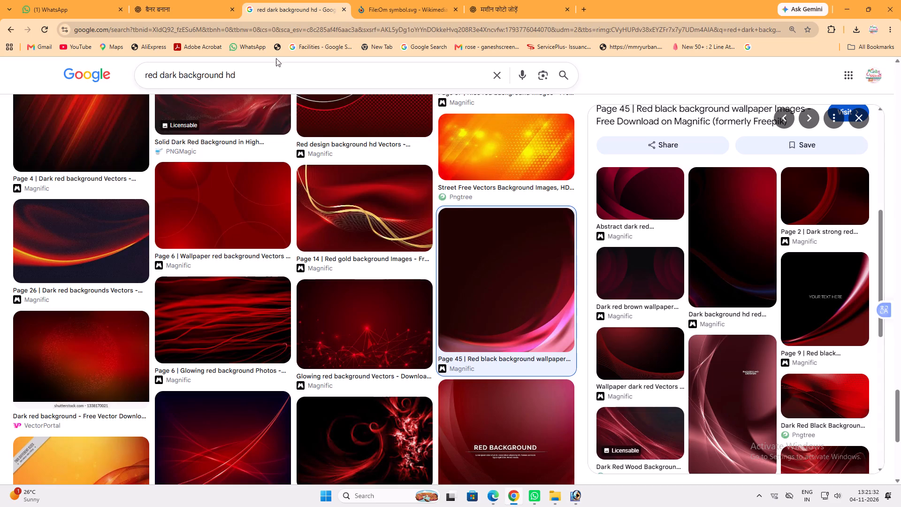
click(251, 72)
key(ctrl+a)
key(shift+c)
text(hoice In)
key(space)
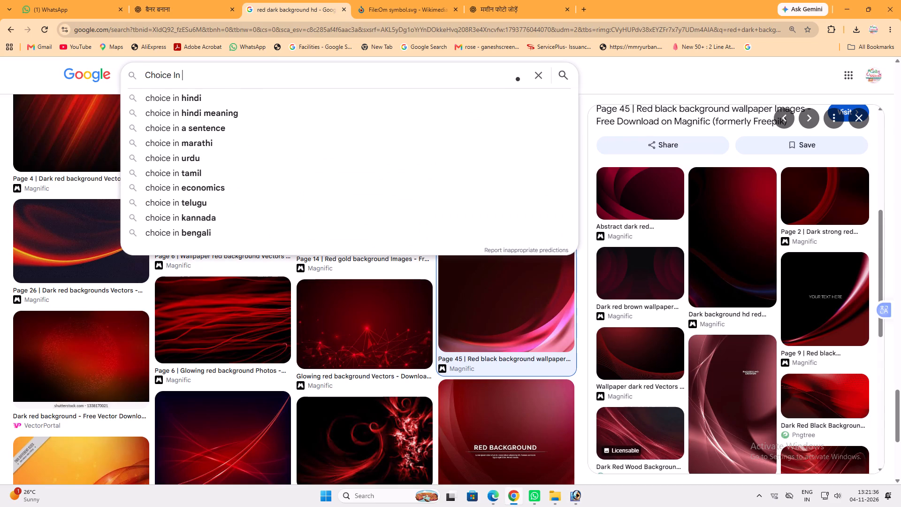
click(238, 93)
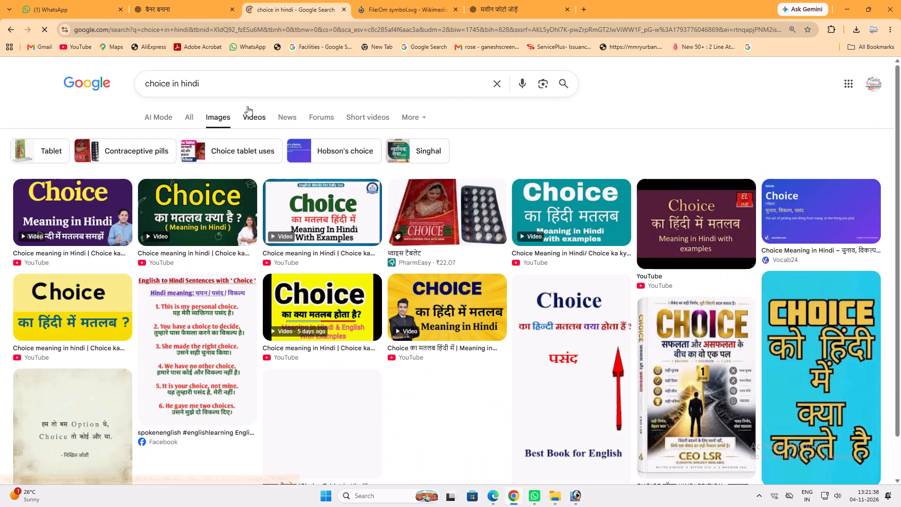
click(185, 122)
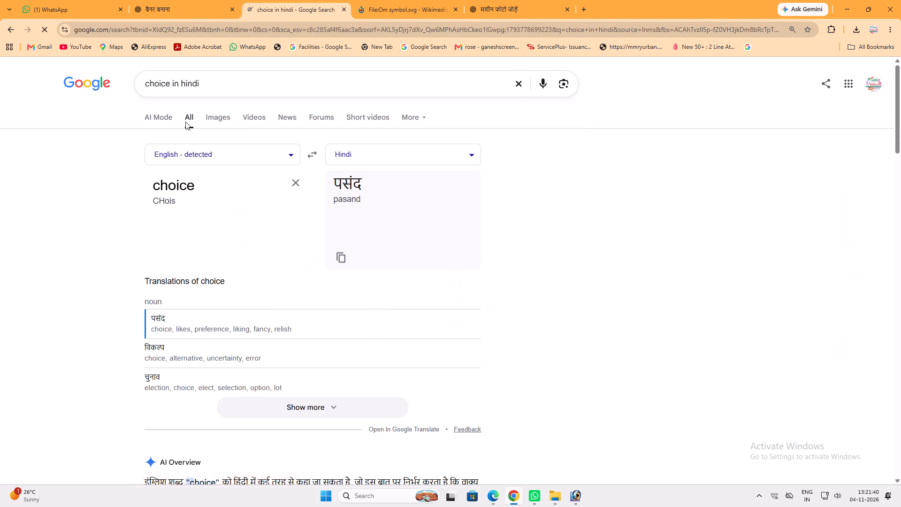
click(164, 108)
click(163, 114)
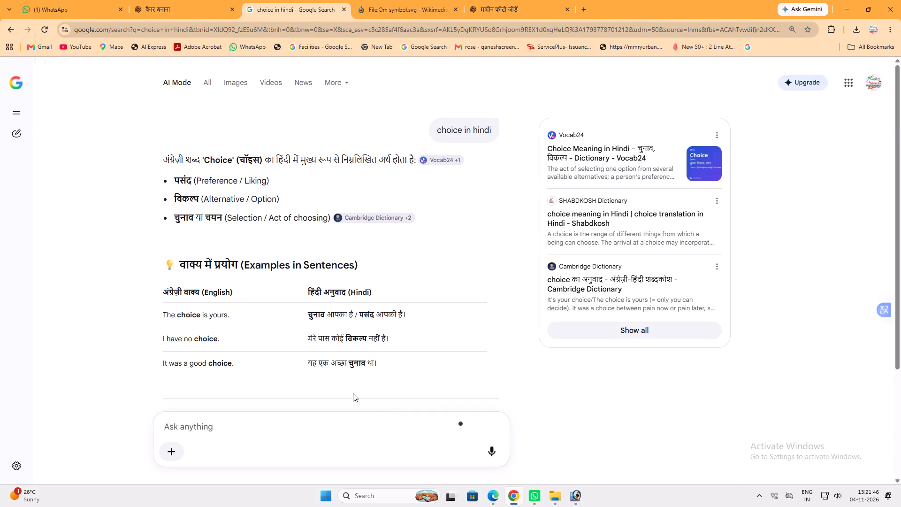
click(579, 501)
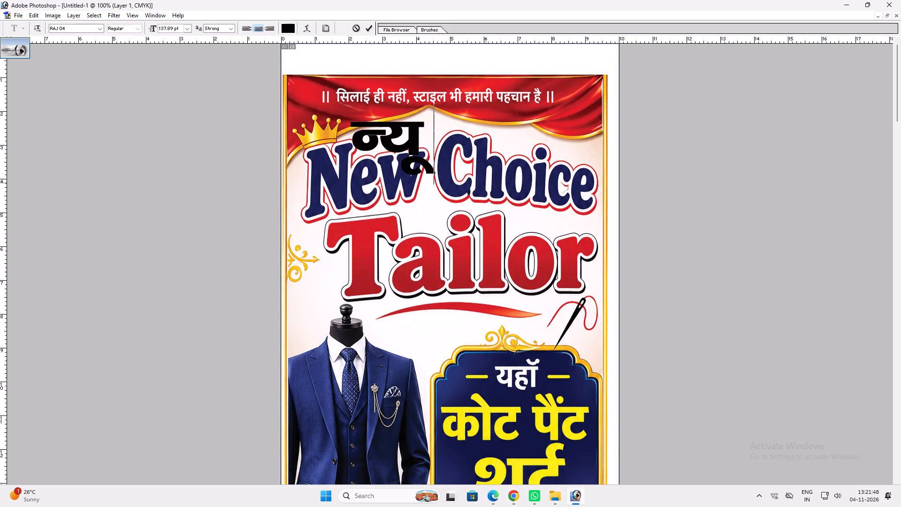
Back in Photoshop, complete the Hindi text as न्यू च्वाईस and place it over the poster's red curtain.
text(Pokn)
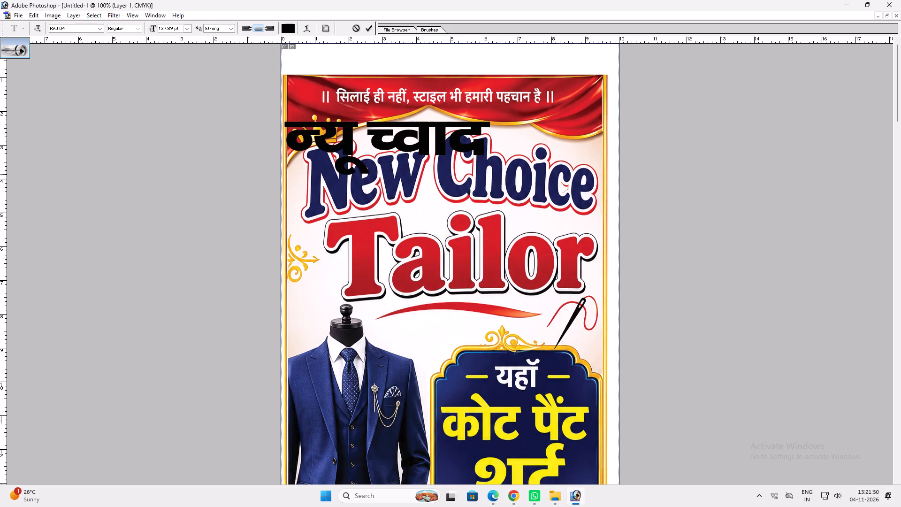
key(BackSpace)
text(bZ)
key(l)
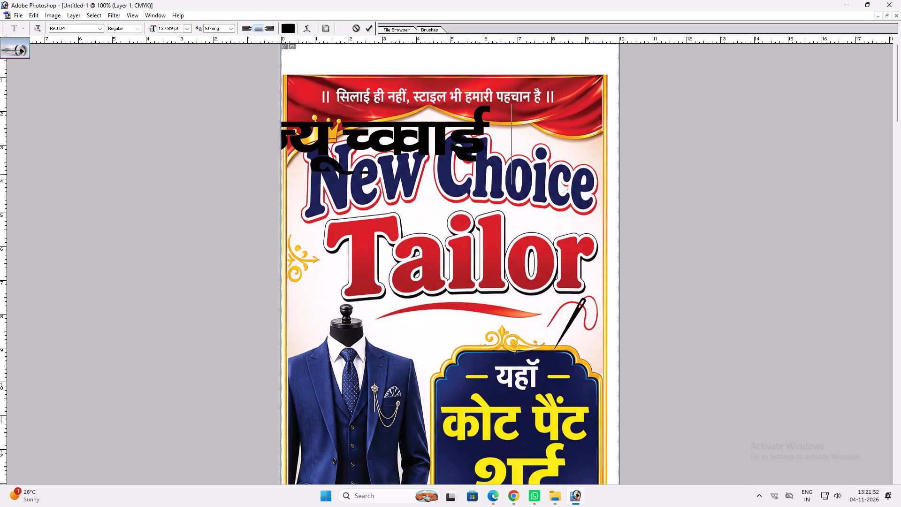
key(Return)
text(vv)
drag(449, 158, 487, 150)
key(t)
click(501, 141)
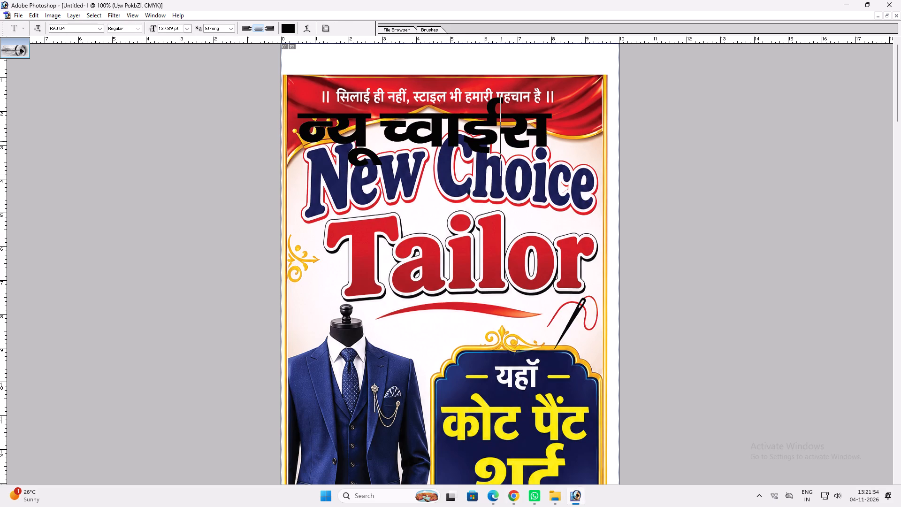
key(BackSpace)
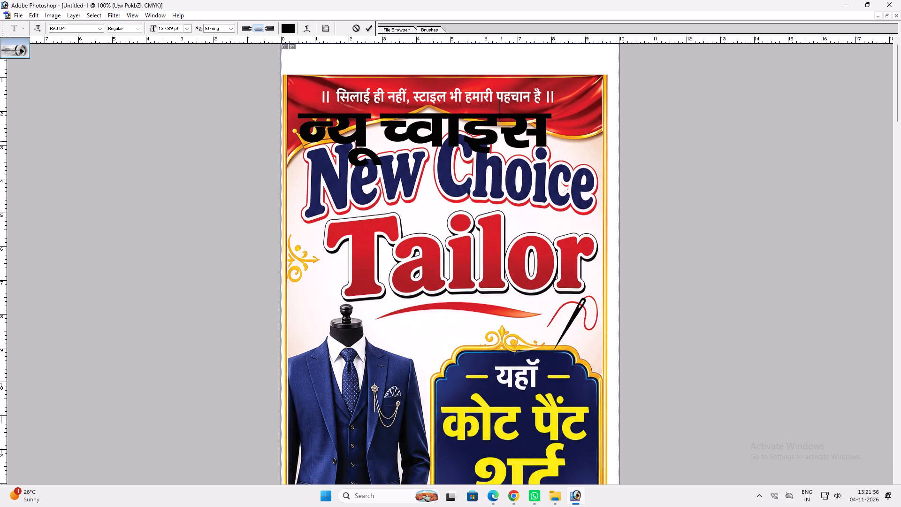
key(shift+z)
key(Return)
key(v)
key(v)
drag(439, 132, 452, 103)
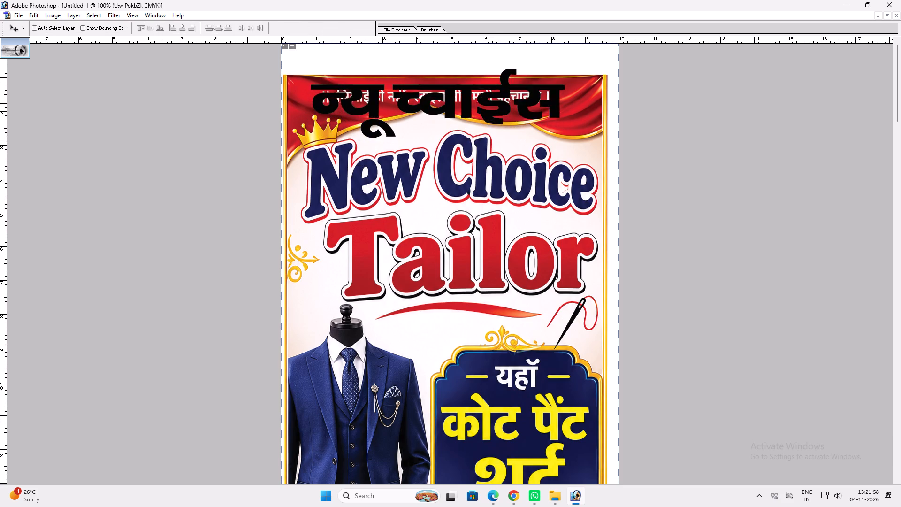
drag(452, 103, 452, 95)
Duplicate the न्यू च्वाईस text directly below itself and change the copy's wording to टेलर.
alt+shift+drag(448, 95, 447, 181)
key(t)
click(441, 184)
key(ctrl+a)
text(Vsyl)
key(BackSpace)
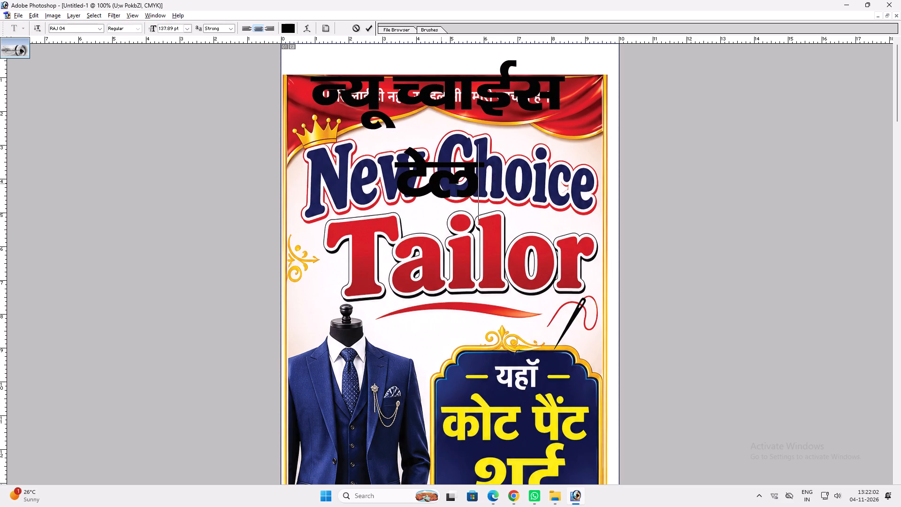
key(j)
key(Return)
text(vv)
key(space)
key(space)
key(space)
key(space)
key(space)
key(space)
drag(429, 170, 440, 292)
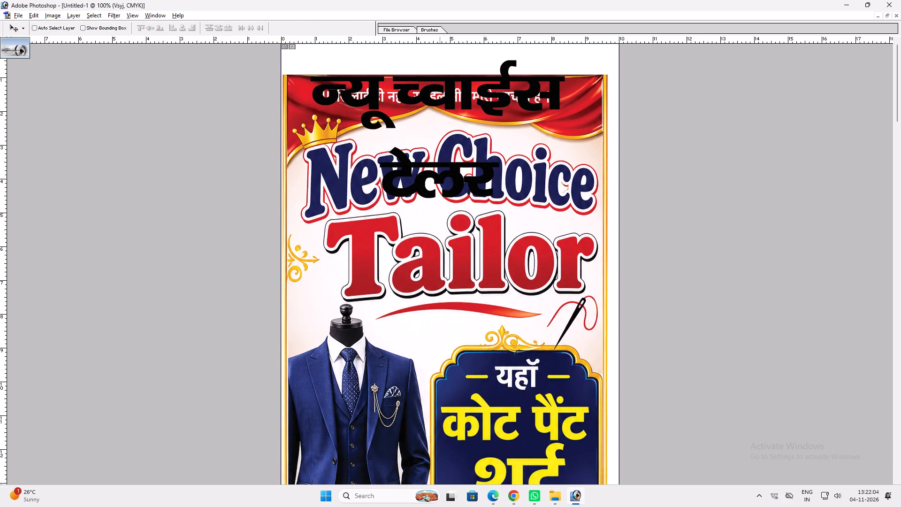
Move the न्यू च्वाईस text down so it sits close above the टेलर text.
key(v)
key(t)
click(395, 88)
key(Return)
key(v)
key(v)
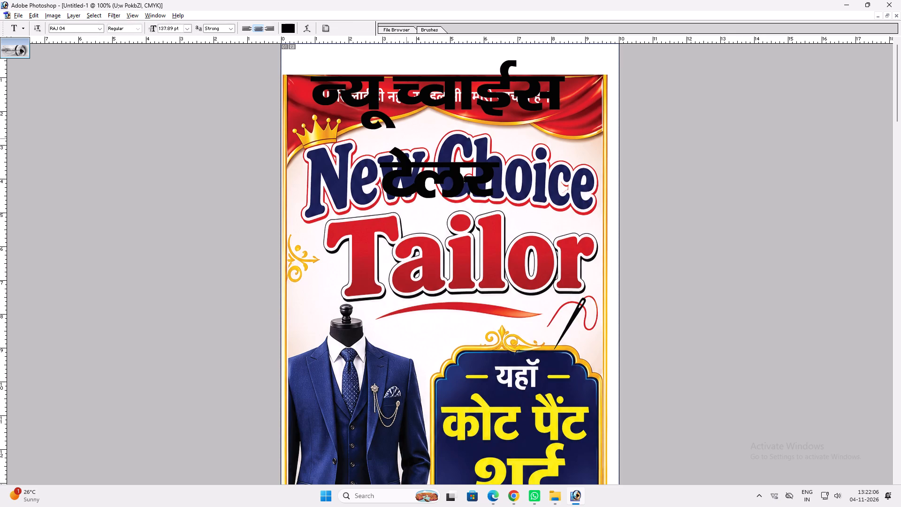
key(v)
drag(411, 97, 410, 146)
key(space)
key(space)
right_click(398, 128)
click(413, 132)
key(v)
Cut the white Background contents, paste them as a new layer and send the original poster layer behind it.
key(ctrl+plus)
key(ctrl+plus)
key(space)
key(space)
drag(400, 94, 412, 296)
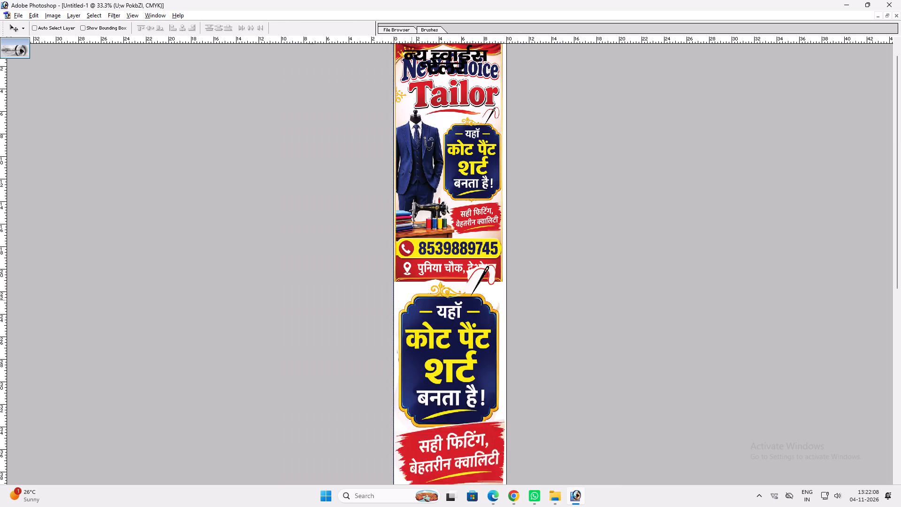
drag(412, 296, 412, 345)
ctrl+click(474, 137)
right_click(449, 178)
click(481, 196)
key(ctrl+a)
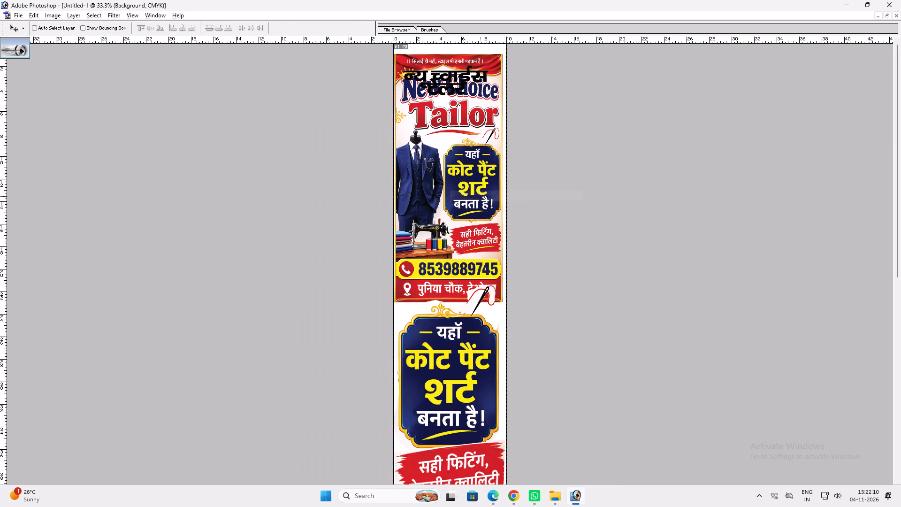
key(ctrl+x)
key(ctrl+v)
ctrl+click(473, 198)
key(ctrl+shift+bracketleft)
Break the न्यू च्वाईस text into two lines, with न्यू on the first and च्वाईस on the second.
key(ctrl+plus)
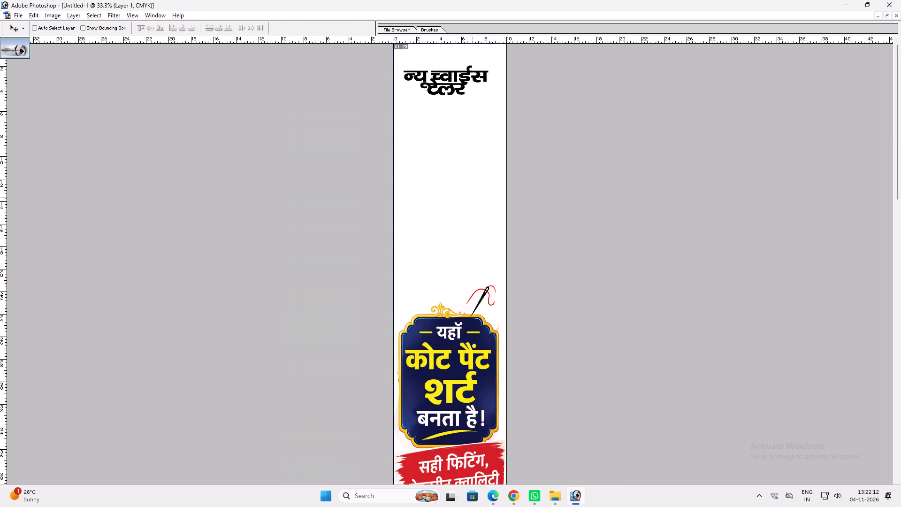
key(ctrl+plus)
key(space)
key(space)
key(space)
drag(473, 198, 510, 481)
key(t)
click(417, 108)
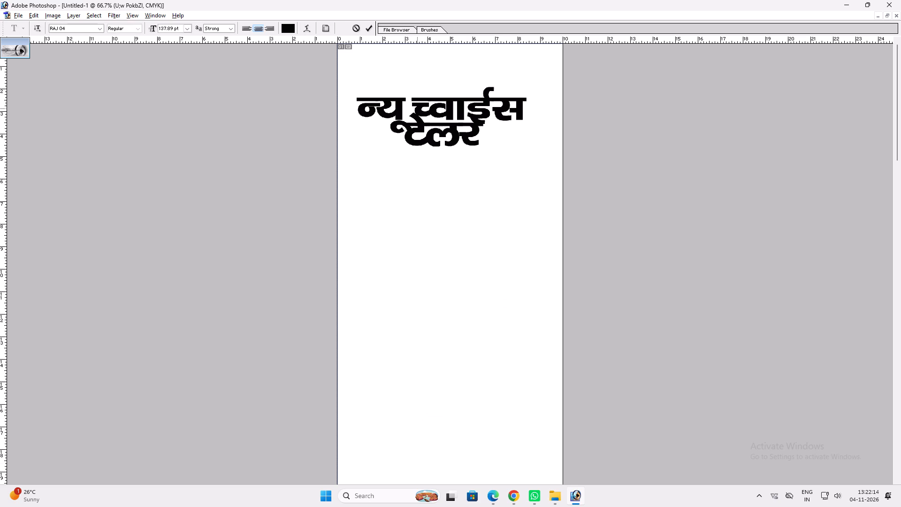
key(Return)
key(Return)
text(vv)
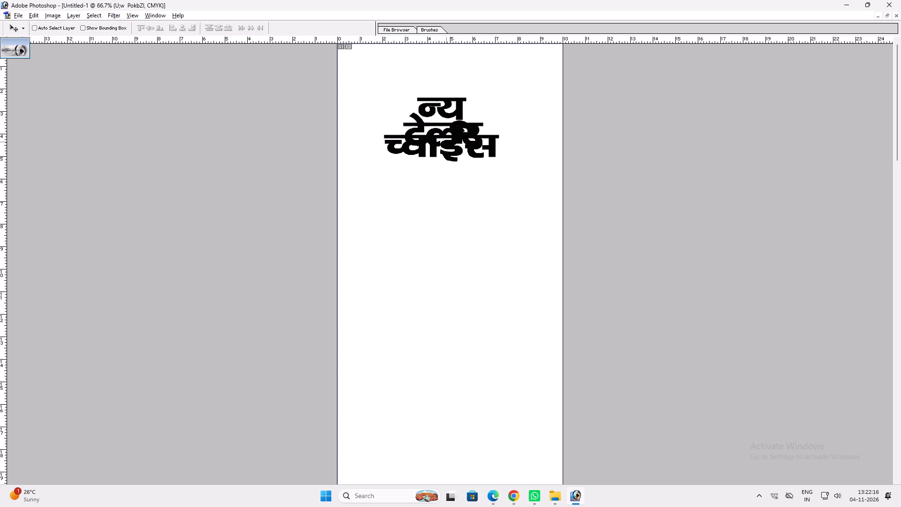
Move the two-line न्यू च्वाईस text up above टेलर and cut the च्वाईस line out of it.
drag(442, 131, 431, 87)
key(t)
triple_click(418, 114)
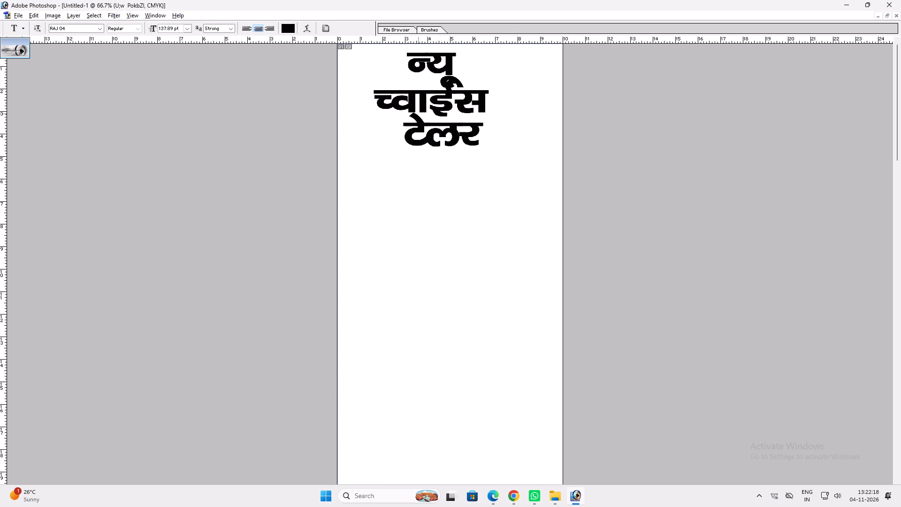
key(ctrl+x)
key(ctrl+Return)
Change the font of the remaining न्यू text to RAJ 08.
key(space)
key(space)
key(space)
key(space)
key(space)
key(space)
key(space)
key(space)
key(space)
key(space)
key(space)
right_click(403, 107)
click(423, 116)
key(space)
key(space)
key(space)
key(space)
key(space)
key(space)
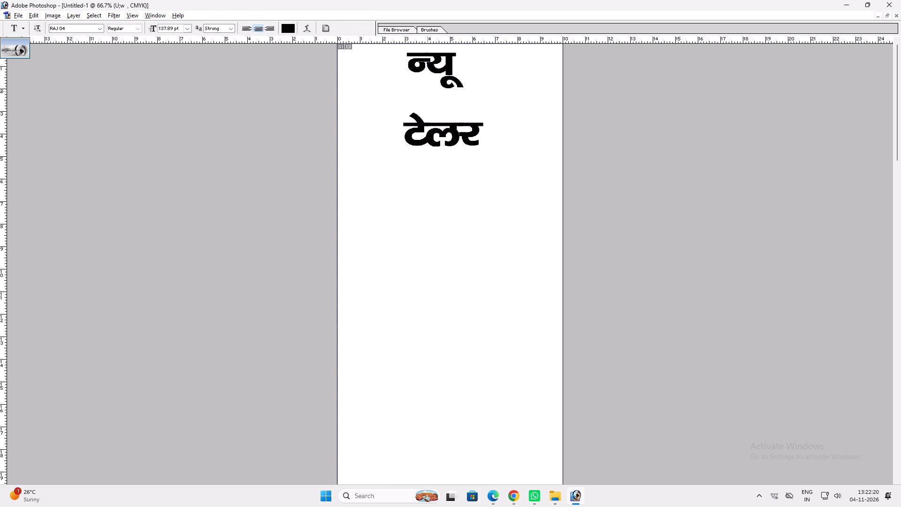
right_click(422, 86)
click(444, 91)
key(t)
click(448, 65)
key(ctrl+a)
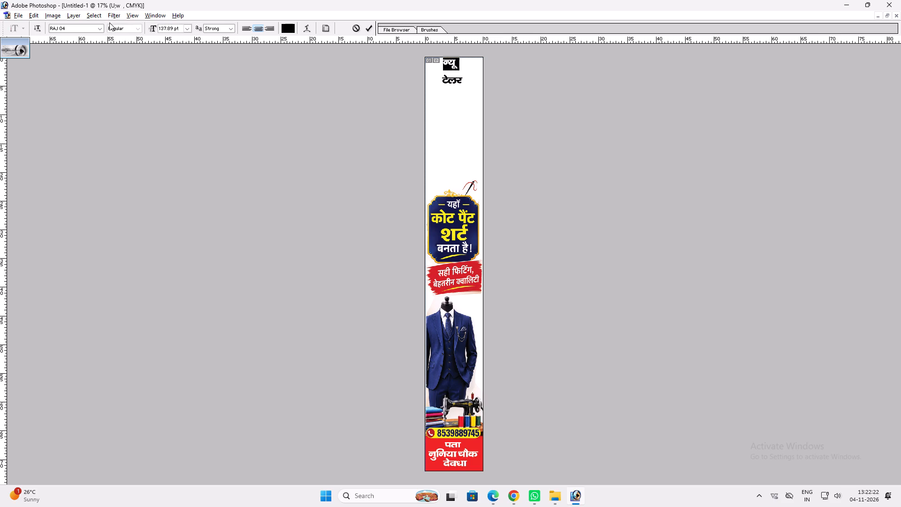
click(65, 29)
key(Down)
key(Down)
key(Down)
key(Down)
key(Down)
key(Up)
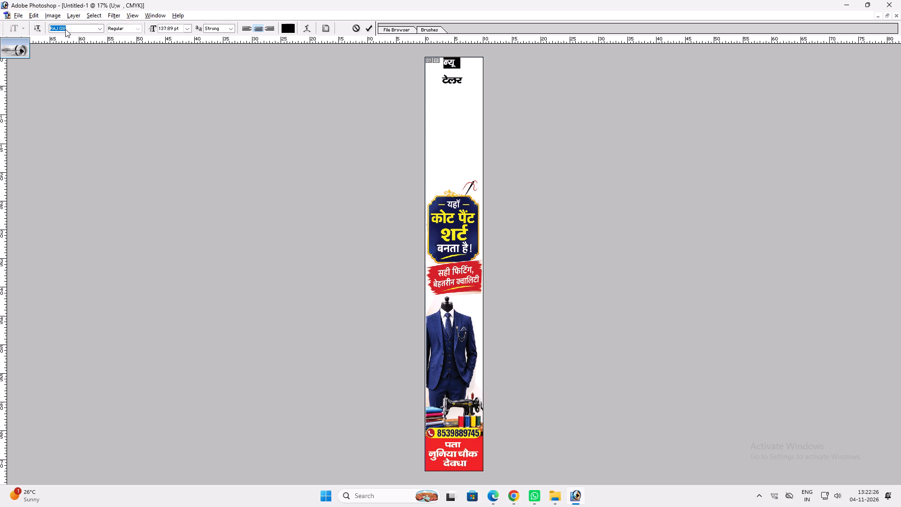
key(Return)
key(Return)
key(v)
key(v)
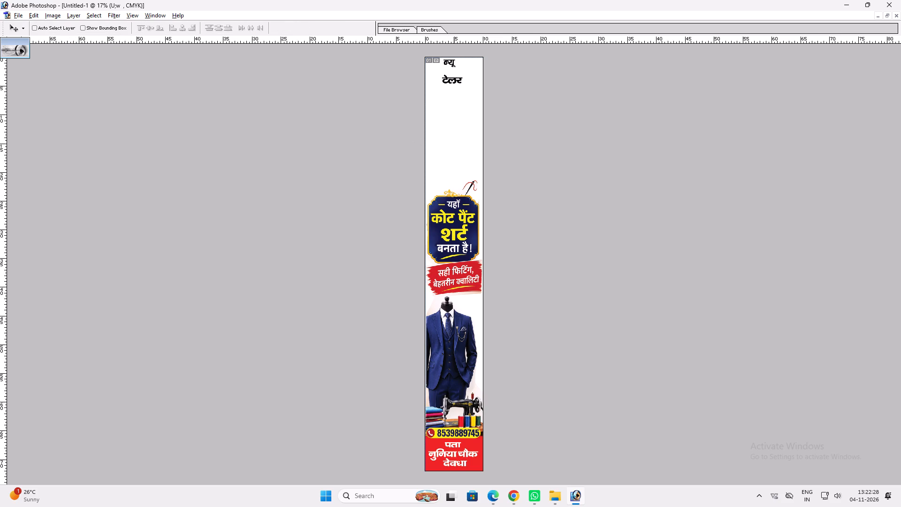
Enlarge the न्यू text to span most of the banner's width at its top.
drag(449, 61, 438, 66)
key(ctrl+t)
shift+drag(446, 72, 482, 86)
key(shift+Return)
key(v)
Move the small टेलर text down clear of the enlarged न्यू.
key(ctrl+plus)
key(space)
key(space)
key(space)
key(space)
key(space)
key(space)
drag(459, 92, 458, 249)
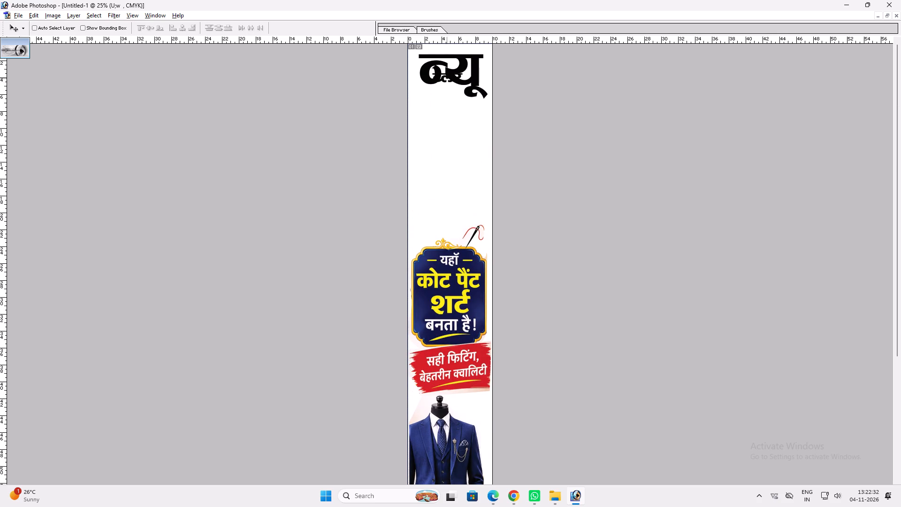
ctrl+click(444, 80)
shift+drag(443, 81, 442, 132)
Change the wording of the टेलर text to टेलर्स.
key(t)
click(442, 132)
key(ctrl+a)
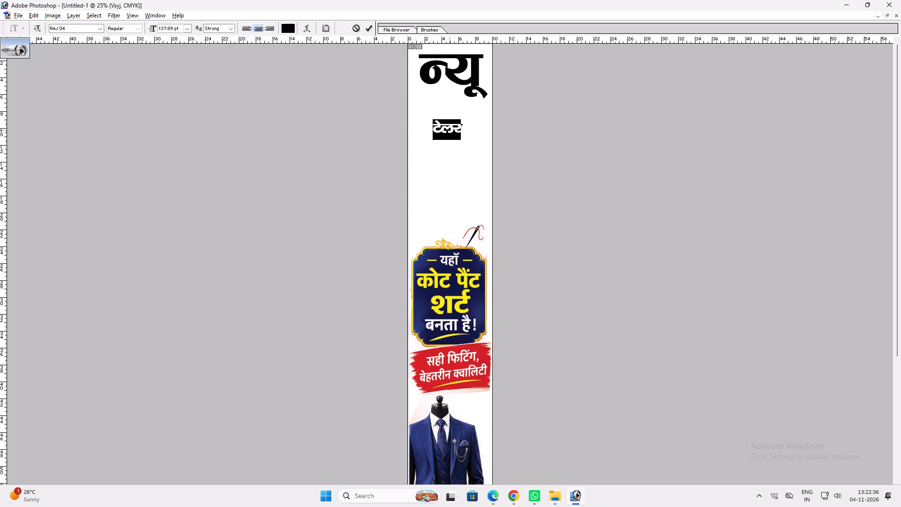
drag(454, 129, 460, 127)
text(lZ)
key(Return)
text(vv)
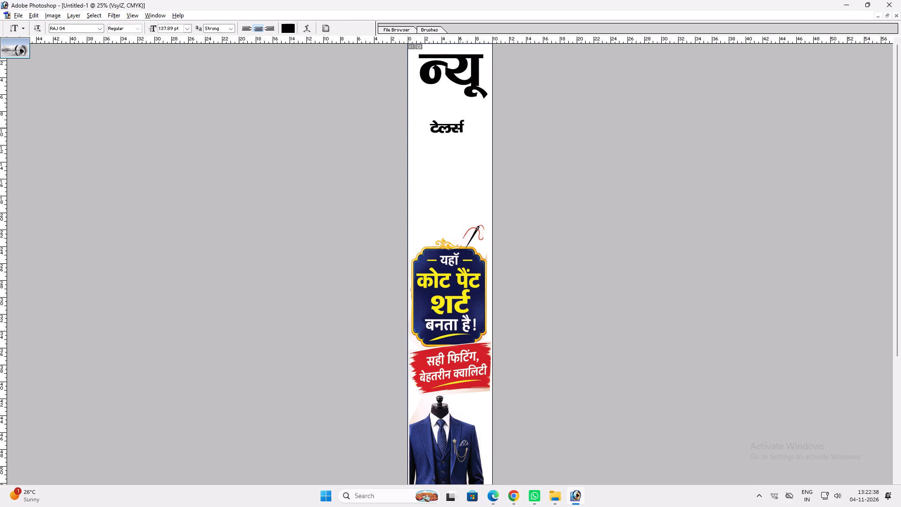
Lower टेलर्स, duplicate it above itself, replace the copy's wording with the cut च्वाईस and place it just under न्यू.
drag(460, 125, 460, 188)
alt+drag(459, 188, 459, 151)
key(t)
click(457, 151)
key(ctrl+a)
key(ctrl+v)
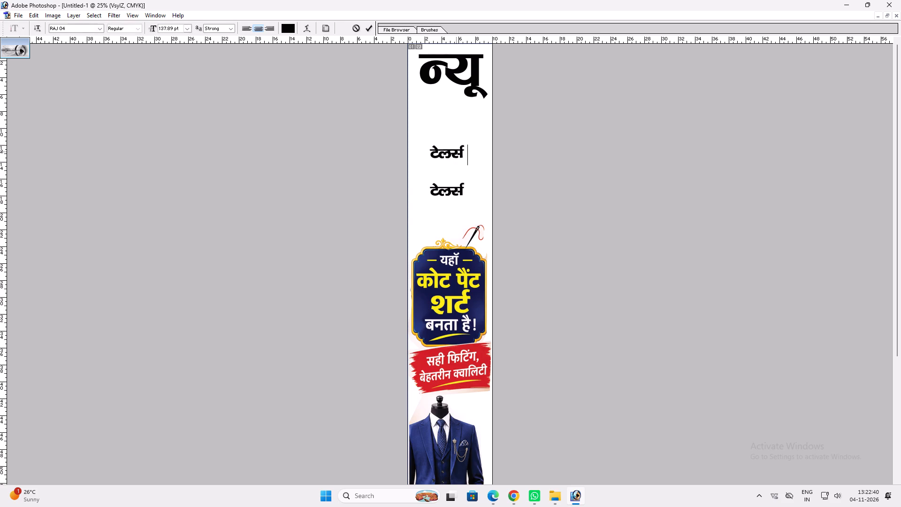
key(Return)
key(v)
drag(445, 158, 440, 116)
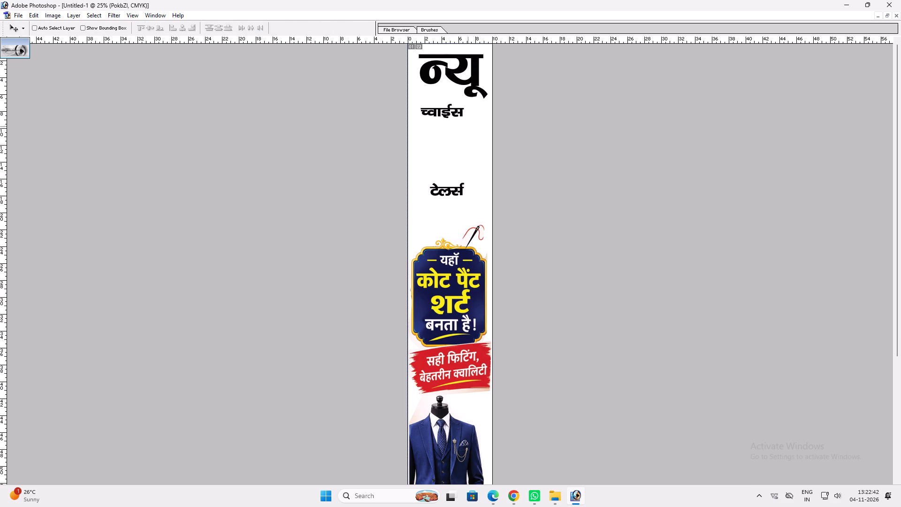
Enlarge the च्वाईस text and stretch it taller to match the width of न्यू.
key(ctrl+t)
shift+drag(465, 116, 486, 127)
shift+drag(468, 122, 468, 144)
key(Return)
Change the font of the च्वाईस text to RAJ 02.
key(t)
click(463, 151)
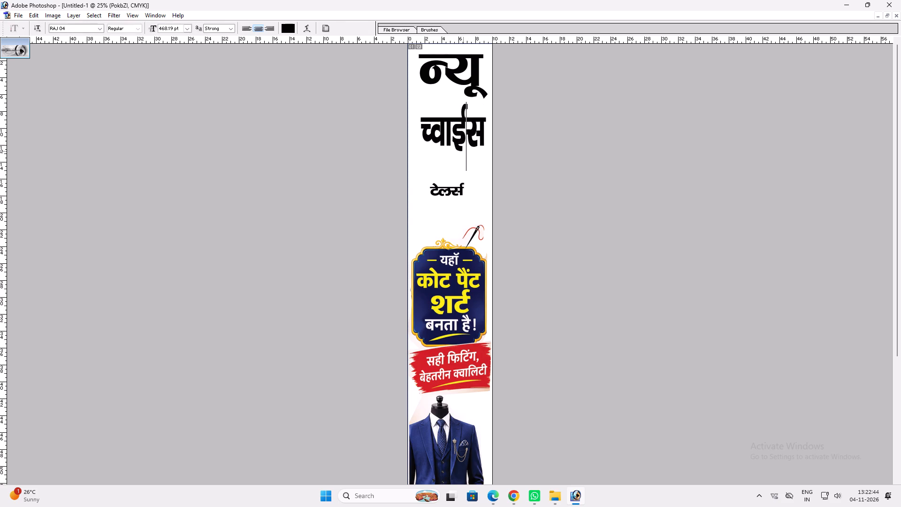
key(ctrl+a)
click(67, 29)
key(Up)
key(Up)
key(Up)
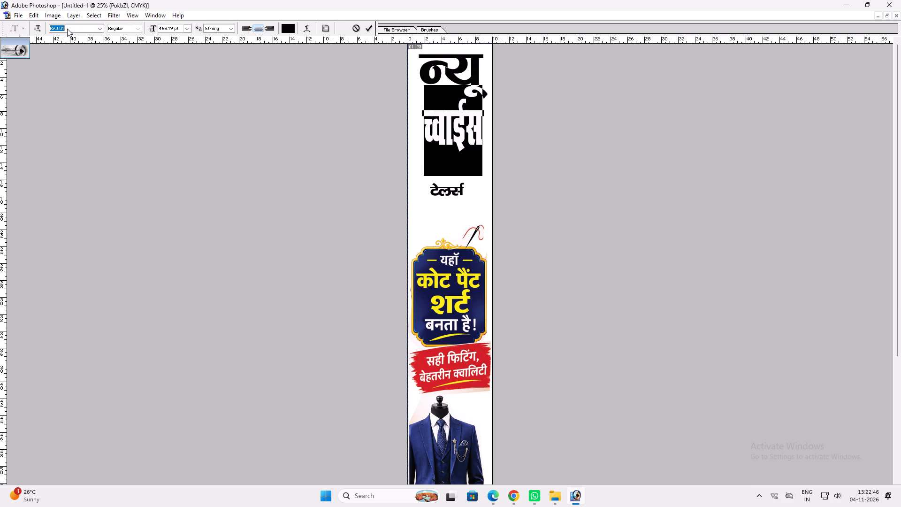
key(Down)
key(Return)
key(v)
key(ctrl+z)
key(ctrl+Return)
key(v)
key(v)
Shift च्वाईस toward the banner's left edge and enlarge it to about 121% width, stretching it taller to nearly fill the banner's width.
drag(468, 131, 458, 135)
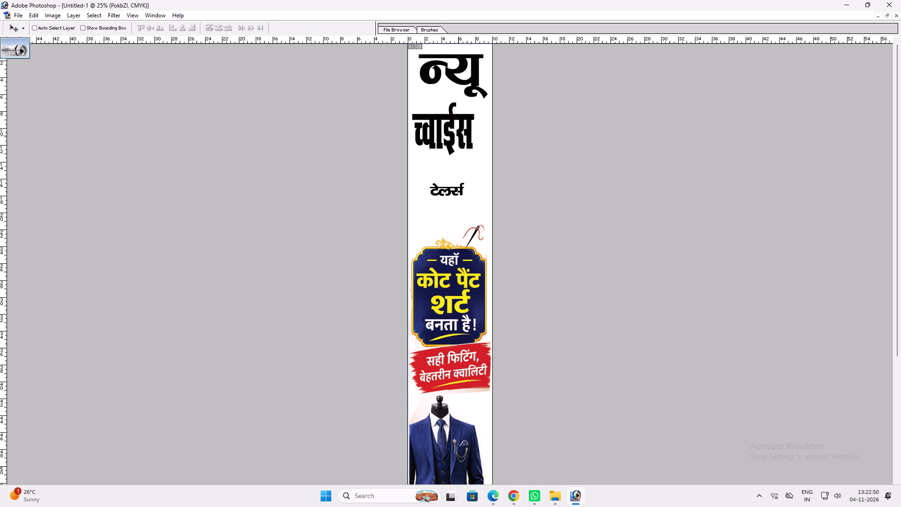
drag(458, 135, 459, 132)
key(ctrl+t)
shift+drag(475, 148, 488, 158)
shift+drag(478, 155, 478, 163)
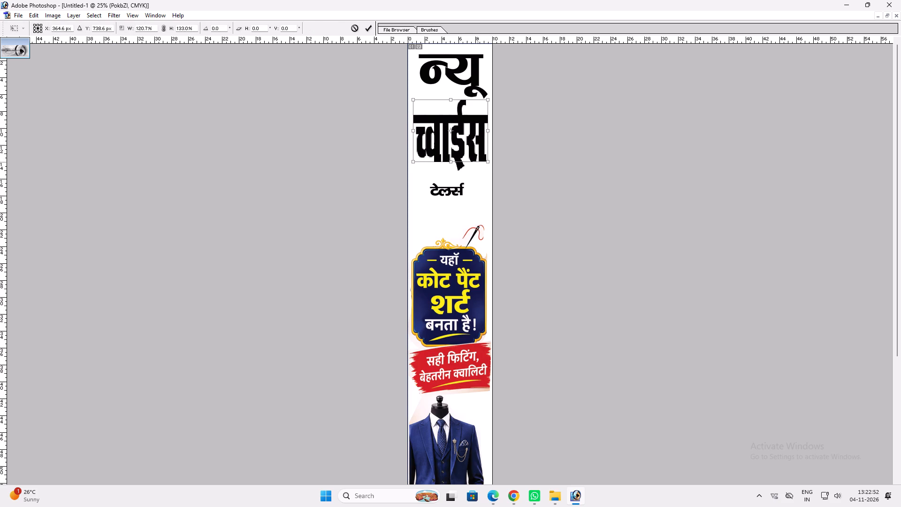
shift+drag(478, 163, 477, 165)
key(shift+Return)
key(v)
Change the font of the टेलर्स text to RAJ 02.
key(t)
click(446, 194)
key(ctrl+a)
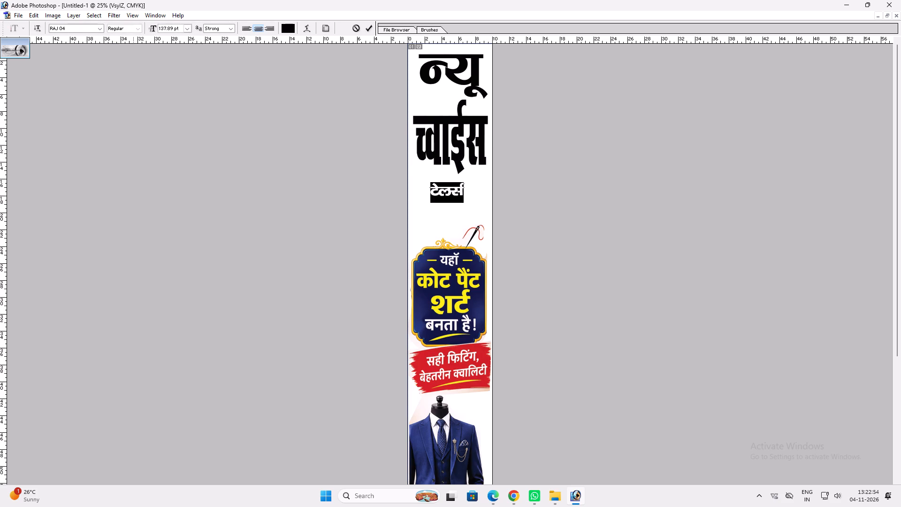
click(71, 29)
key(Up)
key(Up)
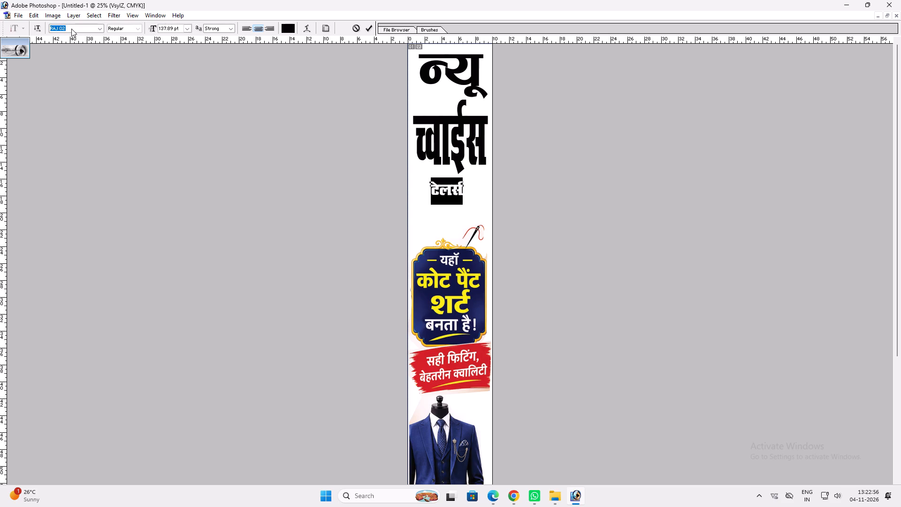
key(Return)
key(Return)
Enlarge and stretch the टेलर्स text to nearly the banner's width, filling the space between च्वाईस and the needle artwork.
key(v)
key(ctrl+t)
shift+drag(464, 196, 476, 196)
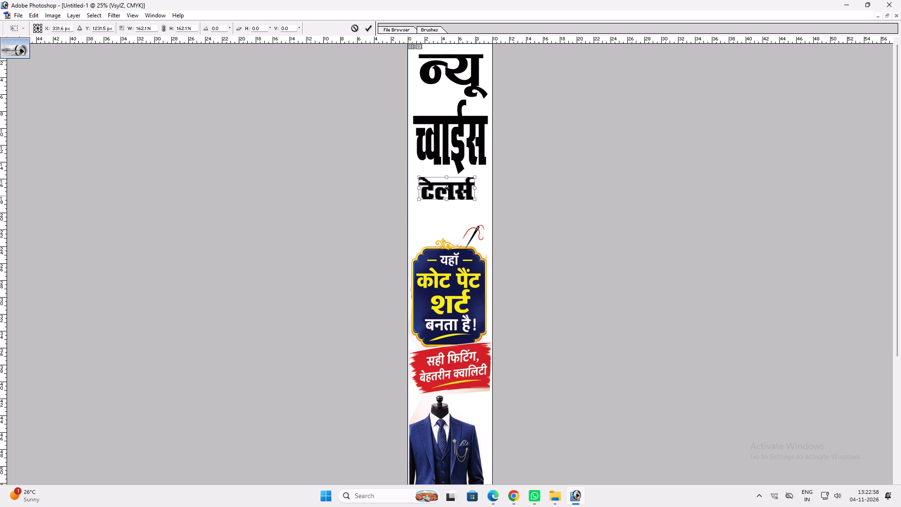
shift+drag(476, 196, 483, 197)
shift+drag(475, 201, 473, 213)
shift+drag(466, 203, 463, 217)
key(shift+Return)
key(v)
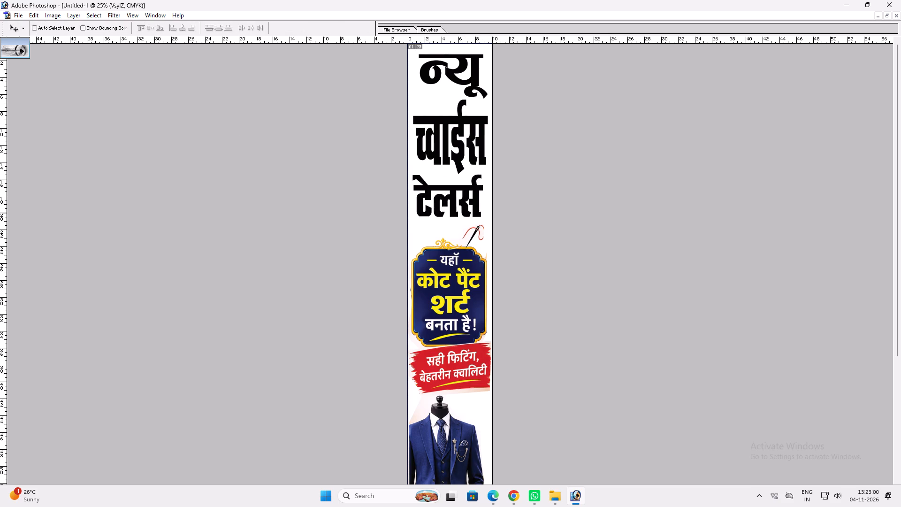
key(ctrl+t)
shift+click(480, 180)
shift+click(482, 177)
key(Return)
text(vv)
Apply a yellow Color Overlay (C 0, M 0, Y 100, K 0) to Layer 1 and bring the layer forward behind the heading.
right_click(438, 171)
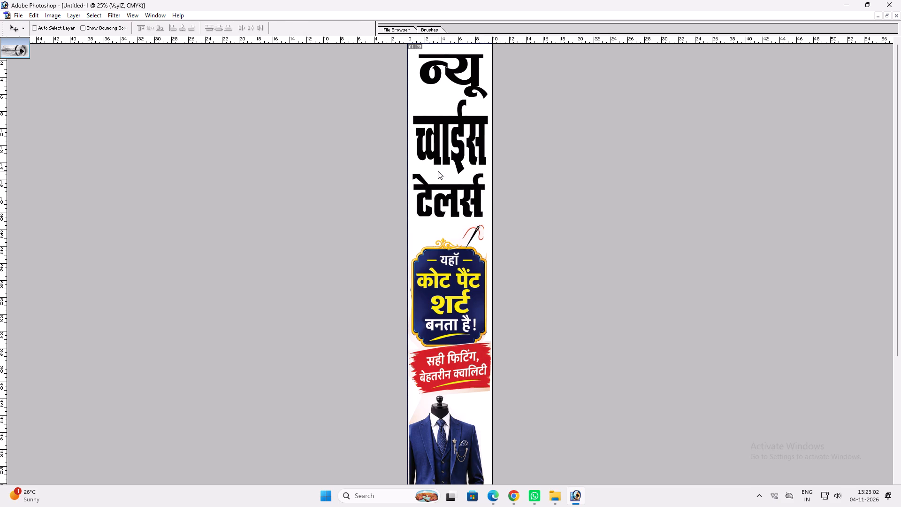
click(464, 189)
key(alt+l)
key(alt+y)
key(n)
click(412, 405)
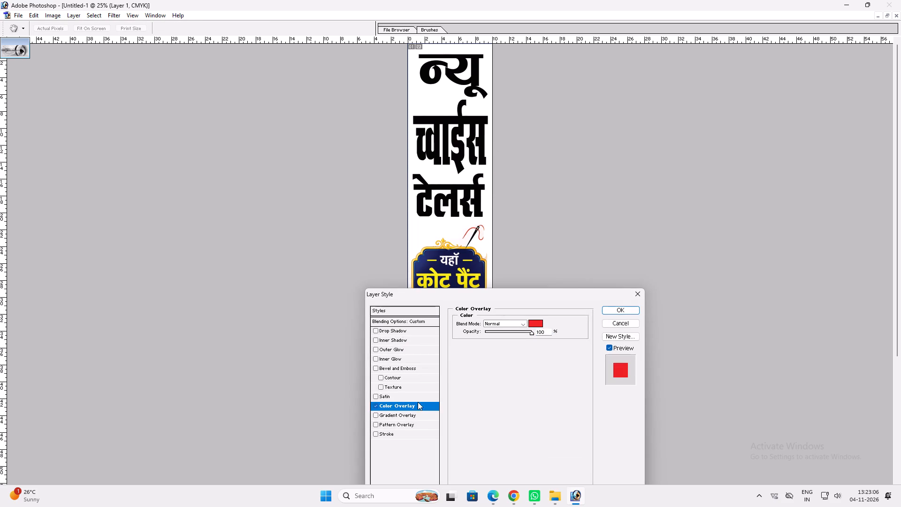
click(537, 323)
key(Tab)
key(0)
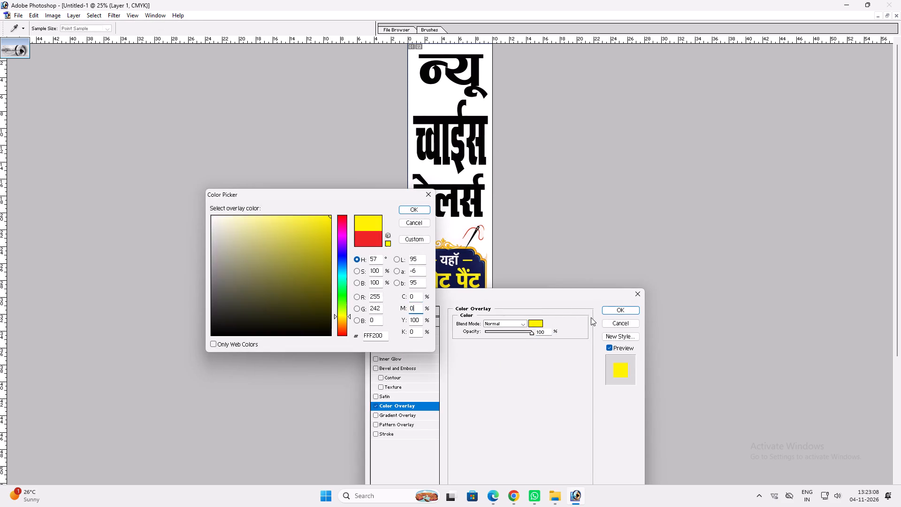
key(Return)
key(Return)
key(ctrl+bracketright)
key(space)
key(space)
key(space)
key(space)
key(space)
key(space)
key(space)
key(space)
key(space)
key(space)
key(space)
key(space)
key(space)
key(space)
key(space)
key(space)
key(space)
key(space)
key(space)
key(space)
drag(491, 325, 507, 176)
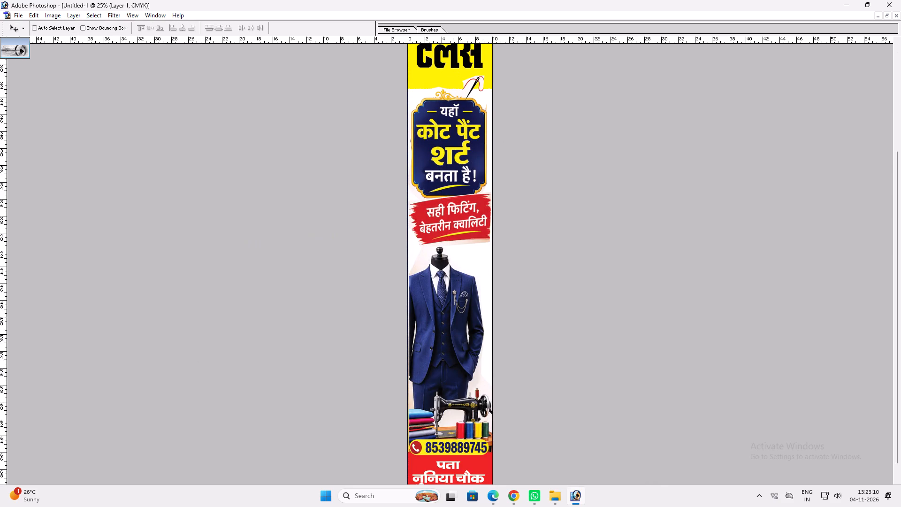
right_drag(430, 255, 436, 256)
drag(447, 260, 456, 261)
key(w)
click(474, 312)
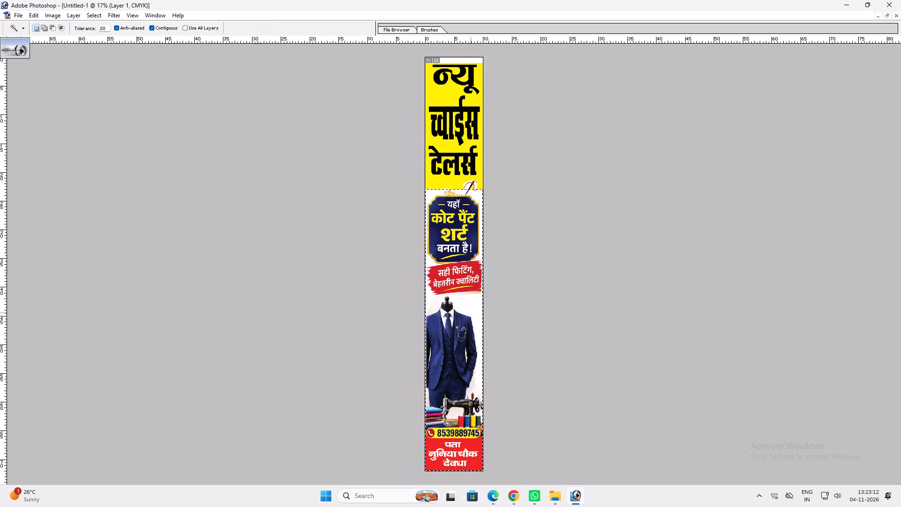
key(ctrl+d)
On Layer 5, select and clear the white background around the कोट पैंट शर्ट badge.
key(v)
right_click(461, 234)
click(478, 242)
key(w)
click(479, 229)
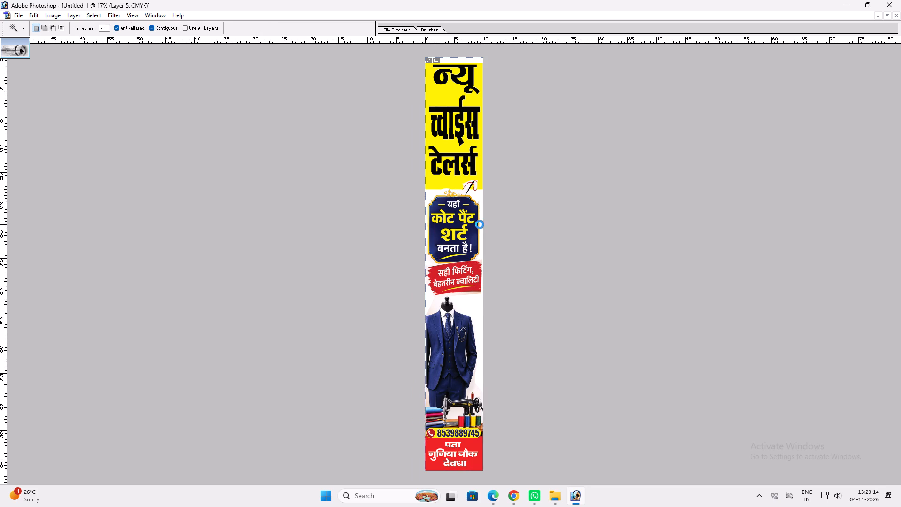
click(480, 224)
key(Delete)
key(ctrl+d)
key(v)
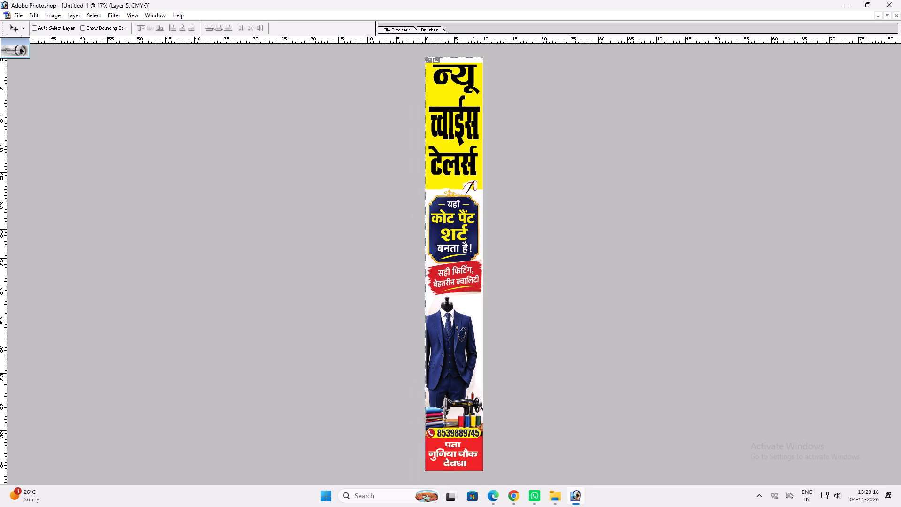
drag(465, 231, 465, 193)
key(ctrl+z)
Send Layer 7 to the back of the layer stack.
ctrl+click(476, 315)
key(w)
click(474, 311)
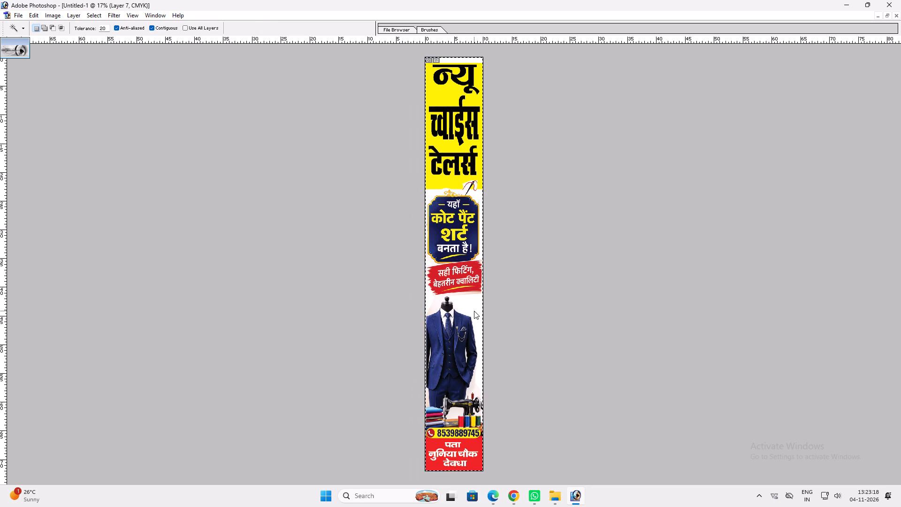
key(ctrl+d)
key(v)
ctrl+click(477, 315)
drag(477, 315, 481, 261)
key(ctrl+z)
key(ctrl+shift+bracketleft)
On Layer 4, select and clear the pale background areas beside the suit artwork.
ctrl+click(459, 313)
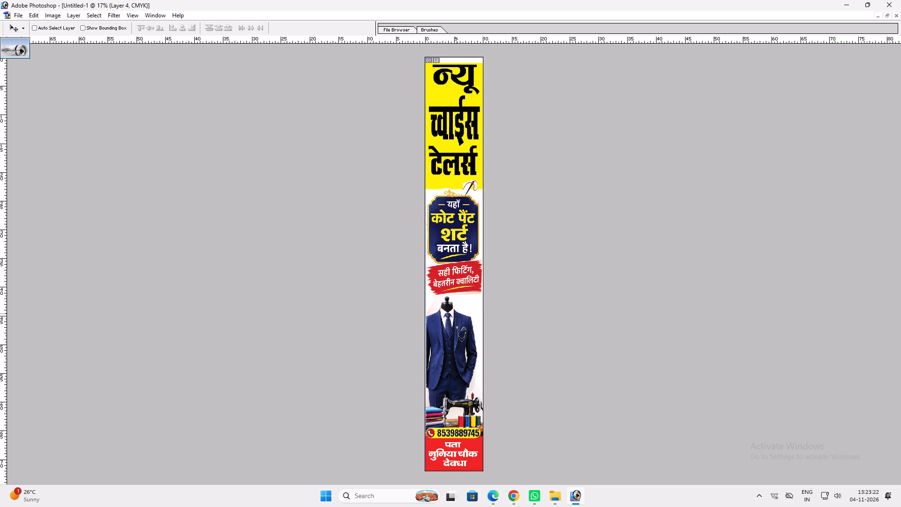
ctrl+click(456, 316)
drag(457, 323, 460, 282)
key(ctrl+z)
key(w)
click(478, 336)
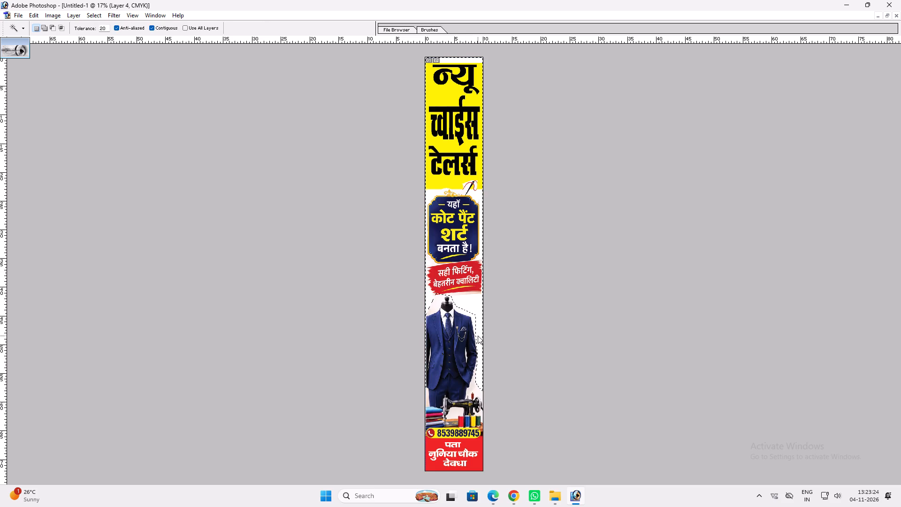
key(Delete)
click(473, 383)
key(Delete)
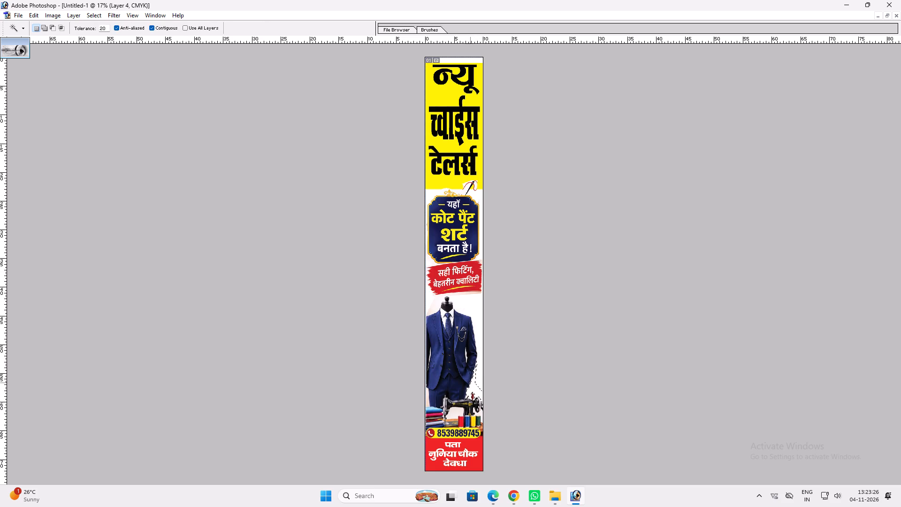
key(ctrl+d)
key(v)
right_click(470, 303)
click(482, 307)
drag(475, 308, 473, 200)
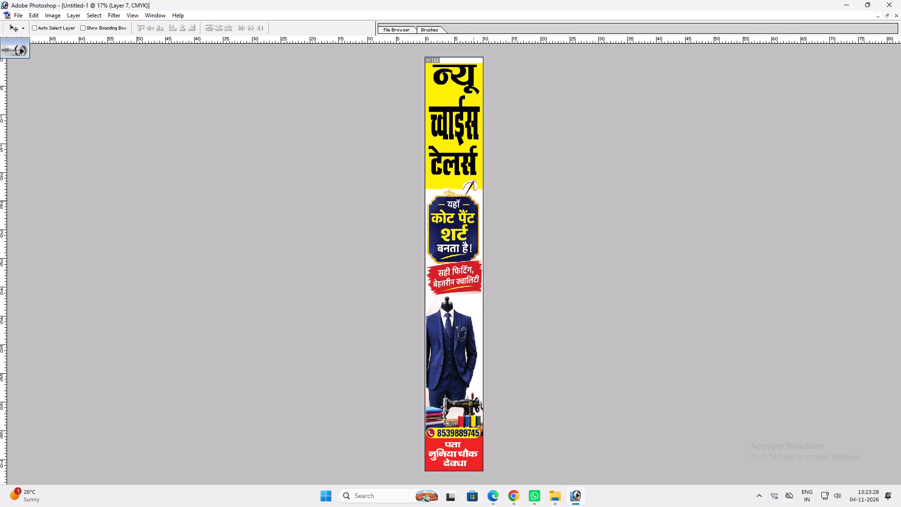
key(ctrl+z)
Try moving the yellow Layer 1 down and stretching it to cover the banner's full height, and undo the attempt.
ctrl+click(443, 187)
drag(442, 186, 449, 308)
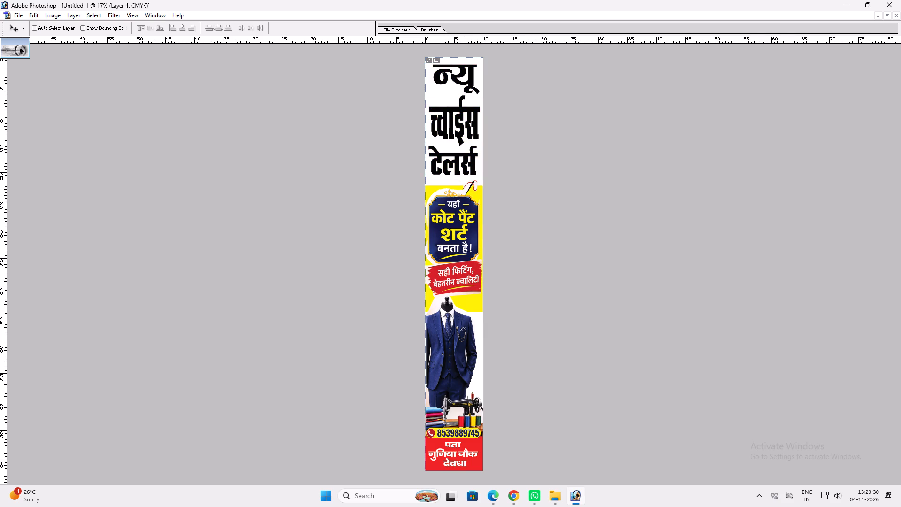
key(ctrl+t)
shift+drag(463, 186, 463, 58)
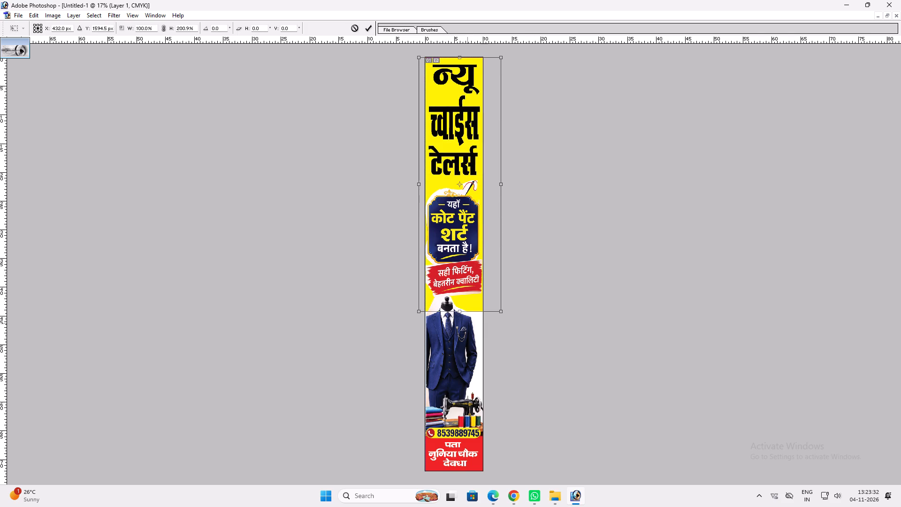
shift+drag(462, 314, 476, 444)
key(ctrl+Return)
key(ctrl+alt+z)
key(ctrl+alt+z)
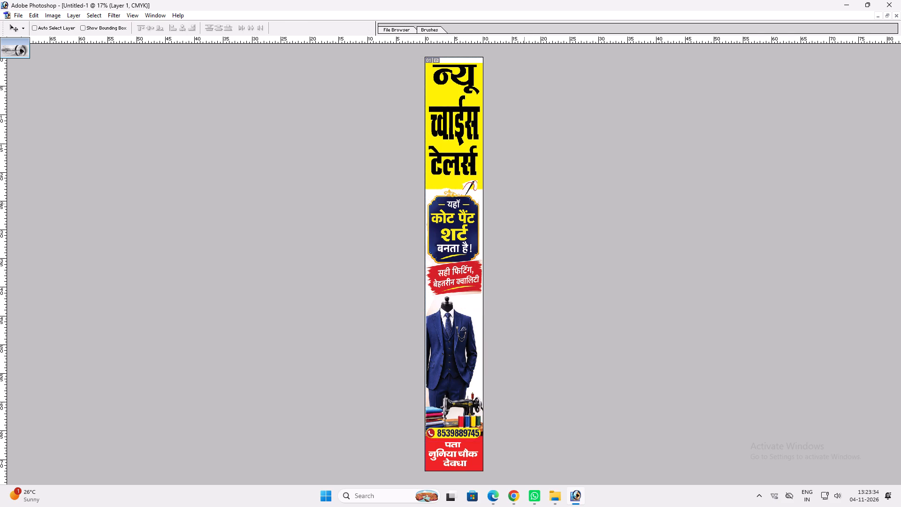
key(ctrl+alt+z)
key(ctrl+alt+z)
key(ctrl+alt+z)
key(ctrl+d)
Delete the yellow Layer 1 behind the heading.
ctrl+click(480, 144)
key(alt+l)
key(alt+l)
key(alt+l)
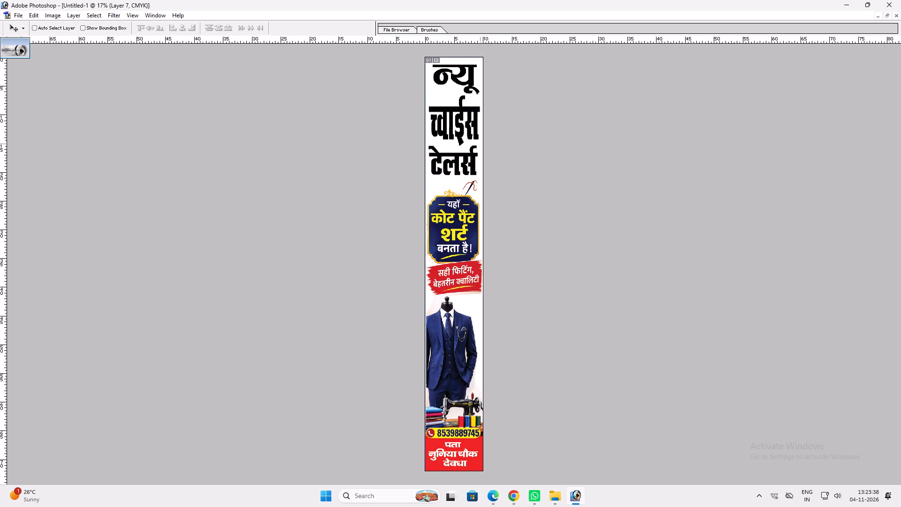
Apply a dark blue Color Overlay (C 100, M 100, Y 0, K 30) to the न्यू heading text.
key(ctrl+plus)
key(ctrl+plus)
key(space)
key(space)
key(space)
key(space)
key(space)
key(space)
key(space)
key(space)
key(space)
key(space)
key(space)
key(space)
key(space)
key(space)
key(space)
key(space)
key(space)
key(space)
key(space)
drag(481, 146, 535, 432)
drag(500, 311, 499, 403)
key(v)
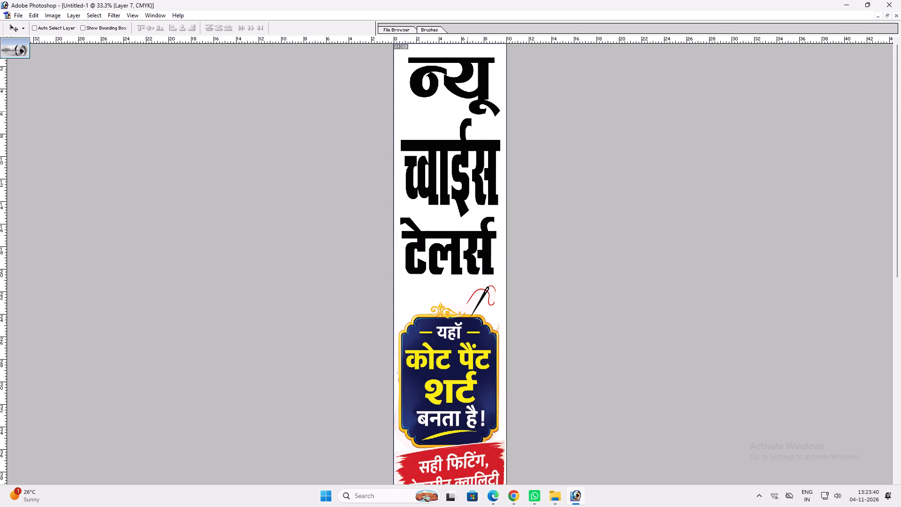
ctrl+click(456, 91)
key(alt+l)
key(alt+y)
key(n)
click(413, 401)
click(413, 404)
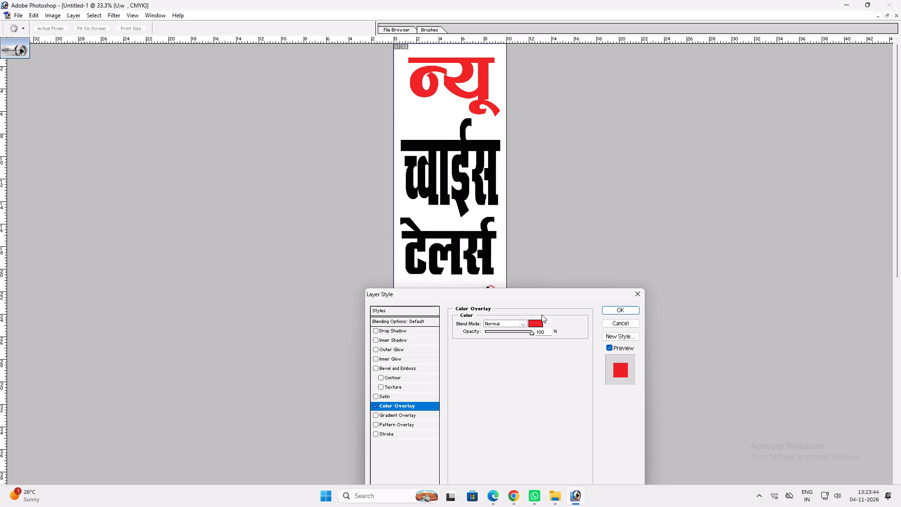
click(531, 324)
key(1)
text(00)
key(Tab)
text(100)
key(Tab)
key(0)
key(Tab)
text(30)
key(Return)
Add a white outside Stroke to the न्यू text and increase its size.
click(397, 437)
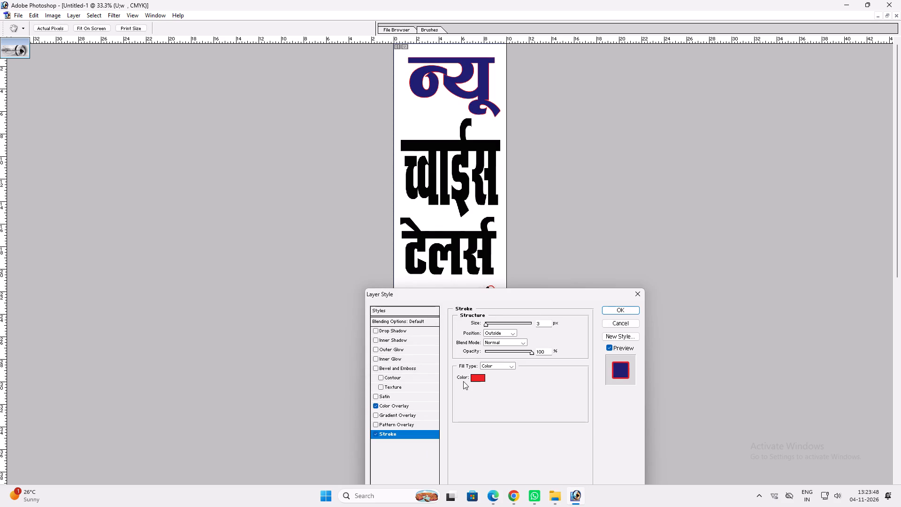
click(474, 378)
drag(292, 247, 164, 117)
key(Return)
scroll(479, 337, up, 5)
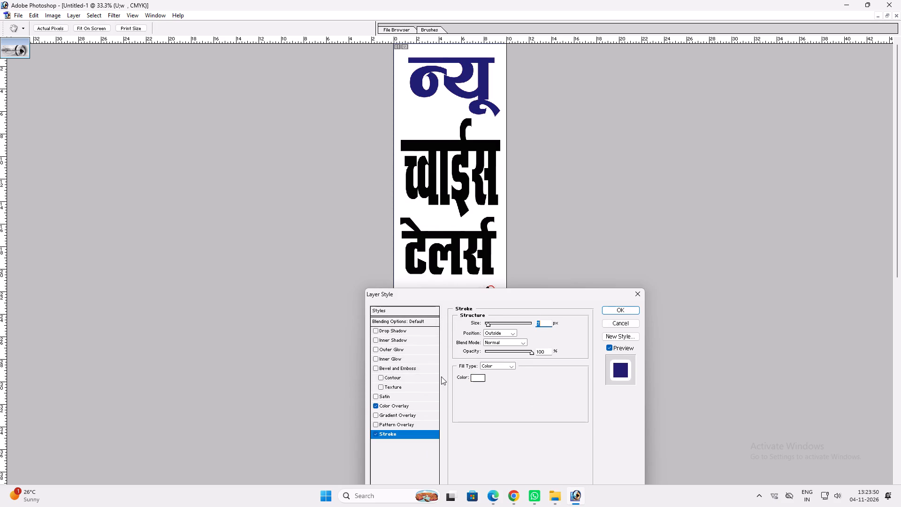
Add an Inner Bevel to the न्यू text with the Chisel Hard technique and a size of 9 px.
click(417, 369)
click(501, 344)
click(501, 334)
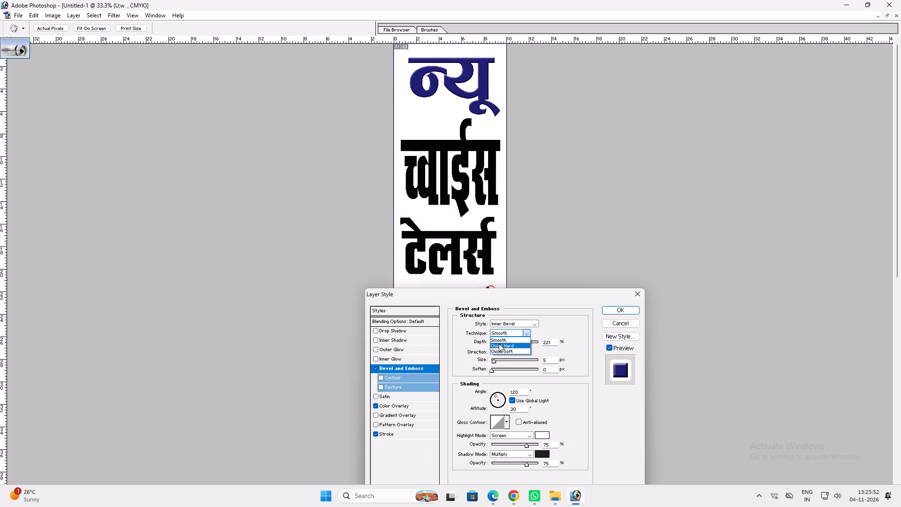
click(499, 344)
click(494, 359)
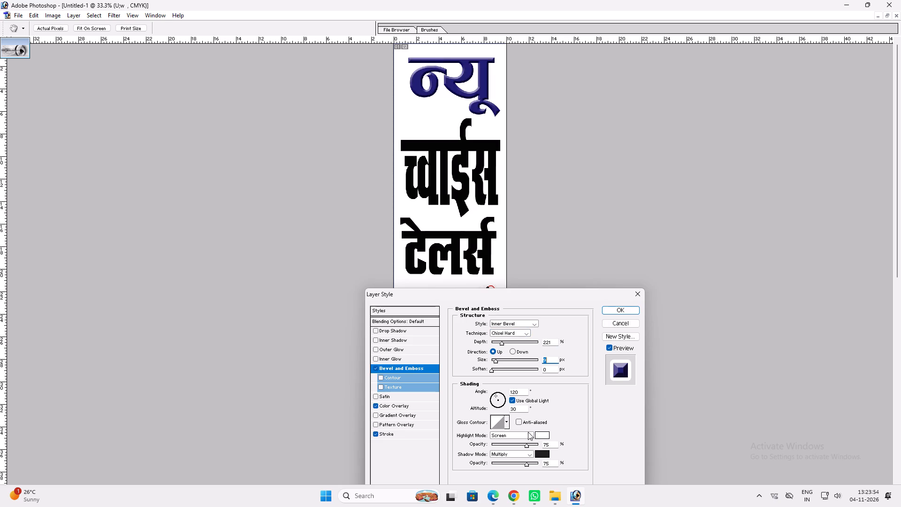
Set both the bevel's highlight and shadow colours to cyan (C 100, M 0, Y 0, K 0).
click(535, 437)
key(Tab)
text(100)
key(Tab)
key(shift+Tab)
key(shift+Tab)
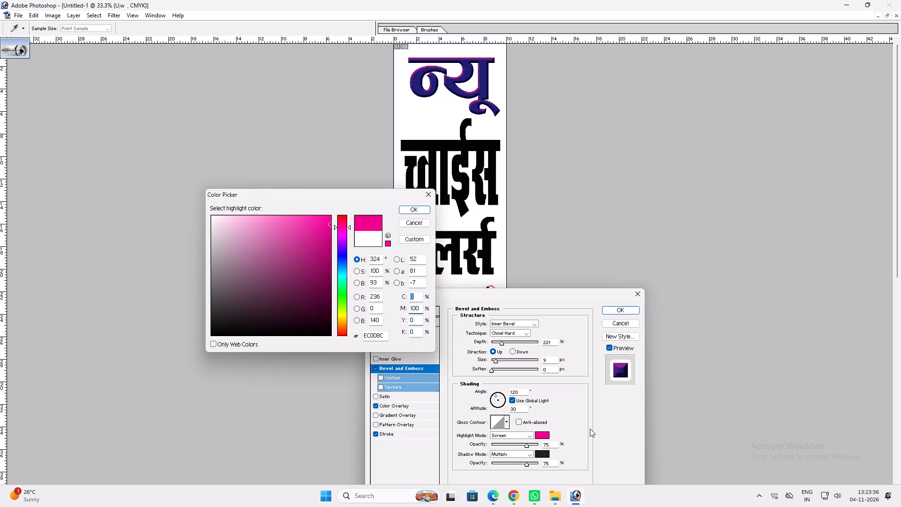
text(100)
key(Tab)
key(0)
key(Return)
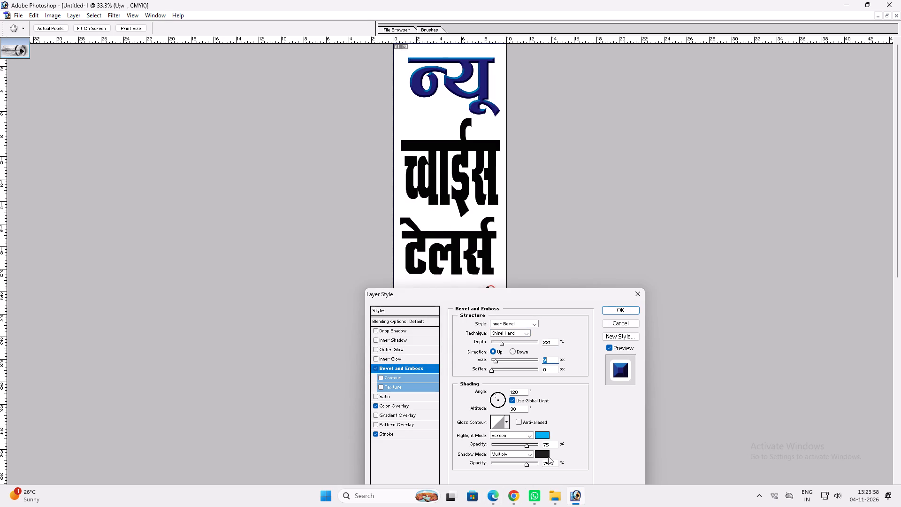
click(547, 456)
text(100)
key(Tab)
key(Tab)
key(Tab)
key(0)
key(Return)
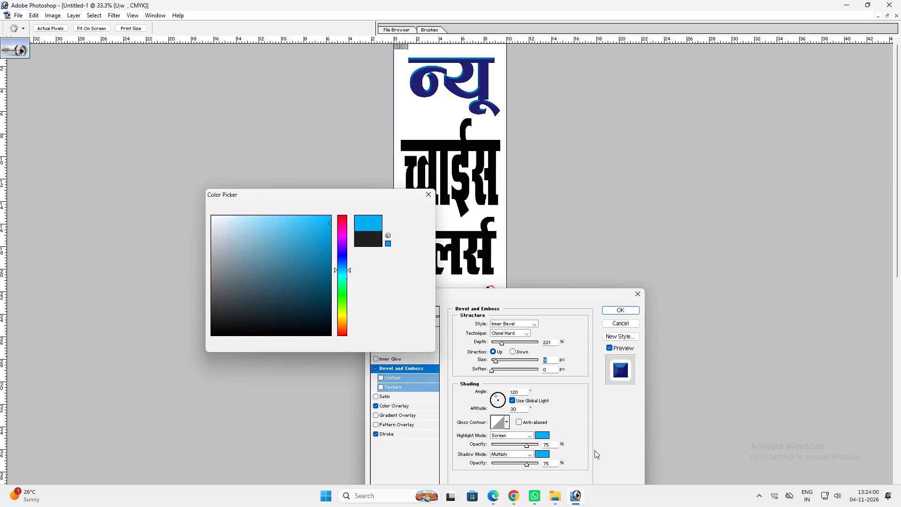
Enable the bevel's Contour, raise its range to the maximum and choose the S-shaped curve ending the first row of presets.
click(404, 378)
drag(500, 342, 572, 339)
click(498, 325)
click(493, 325)
click(515, 342)
click(515, 345)
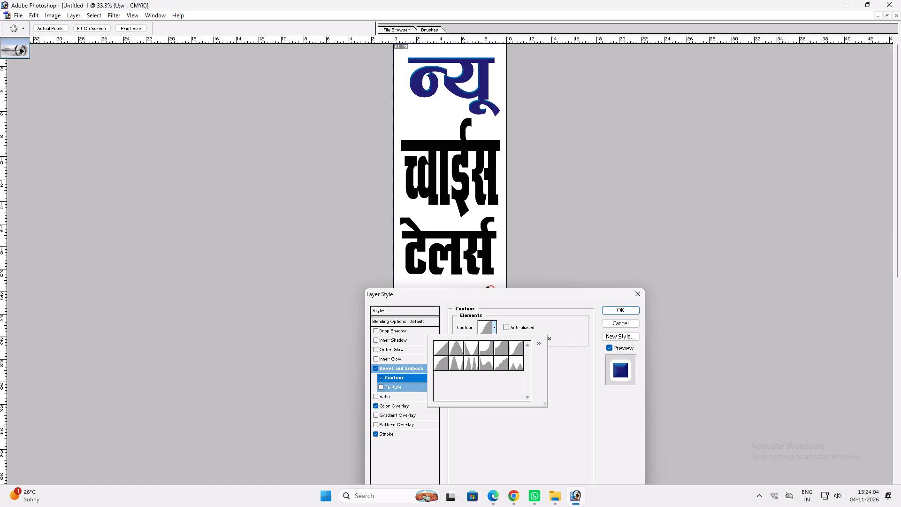
click(405, 370)
Add a Drop Shadow to the न्यू text in magenta (C 0, M 100, Y 0, K 0) at 100% opacity with an increased distance.
click(399, 335)
click(398, 331)
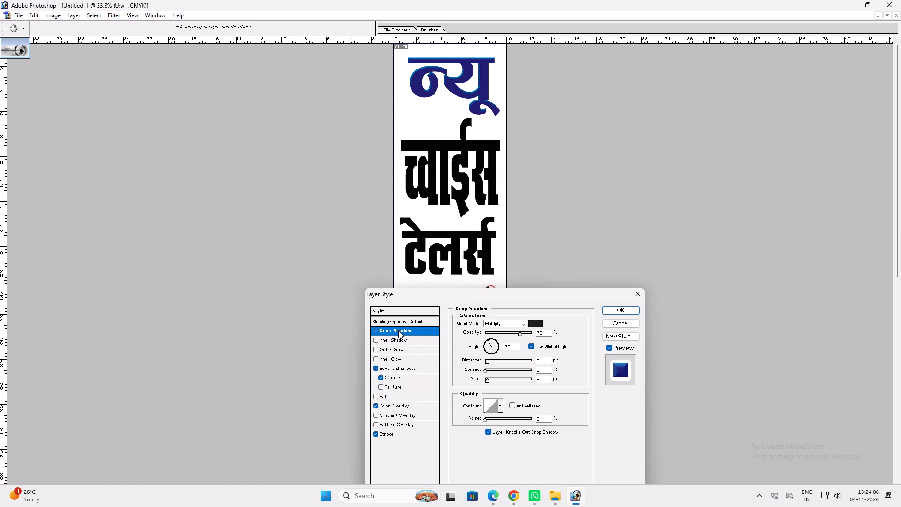
drag(517, 332, 559, 333)
click(526, 328)
click(532, 325)
key(Tab)
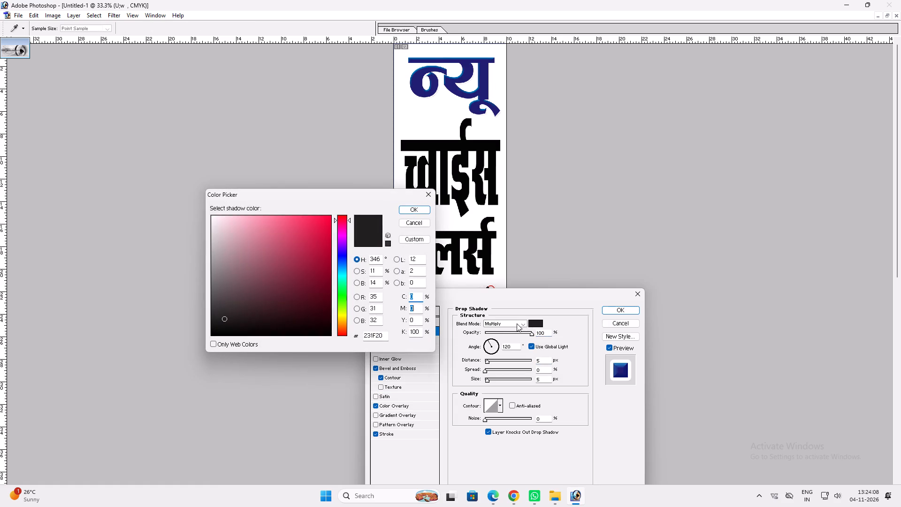
text(100)
key(Tab)
key(Tab)
key(0)
key(Return)
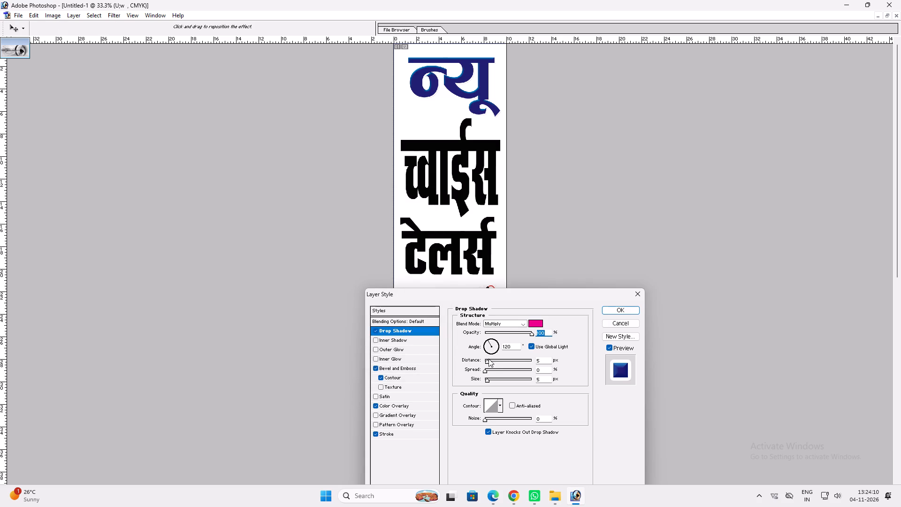
drag(489, 362, 494, 361)
key(Return)
Copy the layer style of the न्यू text and paste it onto the च्वाईस and टेलर्स text layers.
key(alt+l)
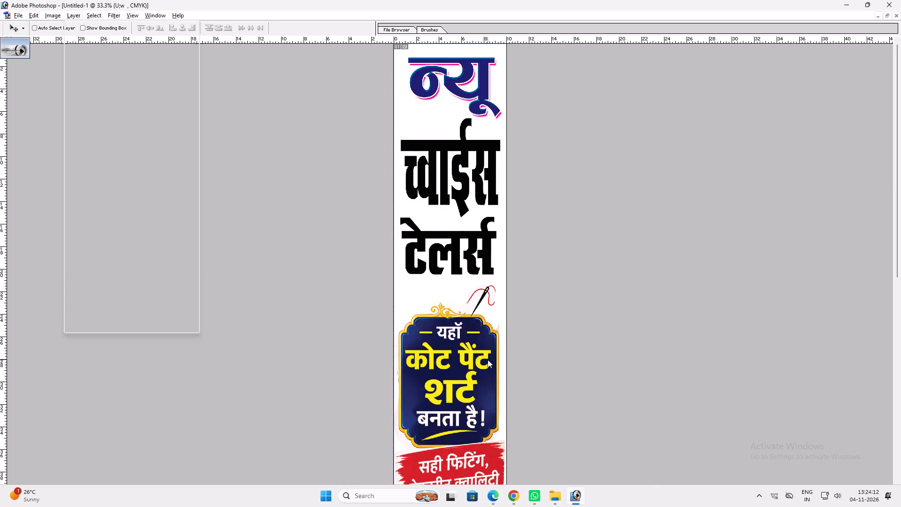
key(alt+y)
key(alt+c)
ctrl+click(464, 207)
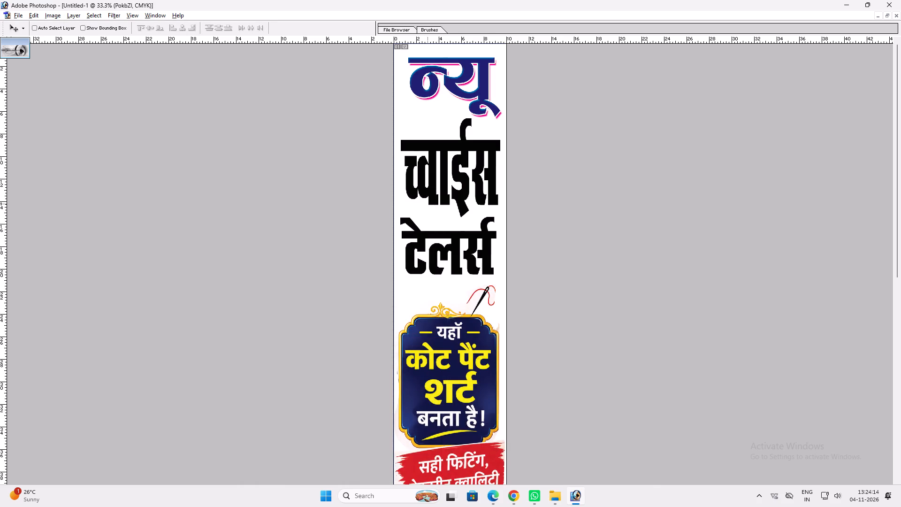
key(alt+l)
key(alt+y)
text(pvv)
ctrl+click(454, 253)
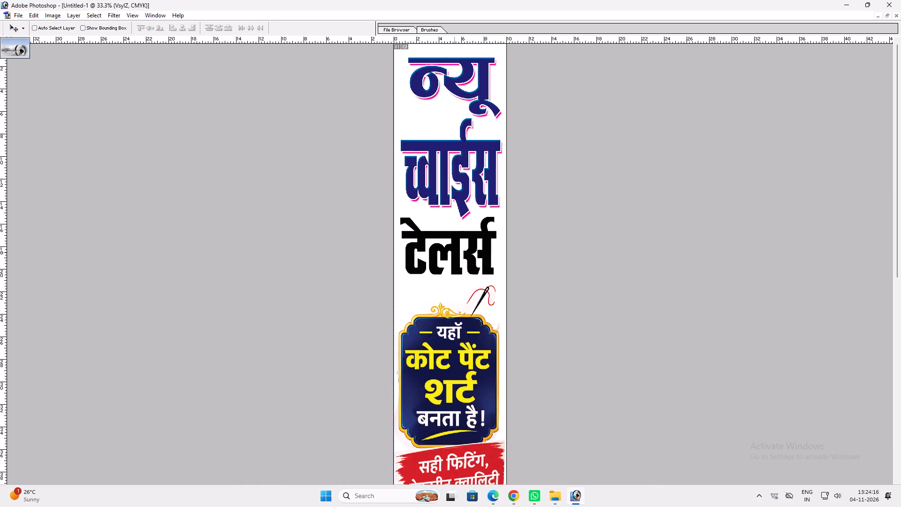
key(alt+l)
key(alt+y)
text(pv)
Inspect the styled heading at actual pixel size and the whole banner fitted on screen.
key(space)
drag(453, 214, 459, 347)
right_click(446, 253)
drag(455, 259, 469, 268)
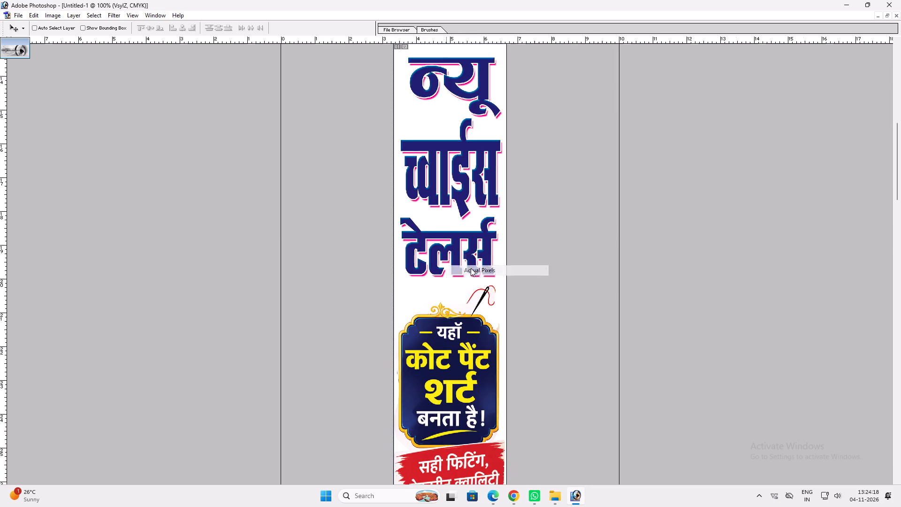
key(v)
key(v)
key(space)
right_click(466, 206)
drag(474, 207, 478, 207)
text(vv)
Save the banner as a layered TIFF named New Choice Talor 10x6= 1 pc dstr ff in the 04.11.2026 folder.
key(ctrl+shift+s)
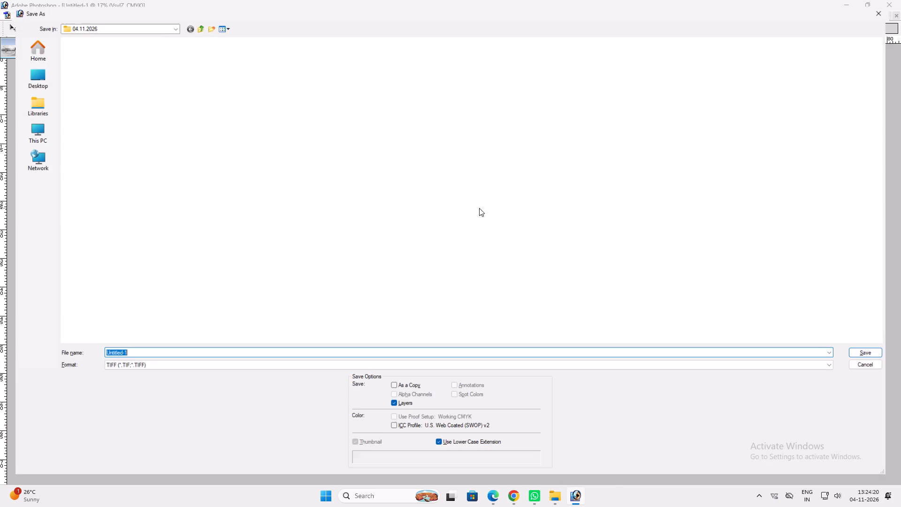
text(New)
key(space)
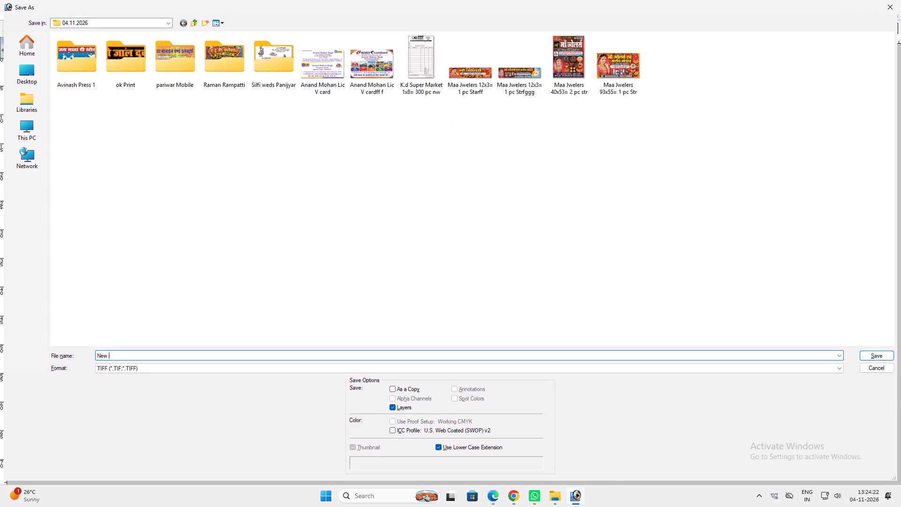
text(Choice Talor)
key(space)
key(2)
key(BackSpace)
text(10x)
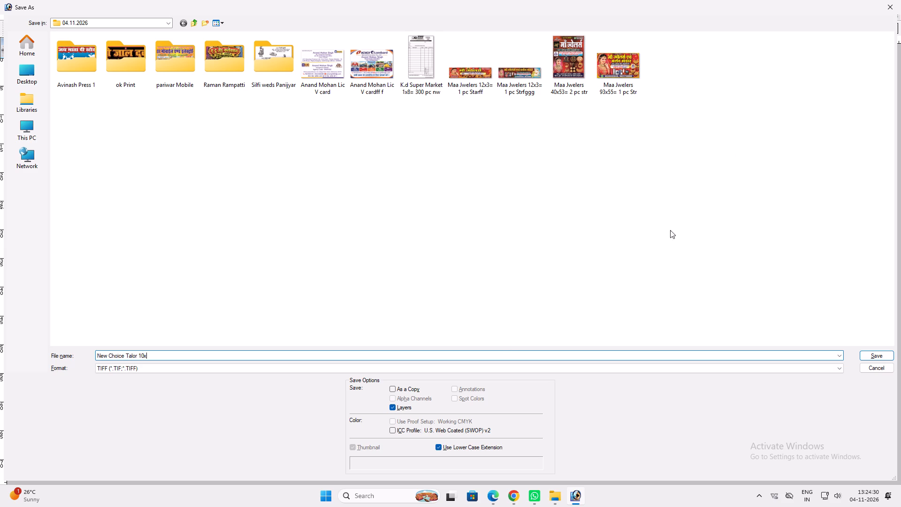
text(6= 1 pc dstr ff)
key(Return)
key(Return)
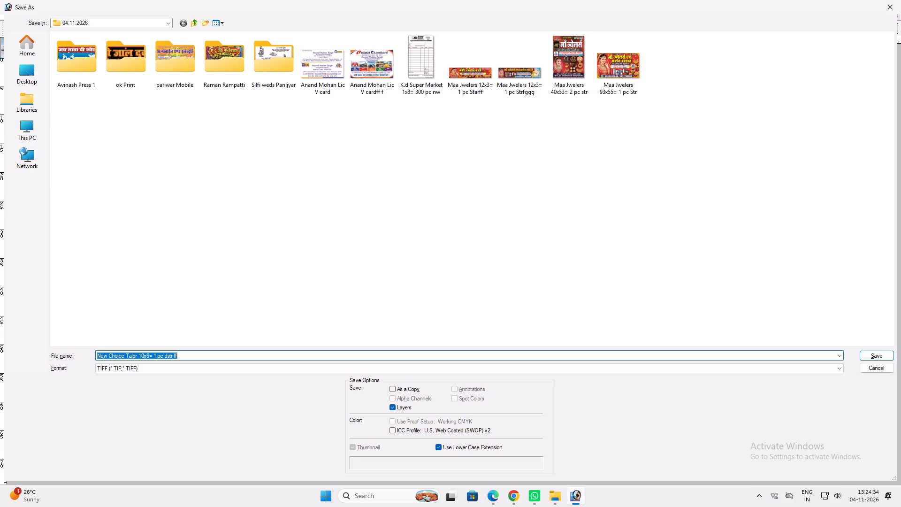
key(Return)
key(Return)
key(Return)
key(Return)
key(Return)
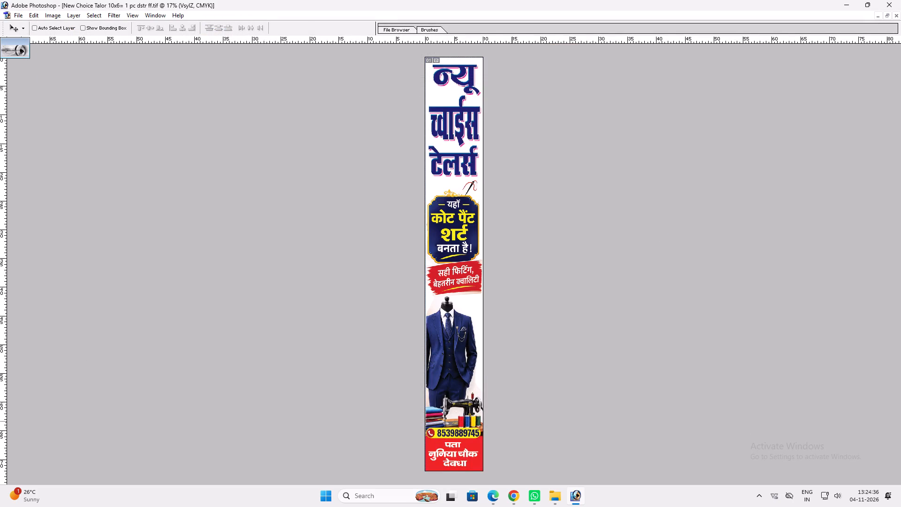
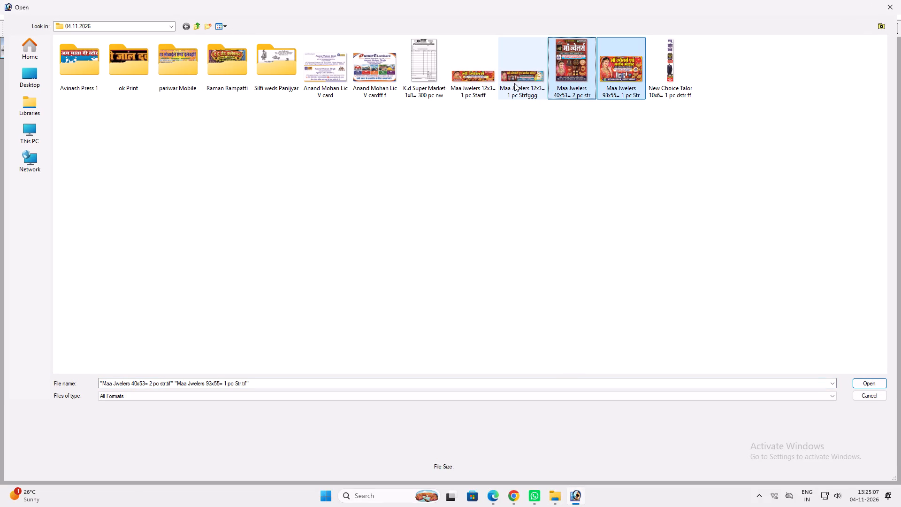
Copy the four Maa Jwelers TIFF files from the 04.11.2026 folder into the Final Print folder under November.
ctrl+click(514, 83)
ctrl+click(488, 78)
key(ctrl+c)
key(ctrl+c)
key(ctrl+c)
key(ctrl+c)
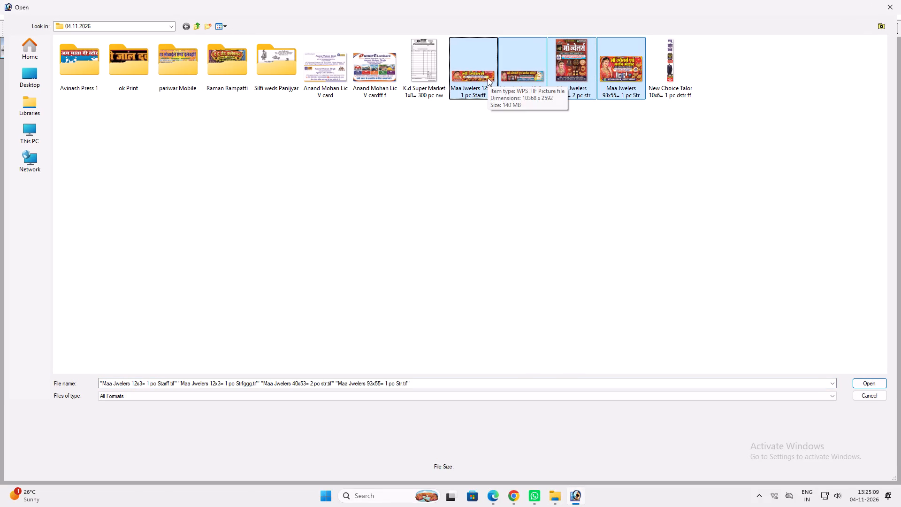
key(ctrl+c)
key(ctrl+c)
key(ctrl+c)
key(ctrl+c)
key(ctrl+c)
key(ctrl+c)
key(ctrl+c)
key(ctrl+c)
key(ctrl+c)
key(ctrl+c)
key(ctrl+c)
key(ctrl+c)
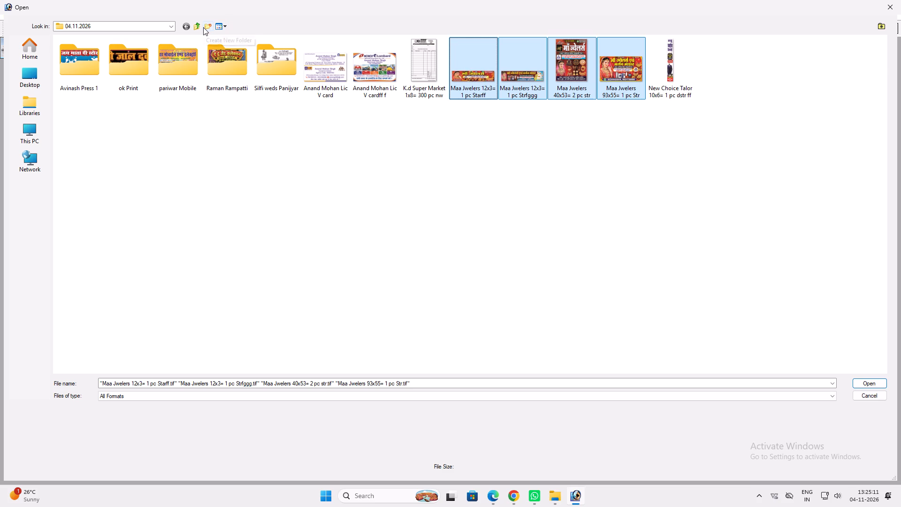
key(ctrl+c)
key(ctrl+c)
key(ctrl+c)
key(ctrl+c)
key(ctrl+c)
ctrl+click(194, 22)
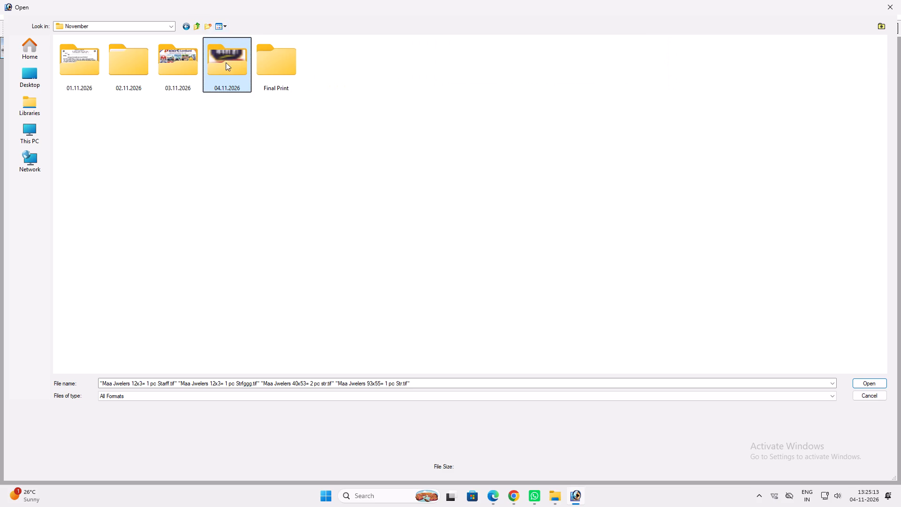
double_click(279, 64)
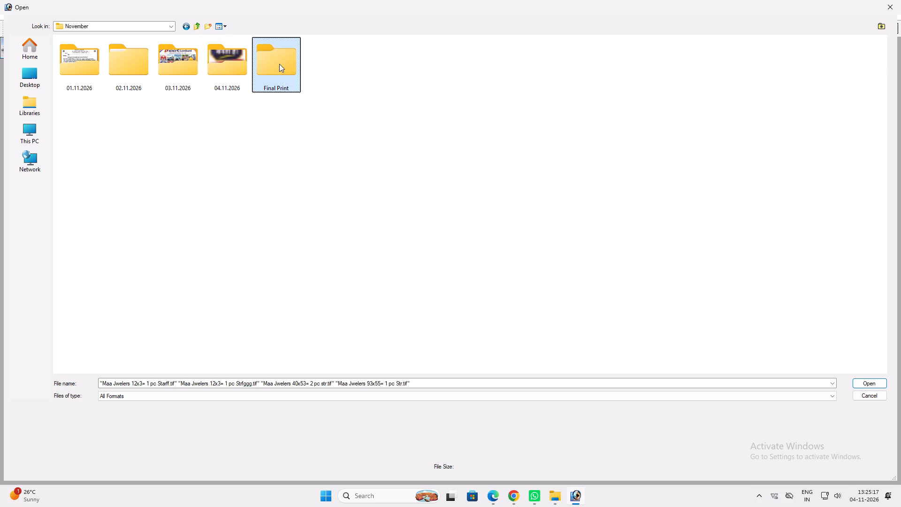
click(281, 113)
key(ctrl+v)
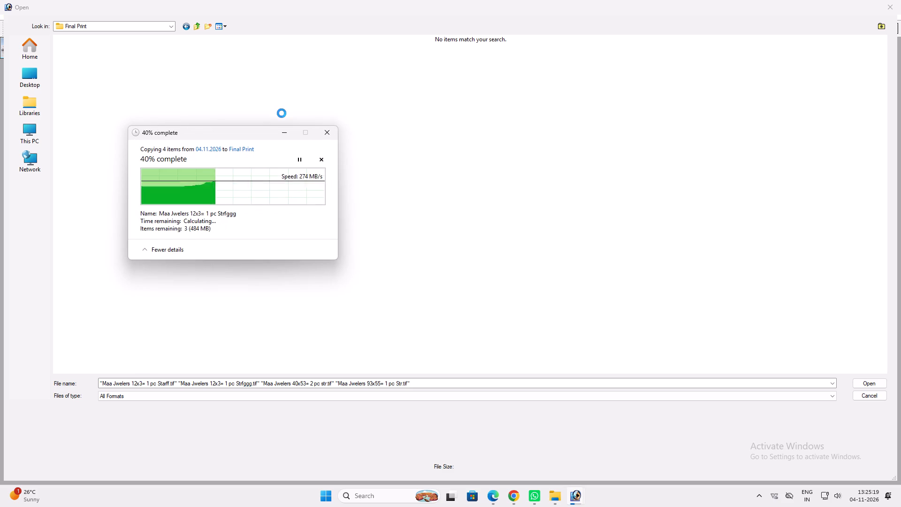
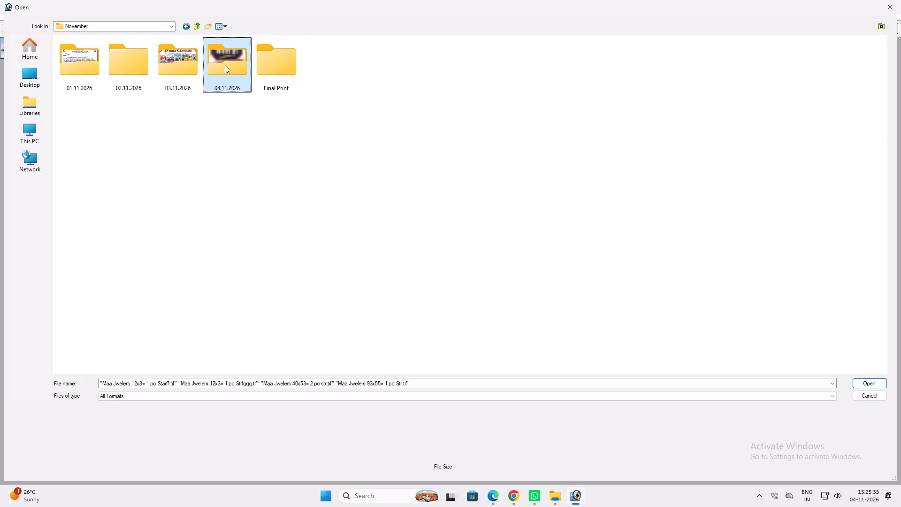
Move the four Maa Jwelers TIFF files in the 04.11.2026 folder into its ok Print subfolder.
drag(629, 139, 468, 56)
drag(471, 63, 112, 50)
drag(230, 63, 213, 174)
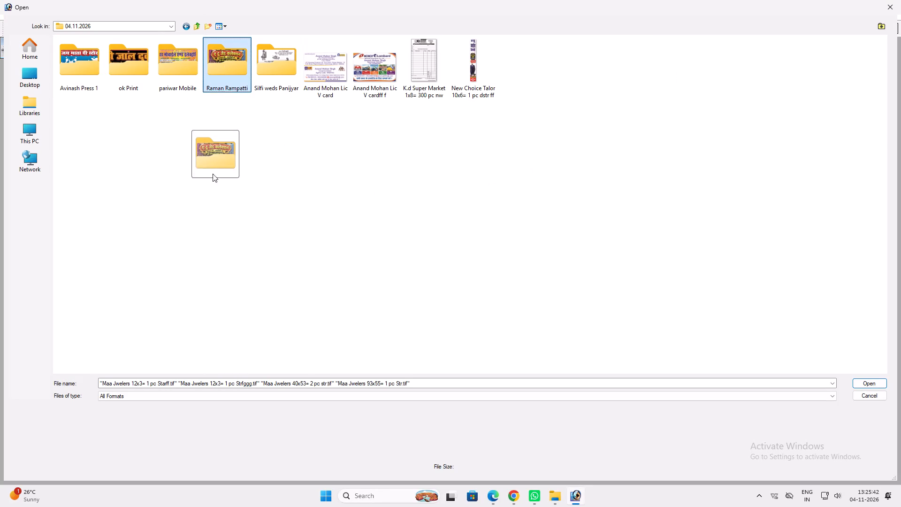
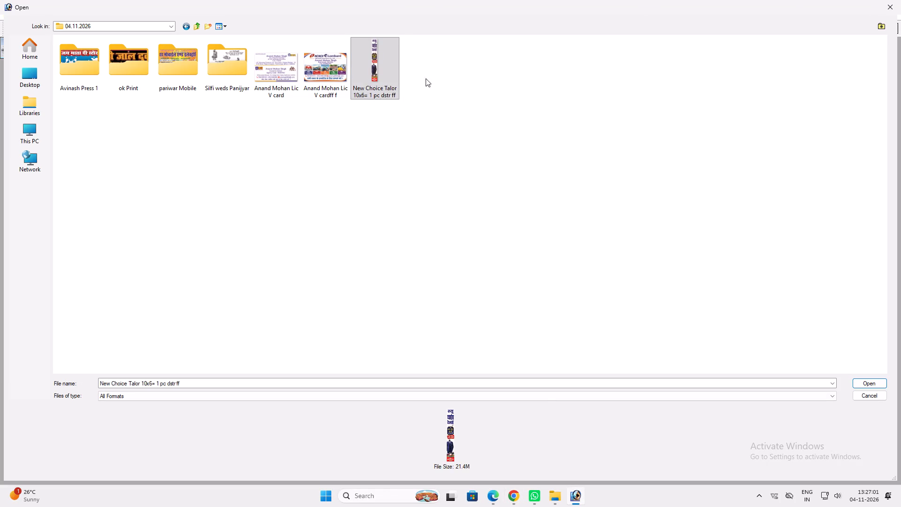
Open the New Choice Talor 10x6= 1 pc dstr ff file from the 04.11.2026 folder.
click(365, 56)
key(Return)
Create a white CMYK document 72 inches wide and 10 inches high at 72 pixels/inch.
key(ctrl+n)
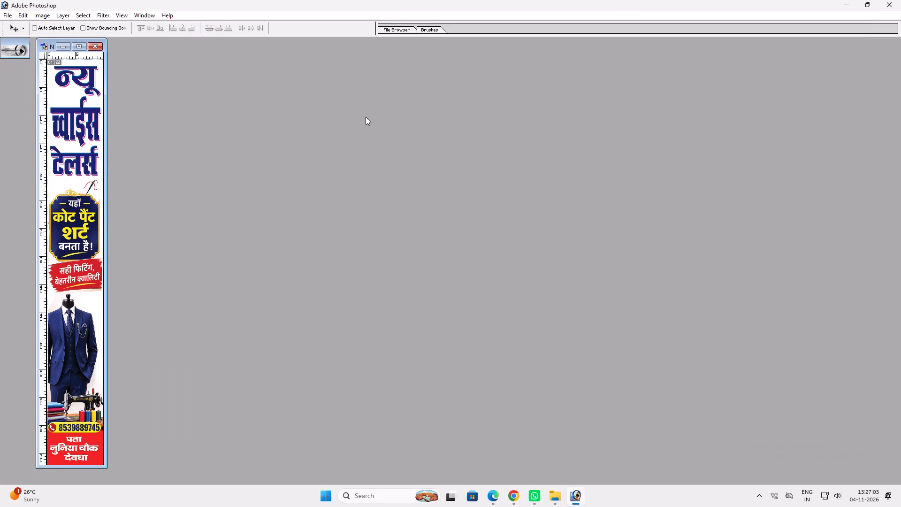
key(Tab)
key(Tab)
key(7)
key(2)
key(Tab)
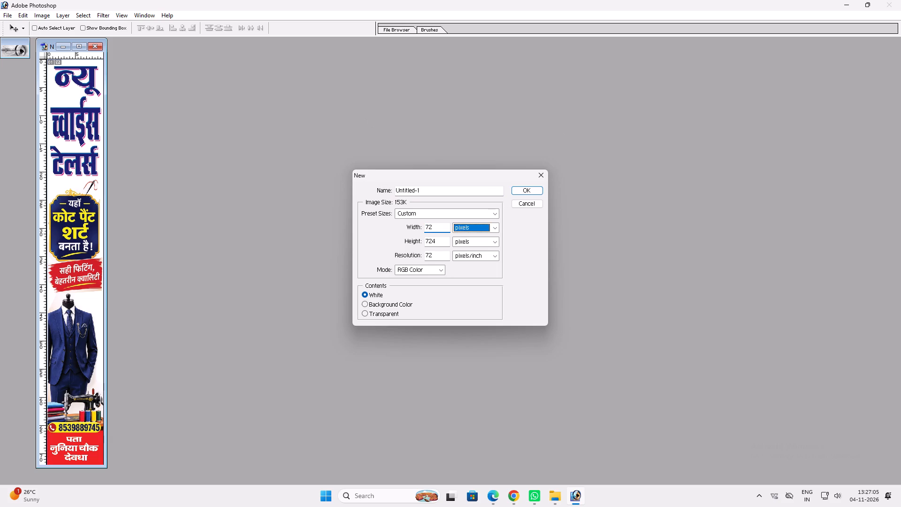
key(Down)
key(Tab)
key(4)
key(shift+Tab)
key(Tab)
text(42)
key(Tab)
key(shift+Tab)
key(shift+Tab)
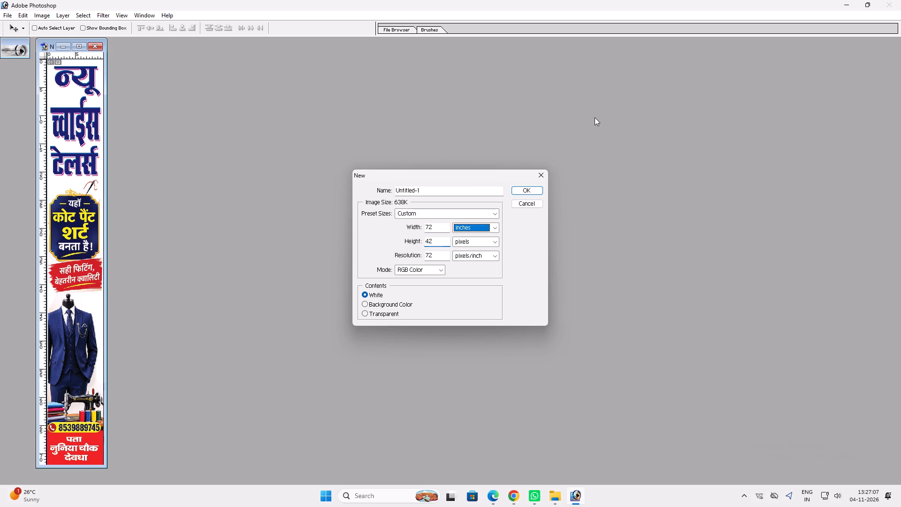
key(Tab)
text(10)
key(Tab)
key(Down)
key(Tab)
key(Tab)
key(Tab)
key(Right)
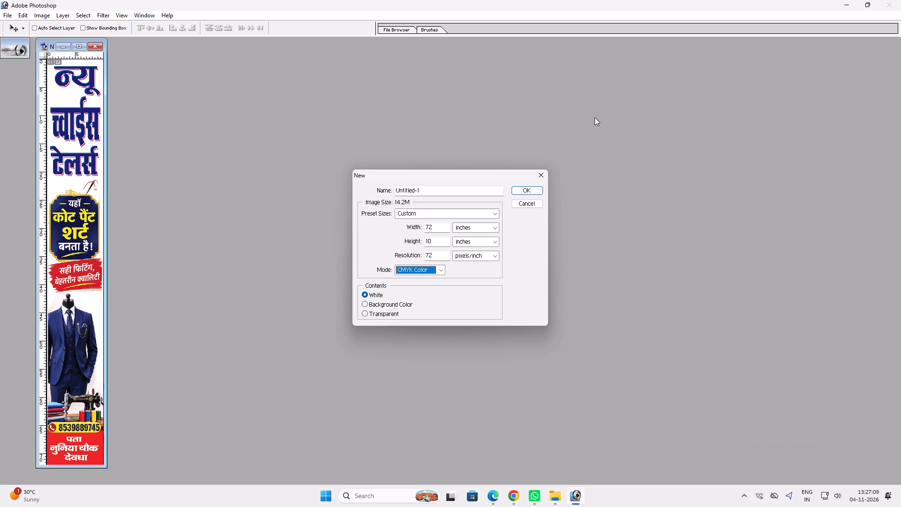
key(Return)
Paste the New Choice Tailor banner, align it to the canvas's left edge, and stretch it horizontally to fill the full width.
key(v)
key(ctrl+v)
double_click(482, 50)
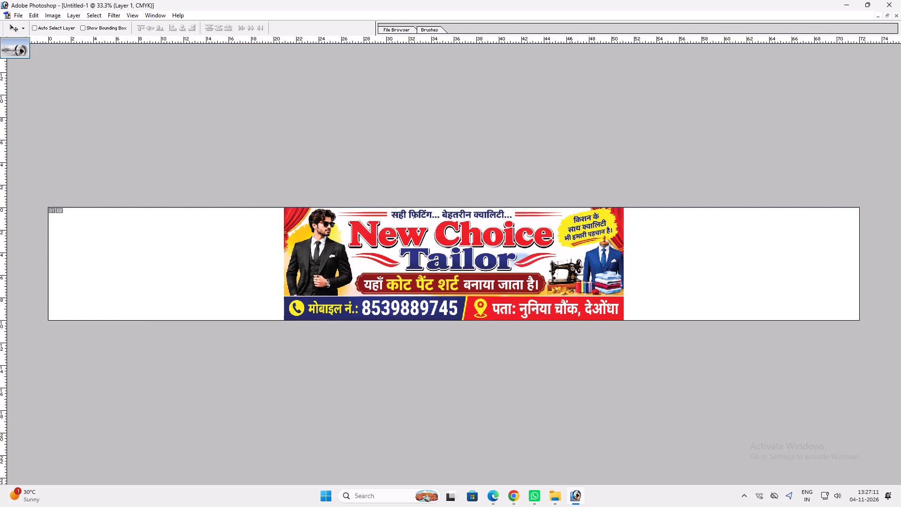
shift+drag(579, 259, 344, 234)
key(ctrl+t)
shift+drag(387, 244, 393, 244)
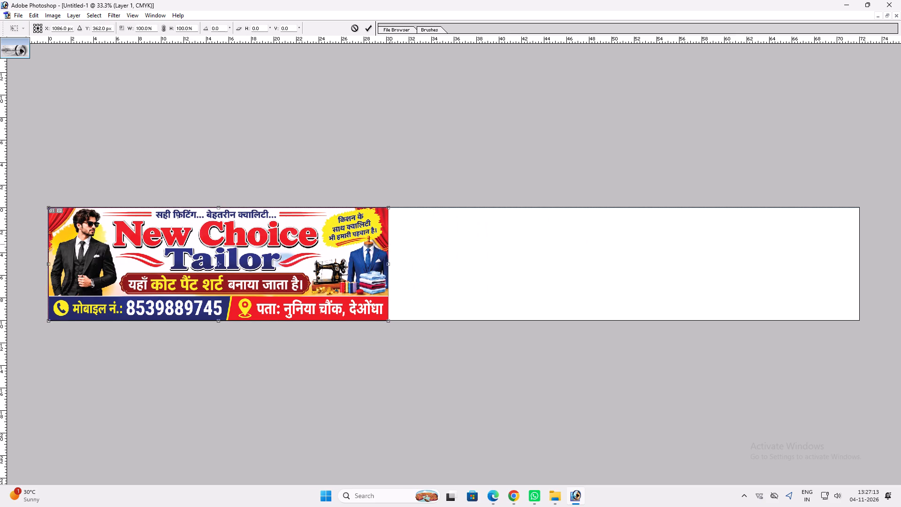
shift+drag(393, 244, 858, 277)
key(Return)
key(v)
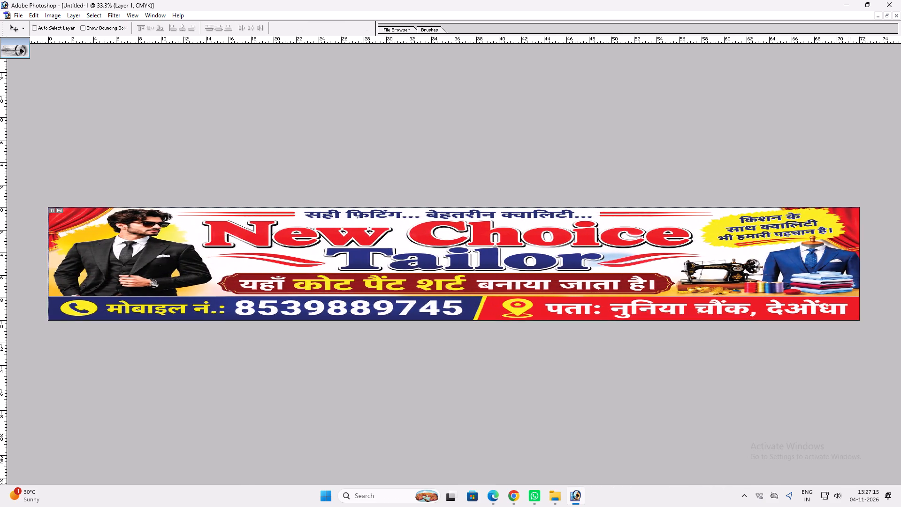
Trace a Pen tool path around the red "New Choice" headline and convert it to a selection.
key(ctrl+plus)
key(space)
key(space)
key(space)
key(space)
key(space)
key(space)
key(space)
key(space)
key(space)
key(space)
key(space)
drag(652, 268, 657, 357)
ctrl+right_click(661, 254)
ctrl+drag(666, 255, 673, 258)
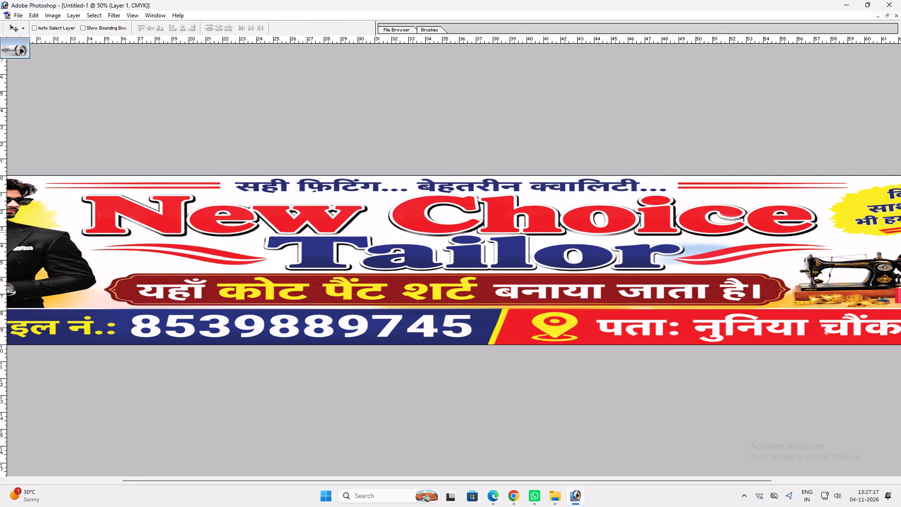
key(space)
key(space)
key(space)
key(space)
key(space)
right_drag(334, 230, 347, 233)
drag(357, 235, 364, 238)
key(p)
click(188, 215)
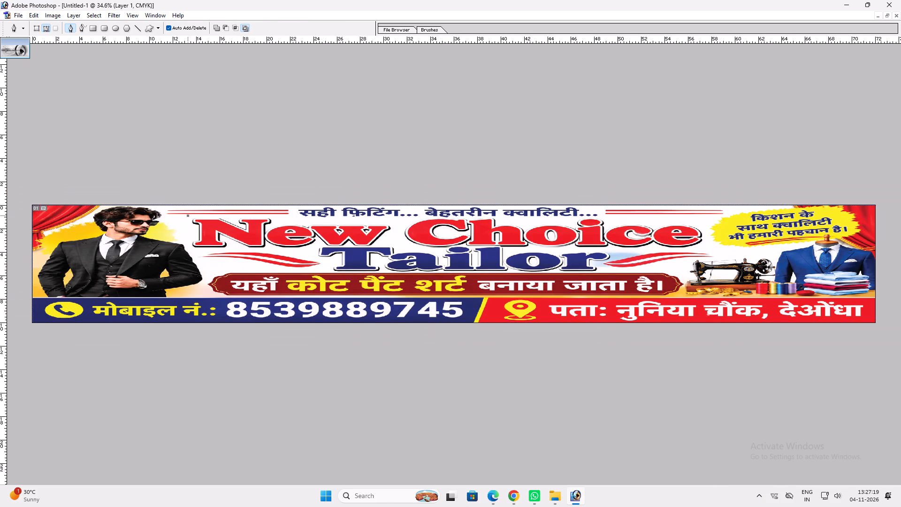
click(695, 219)
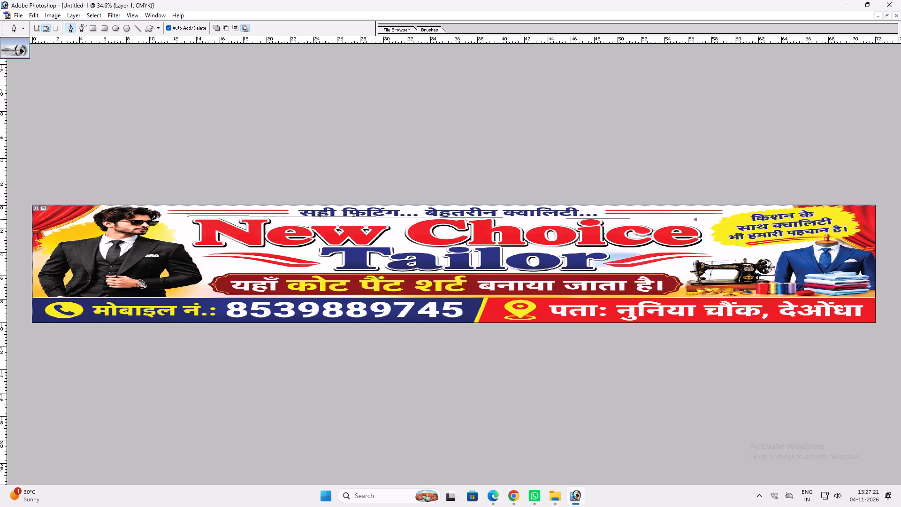
click(703, 233)
key(ctrl+z)
ctrl+drag(704, 230, 707, 238)
ctrl+drag(707, 238, 707, 239)
key(ctrl+alt+z)
drag(695, 217, 703, 220)
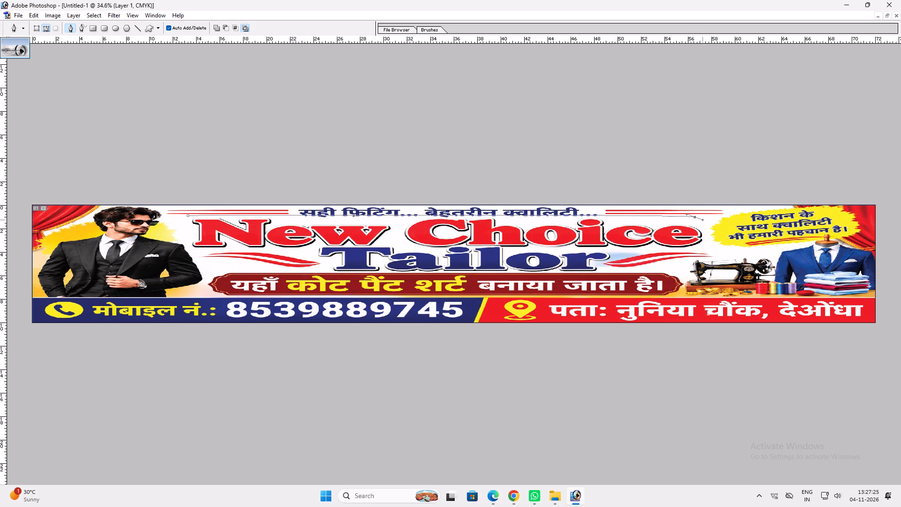
drag(703, 220, 702, 220)
key(ctrl+z)
click(700, 220)
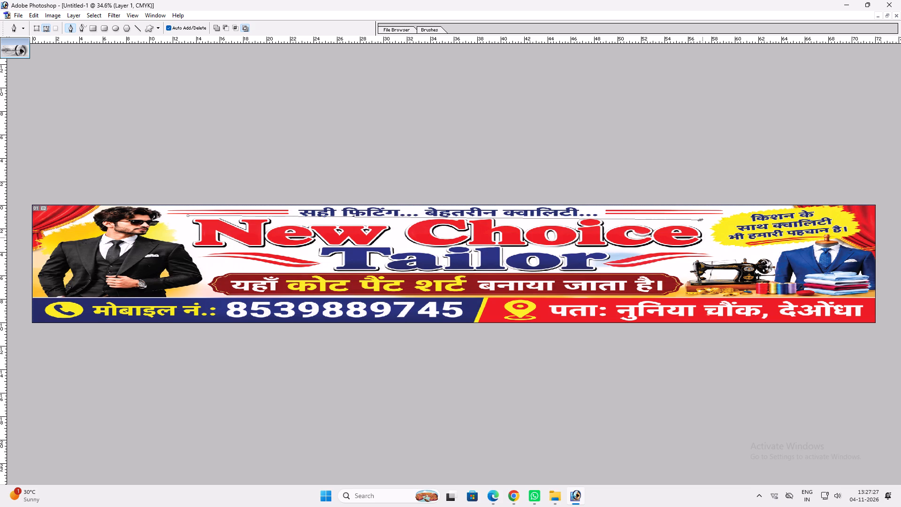
click(707, 239)
click(703, 246)
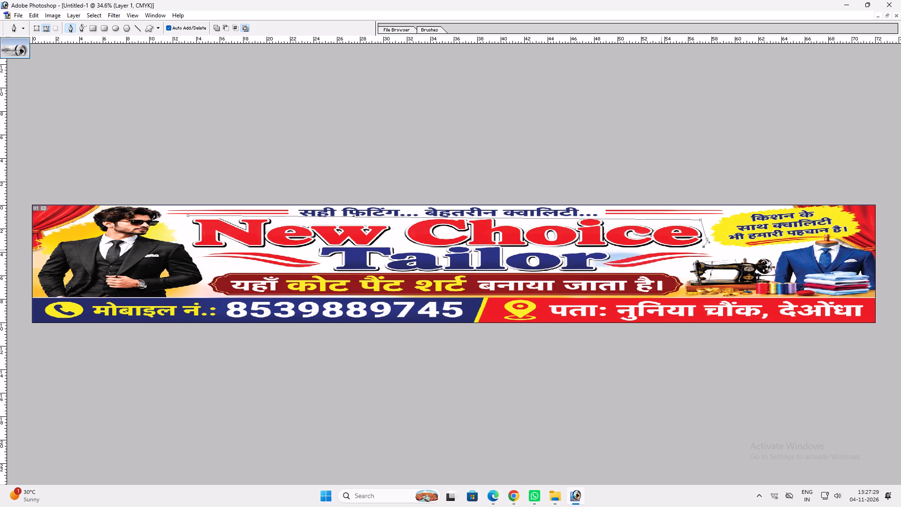
click(654, 250)
click(593, 249)
key(ctrl+z)
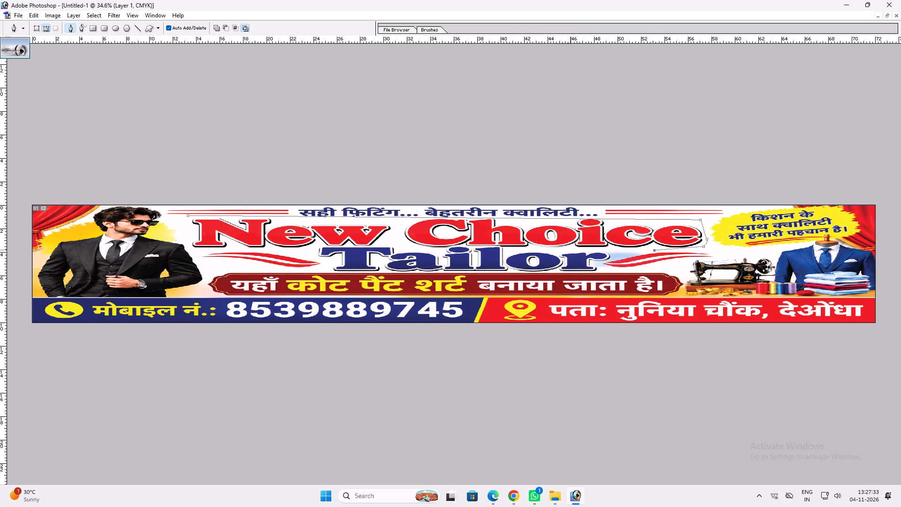
click(569, 250)
click(508, 251)
click(501, 246)
drag(451, 246, 447, 248)
click(429, 248)
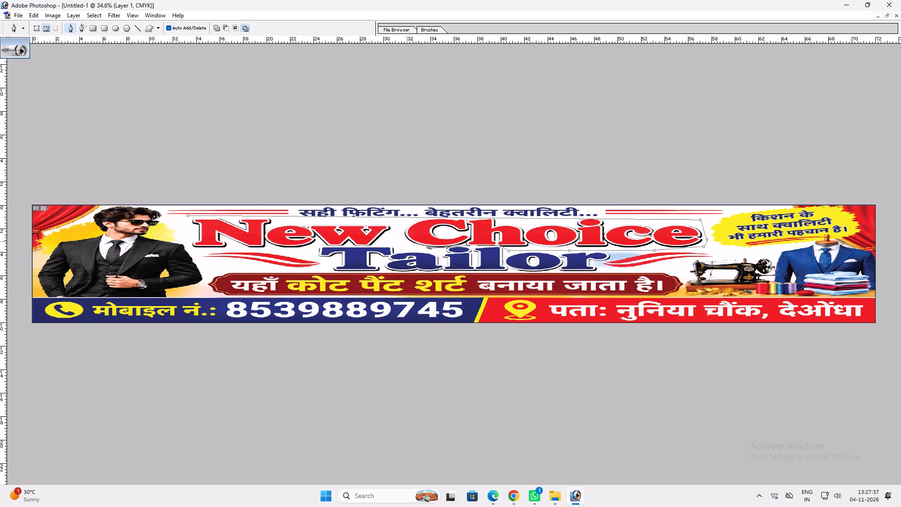
click(399, 241)
click(372, 246)
click(346, 246)
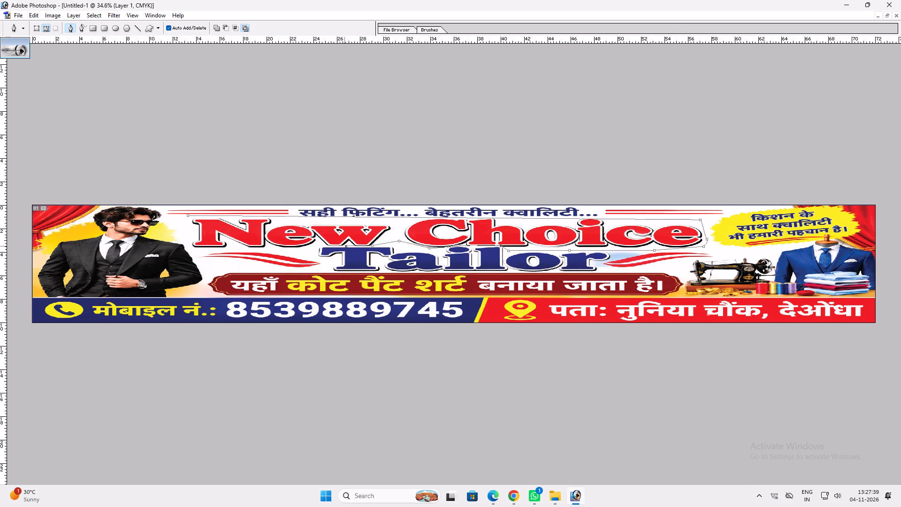
click(331, 246)
drag(320, 248, 315, 249)
click(243, 249)
click(194, 248)
click(183, 239)
click(182, 233)
key(ctrl+Return)
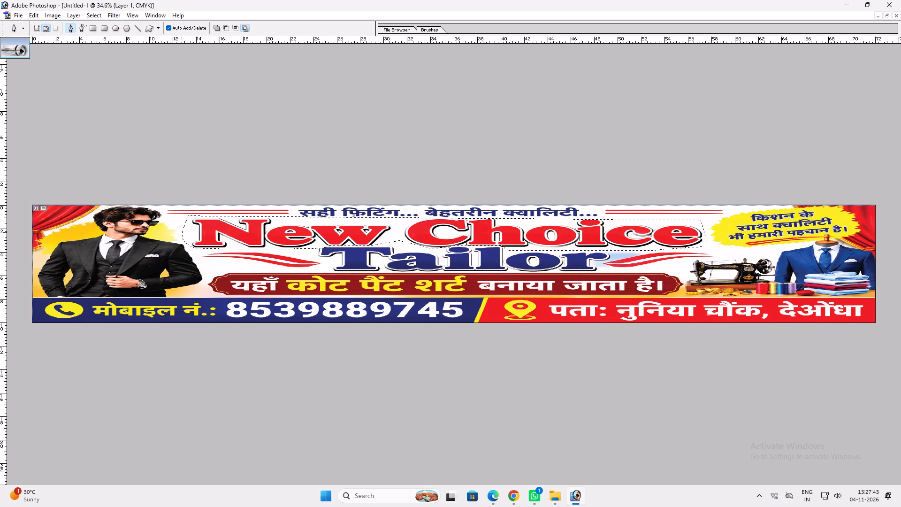
Cover the "New Choice" headline with a white patch copied from the Background layer and brought to the front.
key(v)
right_click(172, 230)
click(190, 244)
key(ctrl+c)
key(ctrl+v)
key(ctrl+shift+bracketright)
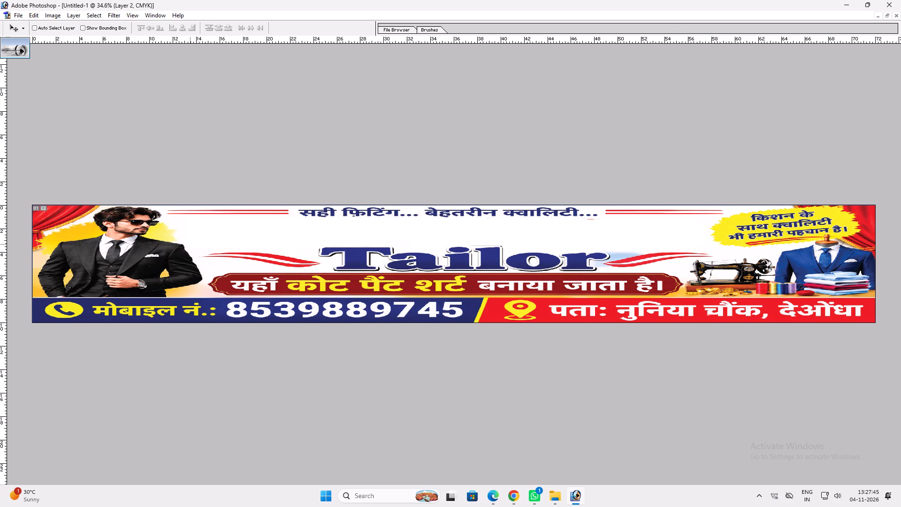
Trace a Pen tool path around the blue "Tailor" text and convert it to a selection.
text(vv)
key(space)
ctrl+click(318, 238)
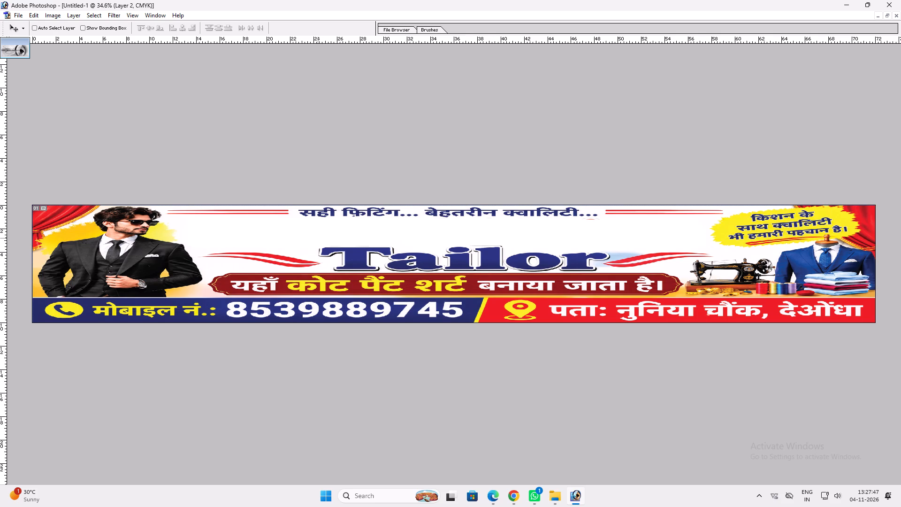
key(p)
click(317, 235)
click(314, 248)
click(320, 258)
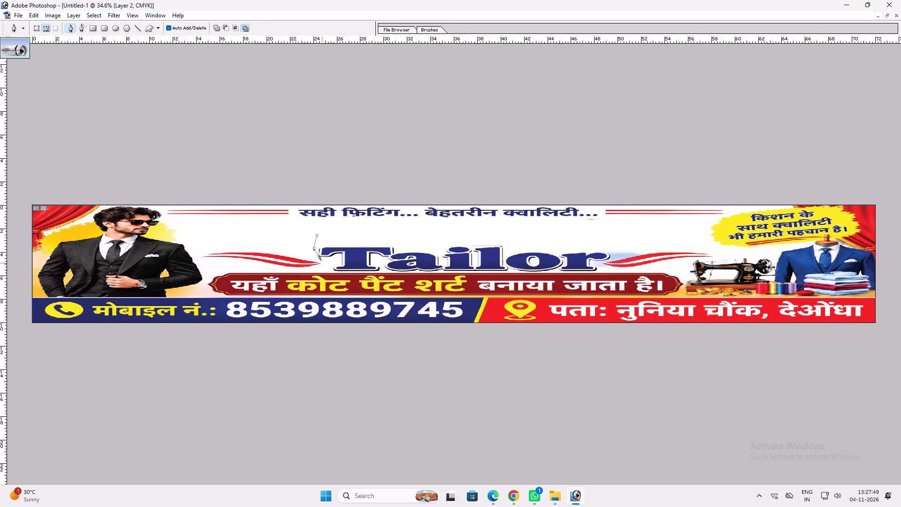
key(ctrl+z)
click(315, 258)
click(323, 262)
click(326, 266)
click(596, 275)
key(ctrl+z)
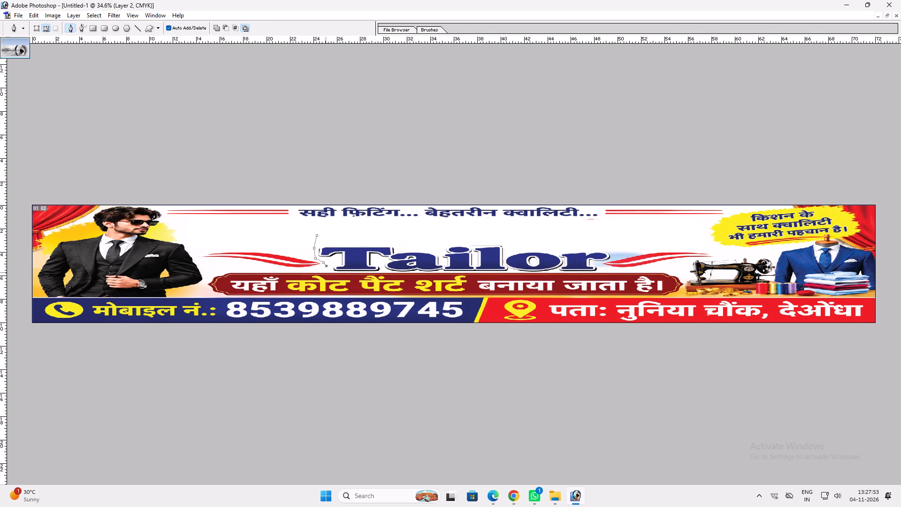
click(326, 272)
click(608, 273)
click(601, 267)
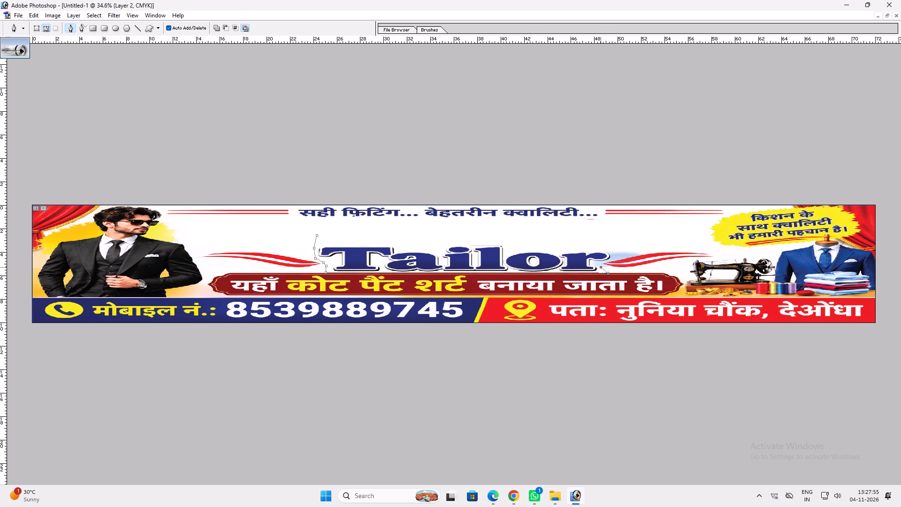
click(597, 260)
key(ctrl+z)
click(598, 262)
click(614, 257)
drag(619, 246, 611, 246)
click(341, 227)
key(ctrl+Return)
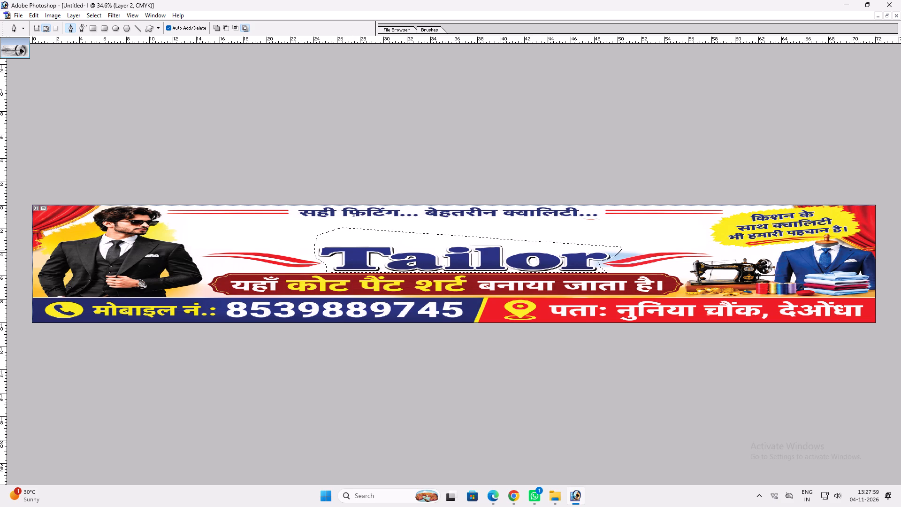
Cover the "Tailor" text with a white patch copied from the Background layer and brought to the front.
key(v)
key(v)
right_click(597, 234)
click(632, 262)
key(ctrl+c)
key(ctrl+v)
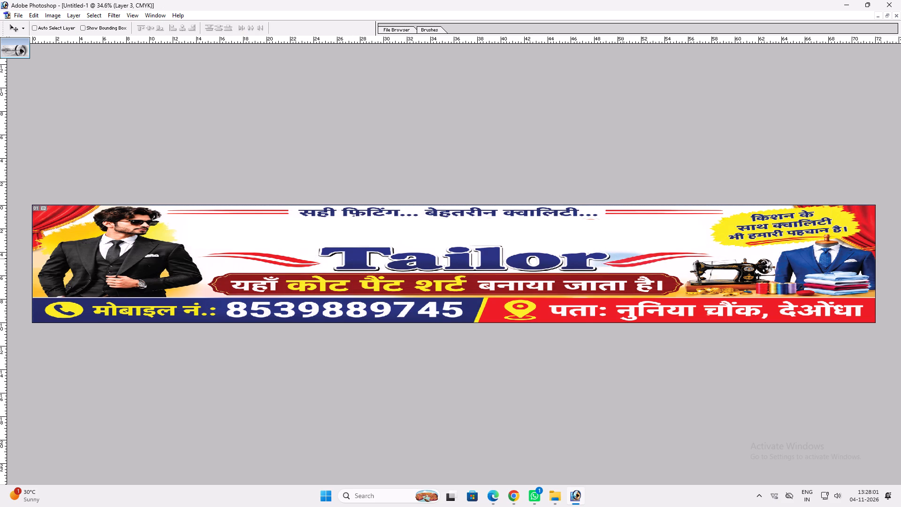
key(ctrl+shift+bracketright)
text(vv)
Copy the "न्यू" lettering from the vertical New Choice Talor design into the cleared heading area of the banner.
text(fff)
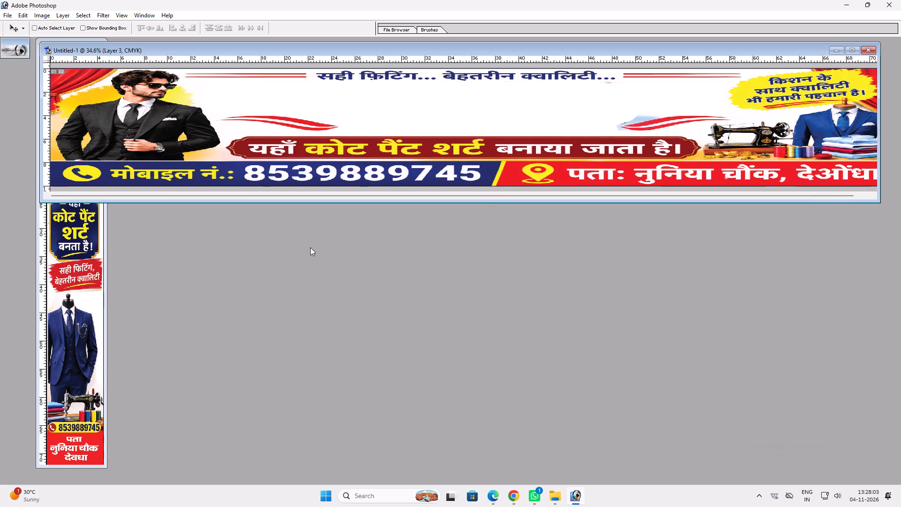
click(47, 311)
key(v)
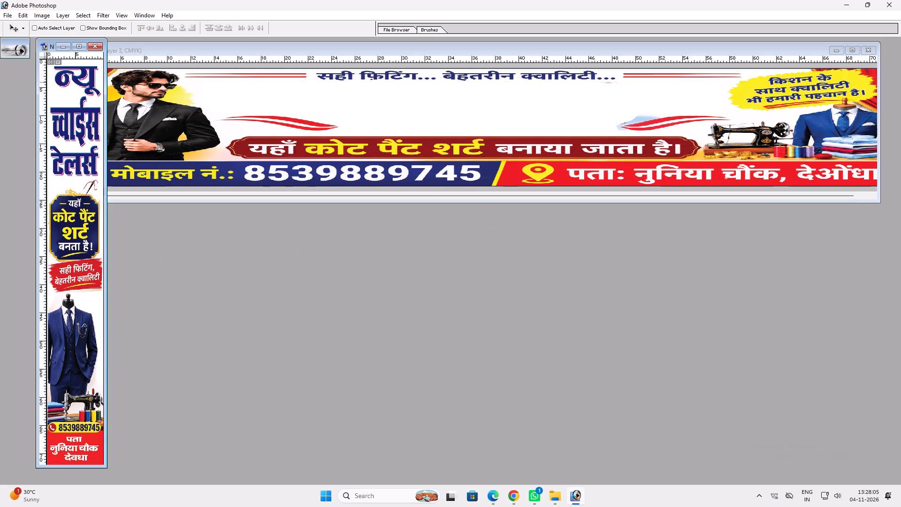
ctrl+click(76, 82)
drag(76, 82, 306, 107)
drag(319, 108, 305, 111)
Scale "न्यू" down to about half size and place it at the left start of the banner's cleared heading area.
key(ctrl+t)
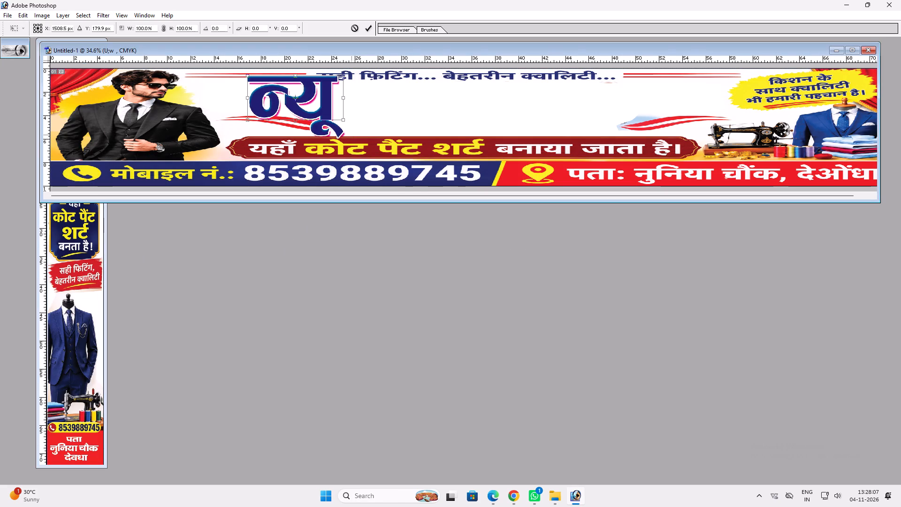
alt+shift+drag(343, 120, 327, 106)
key(Return)
key(v)
key(ctrl+t)
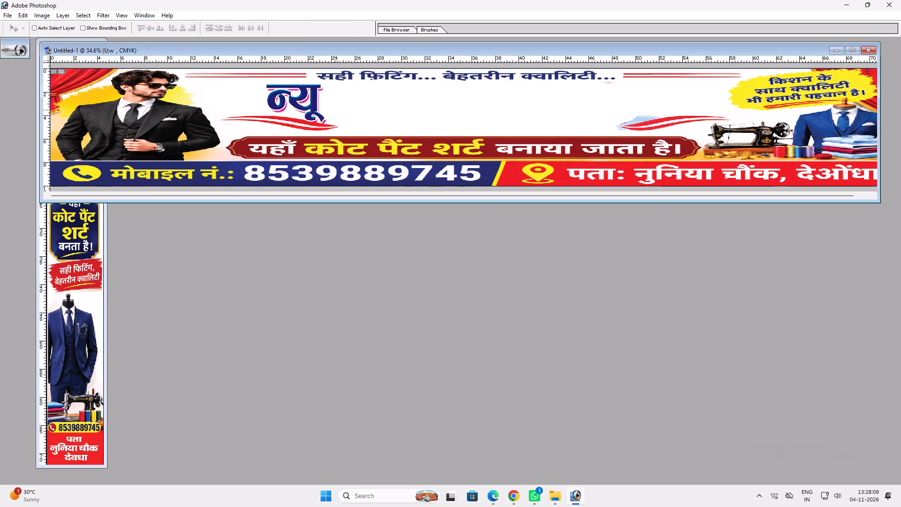
shift+drag(325, 110, 317, 100)
key(Return)
key(v)
shift+drag(295, 107, 253, 101)
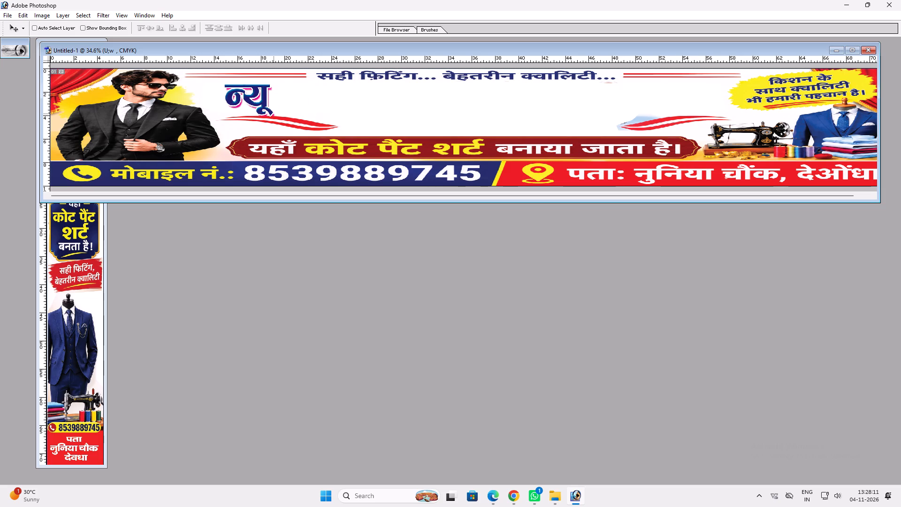
Reduce the height of the "न्यू" lettering slightly at the start of the banner's heading area.
key(ctrl+t)
shift+drag(263, 110, 272, 106)
key(Return)
key(v)
Copy the "च्वाईस" and "टेलर्स" lettering from the vertical design into the banner's heading area.
click(92, 303)
key(v)
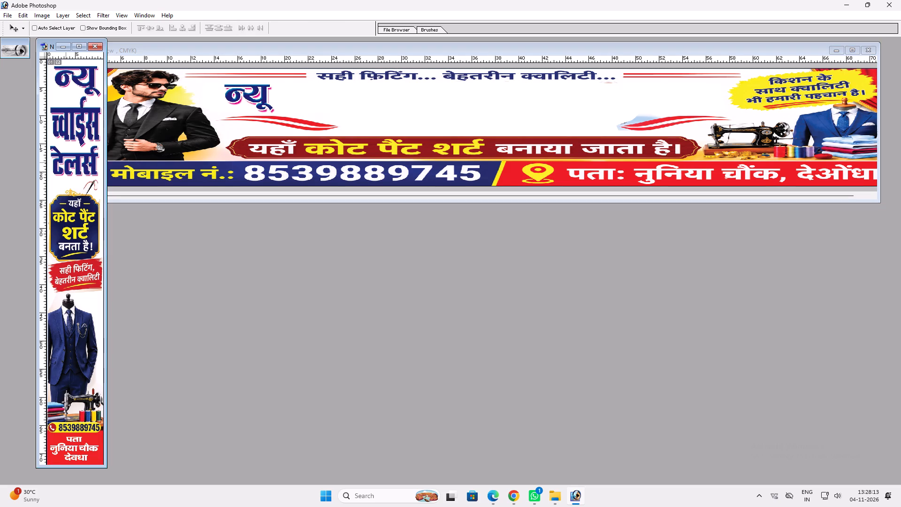
ctrl+click(78, 161)
drag(77, 162, 81, 140)
key(ctrl+z)
ctrl+shift+click(80, 140)
drag(80, 139, 425, 130)
Cut the separate "टेलर्स" text and append it after "च्वाईस" so both words form one line, "च्वाईस टेलर्स".
key(t)
click(407, 175)
key(ctrl+a)
key(ctrl+x)
key(Return)
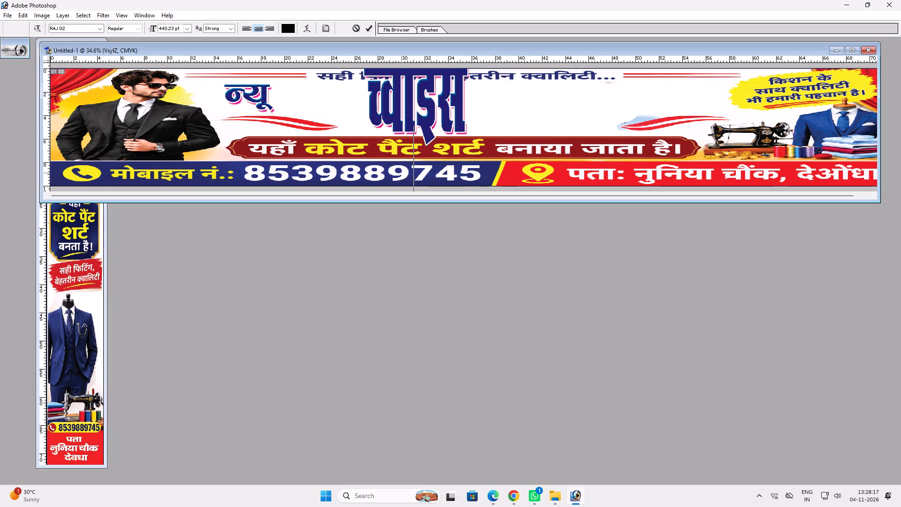
click(459, 111)
key(End)
key(space)
key(ctrl+v)
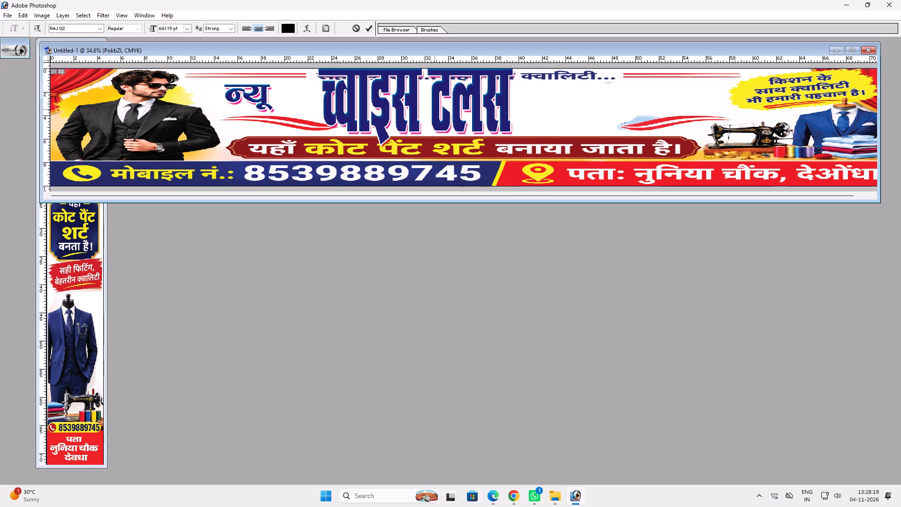
key(Return)
text(vv)
Squash the "च्वाईस टेलर्स" lettering vertically and move it into the heading area beside "न्यू".
key(ctrl+t)
click(481, 121)
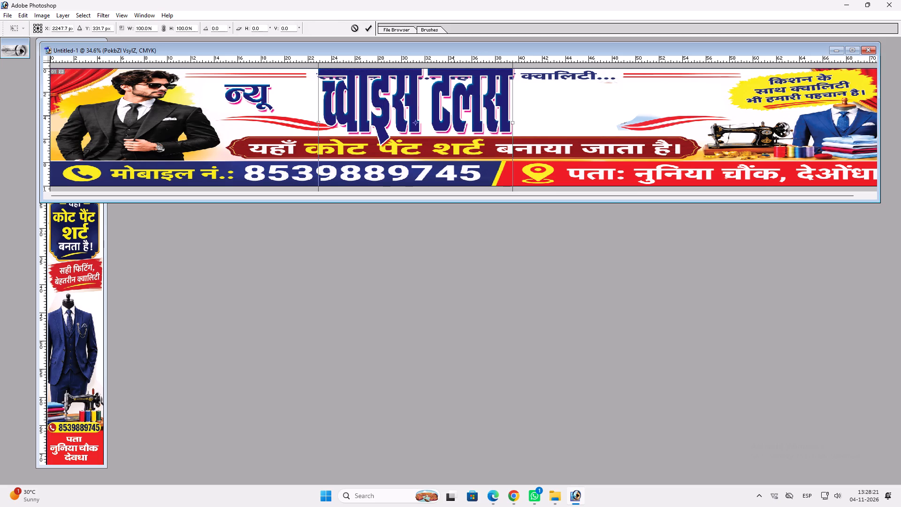
key(Return)
key(f)
scroll(502, 158, up, 2)
key(f)
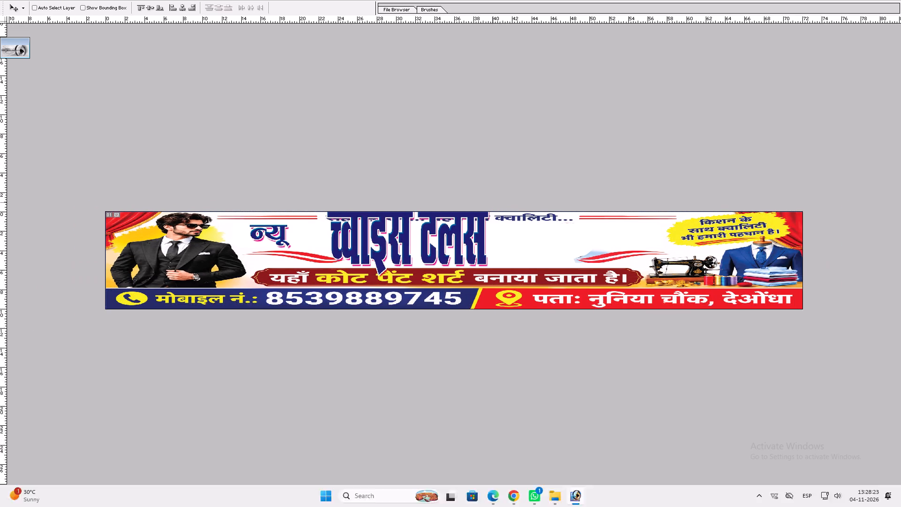
key(ctrl+t)
shift+drag(468, 193, 452, 242)
key(shift+Return)
key(v)
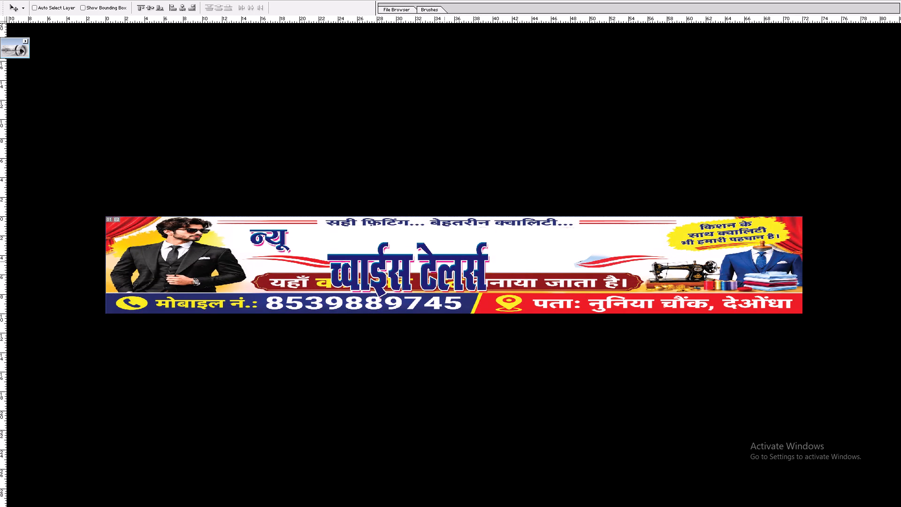
ctrl+shift+right_click(441, 271)
ctrl+shift+click(445, 273)
drag(445, 276, 446, 258)
Widen "च्वाईस टेलर्स" to about one and a half times, flatten it and centre it between the tagline and the maroon bar.
key(ctrl+t)
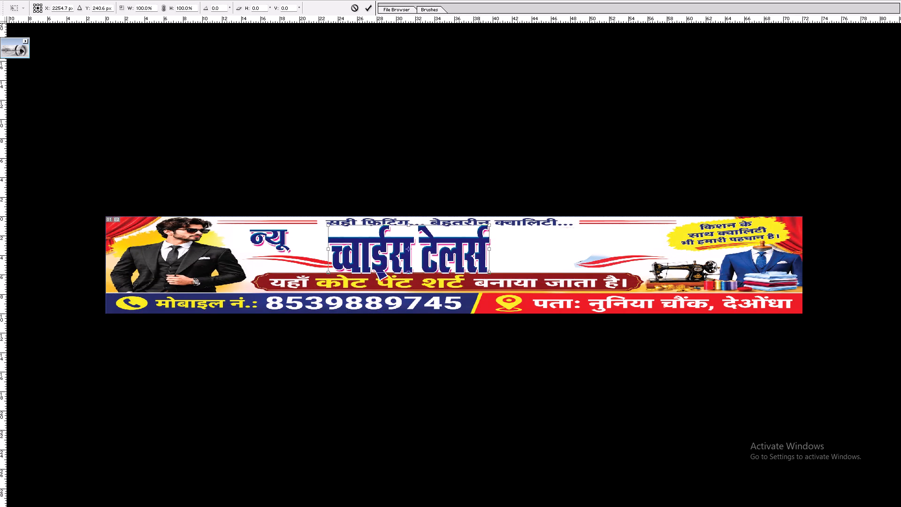
shift+drag(487, 275, 454, 262)
shift+drag(459, 246, 561, 241)
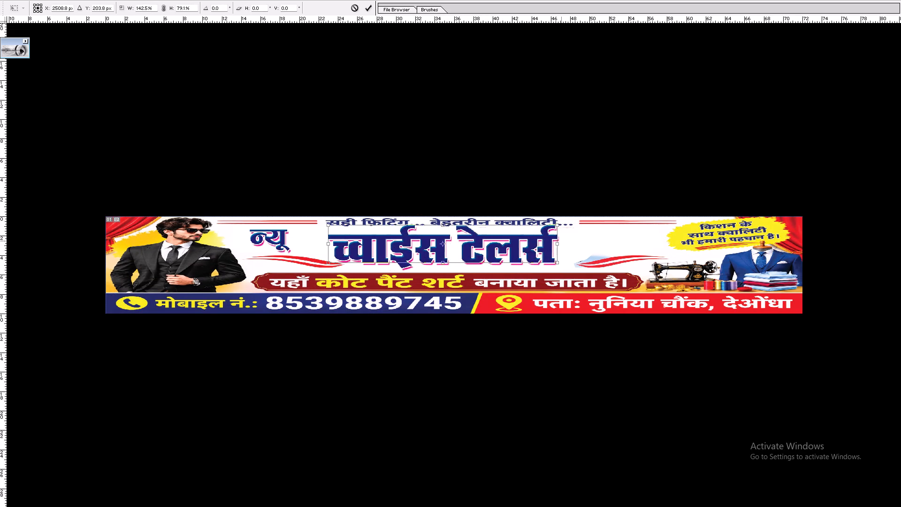
shift+drag(561, 241, 565, 241)
shift+drag(557, 264, 567, 261)
key(shift+Return)
key(v)
drag(527, 252, 536, 253)
key(ctrl+t)
shift+drag(512, 223, 508, 227)
shift+click(337, 251)
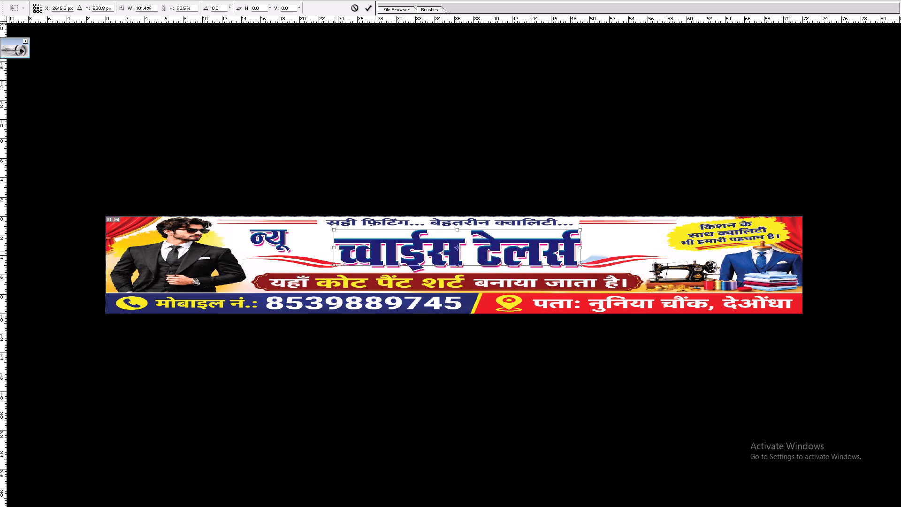
shift+click(407, 233)
key(Return)
key(v)
Move "न्यू" rightward so it sits directly before "च्वाईस टेलर्स".
ctrl+click(283, 235)
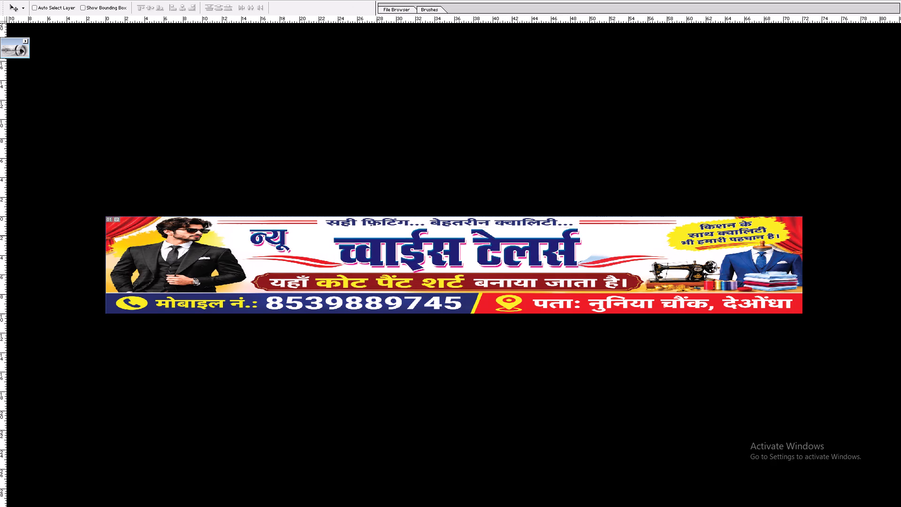
drag(283, 233, 317, 232)
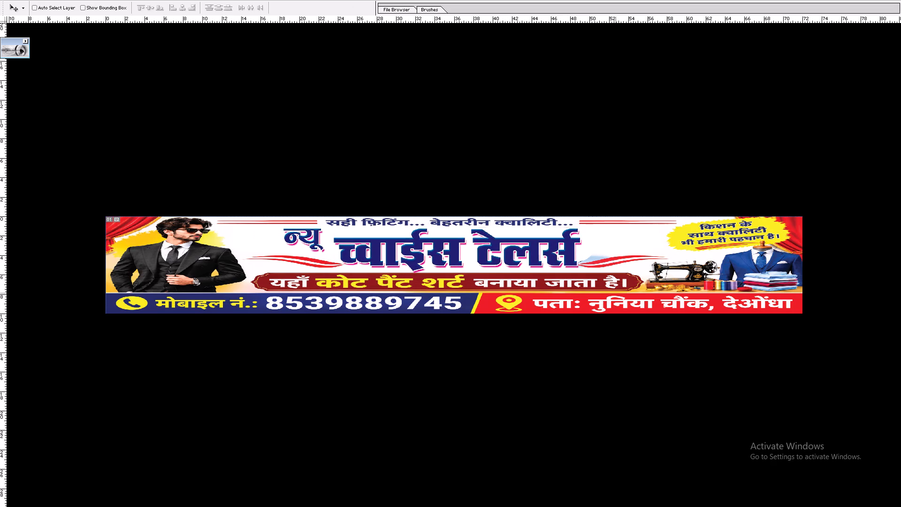
Cover the old address in the red footer strip by stretching a thin plain red slice across it, then deselect.
key(space)
drag(578, 311, 555, 313)
ctrl+click(531, 302)
key(m)
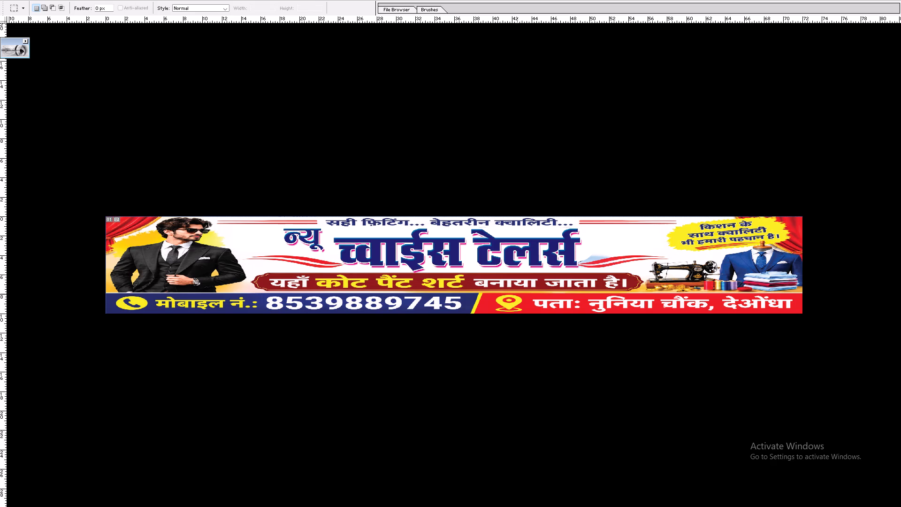
drag(527, 294, 530, 315)
key(ctrl+t)
drag(531, 306, 818, 296)
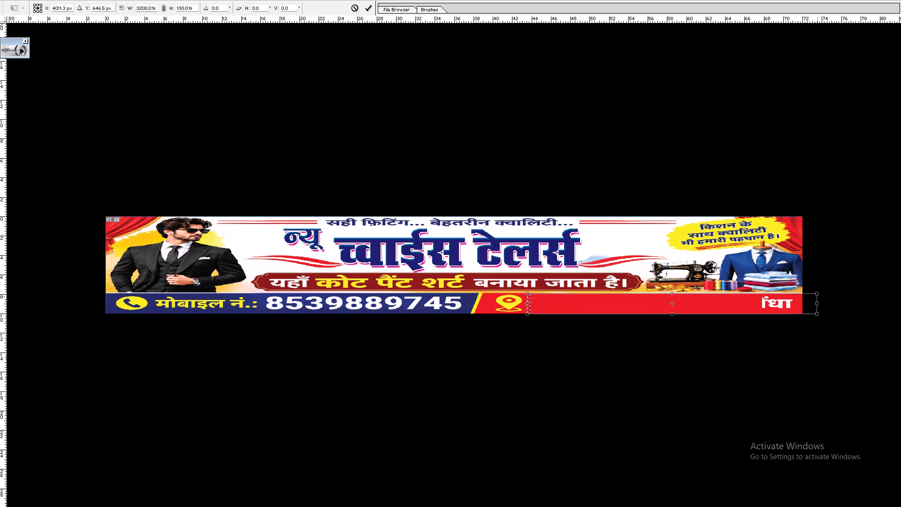
drag(818, 296, 820, 296)
key(ctrl+Return)
key(ctrl+d)
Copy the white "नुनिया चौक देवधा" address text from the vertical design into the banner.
text(ff)
key(f)
text(ff)
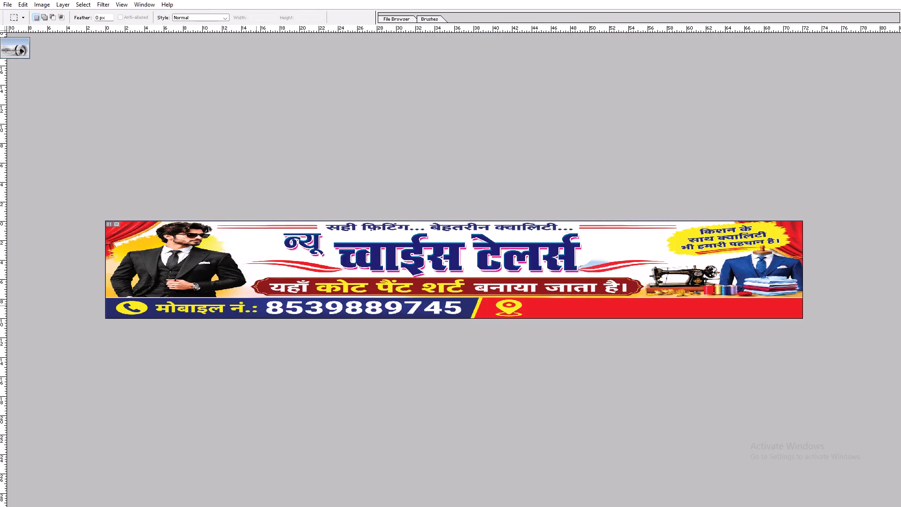
key(f)
key(f)
click(92, 380)
key(v)
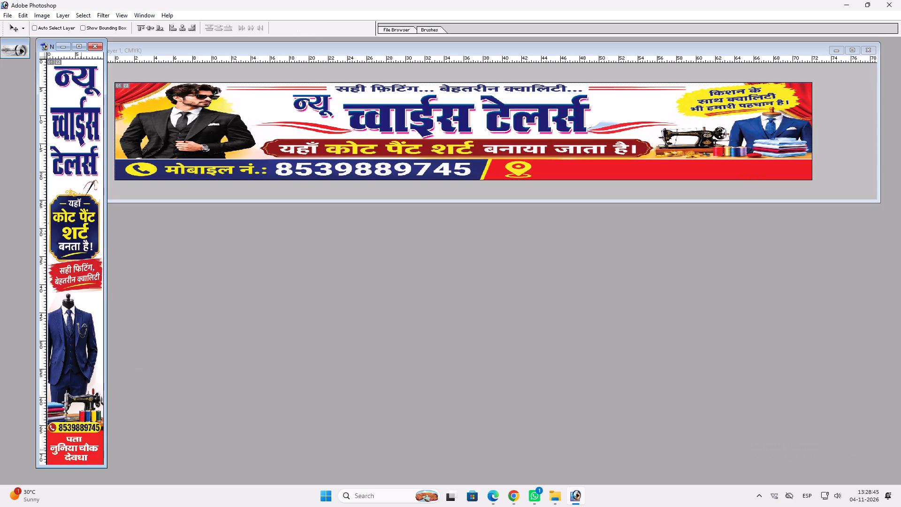
ctrl+click(81, 449)
drag(81, 449, 82, 402)
key(ctrl+z)
drag(81, 443, 437, 150)
drag(421, 164, 562, 132)
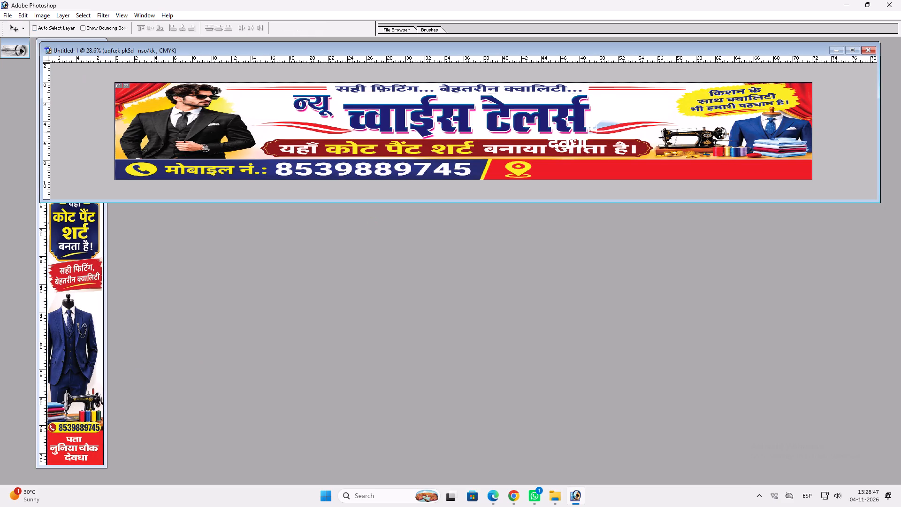
drag(562, 132, 563, 131)
click(51, 387)
double_click(532, 46)
key(f)
key(ctrl+0)
key(t)
click(588, 293)
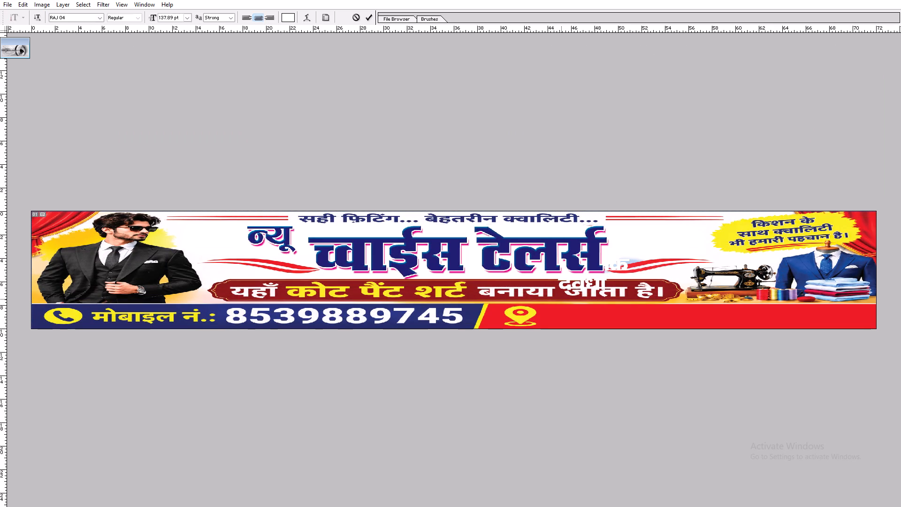
key(Home)
key(BackSpace)
drag(733, 265, 822, 308)
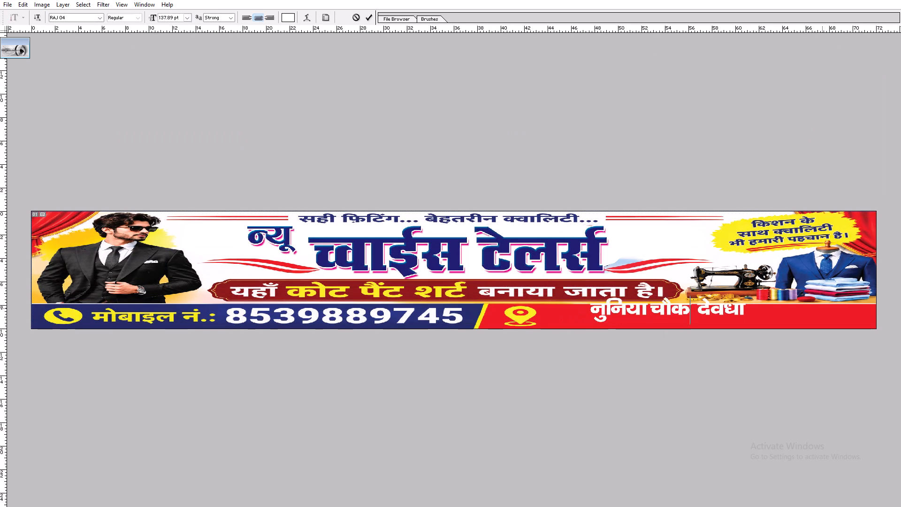
drag(822, 308, 812, 309)
Add the prefix "पताः" at the start of the address line.
key(Home)
text(irk)
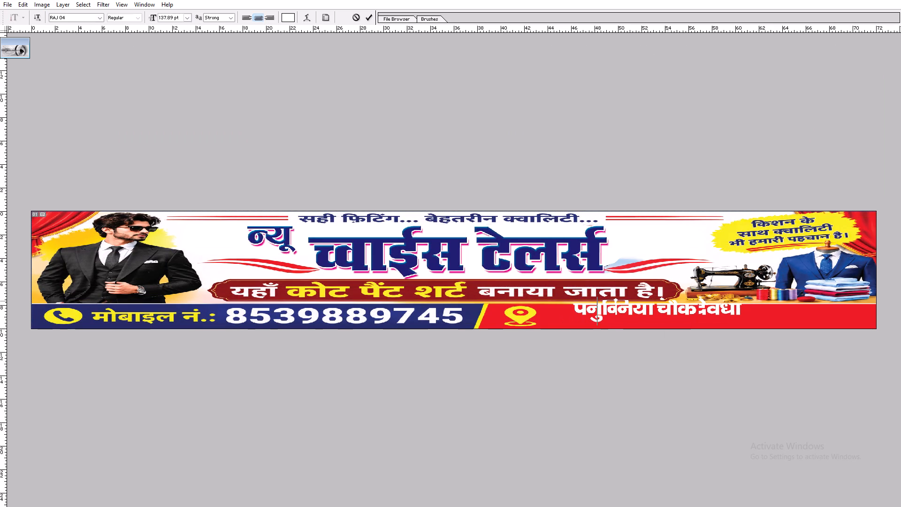
text(%/)
key(BackSpace)
text(/)
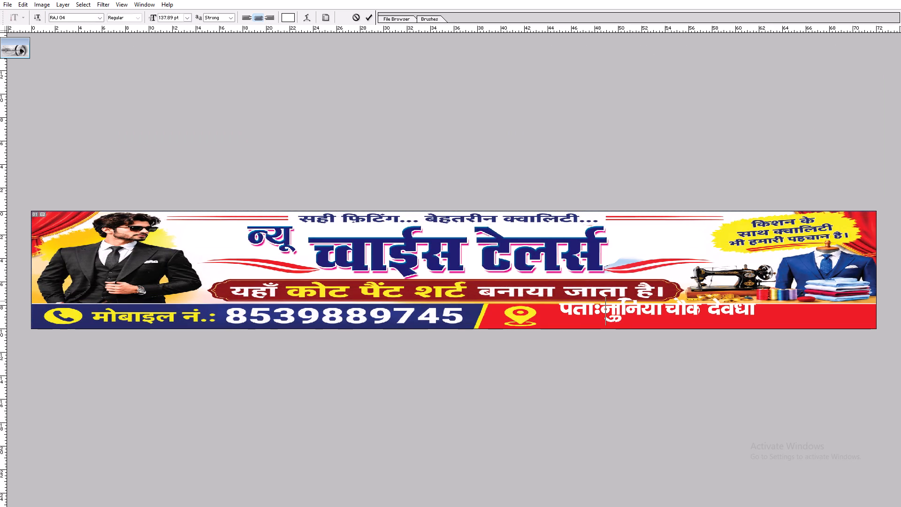
key(space)
key(space)
key(BackSpace)
key(BackSpace)
key(BackSpace)
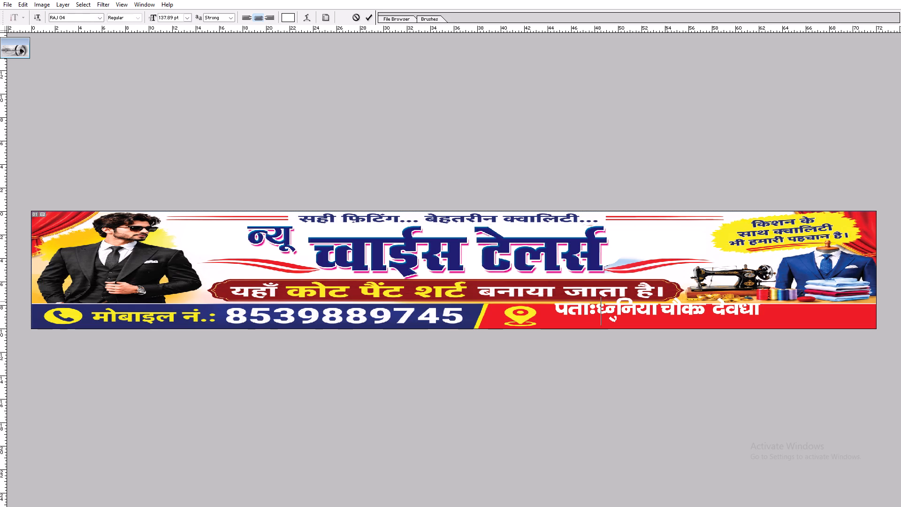
text(/)
key(space)
key(BackSpace)
key(BackSpace)
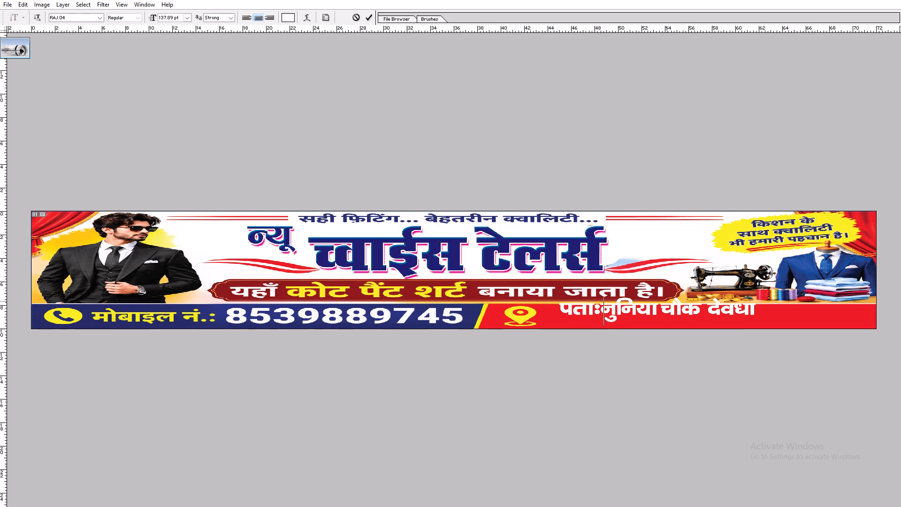
key(f)
key(Return)
key(f)
key(f)
Switch the keyboard input to English (India), insert a hyphen and space after "पताः", and delete the stray character before "नुनिया".
click(803, 499)
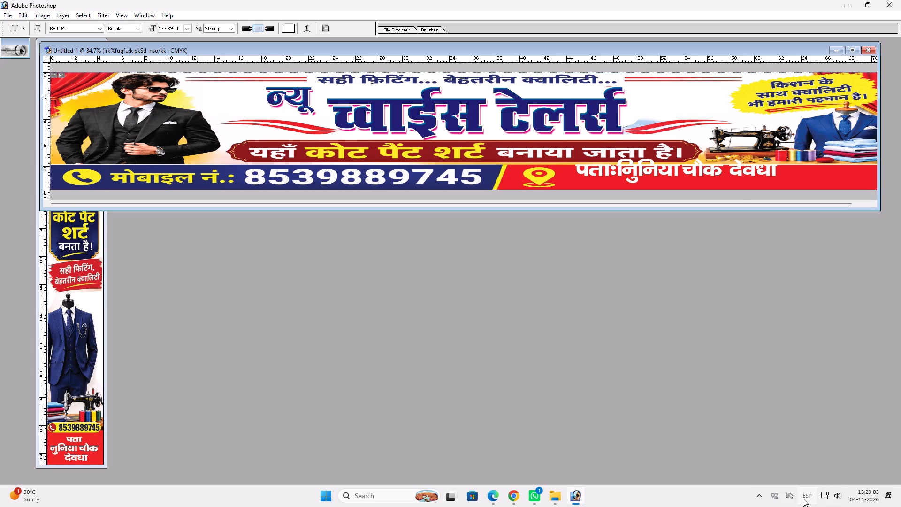
click(772, 366)
double_click(647, 53)
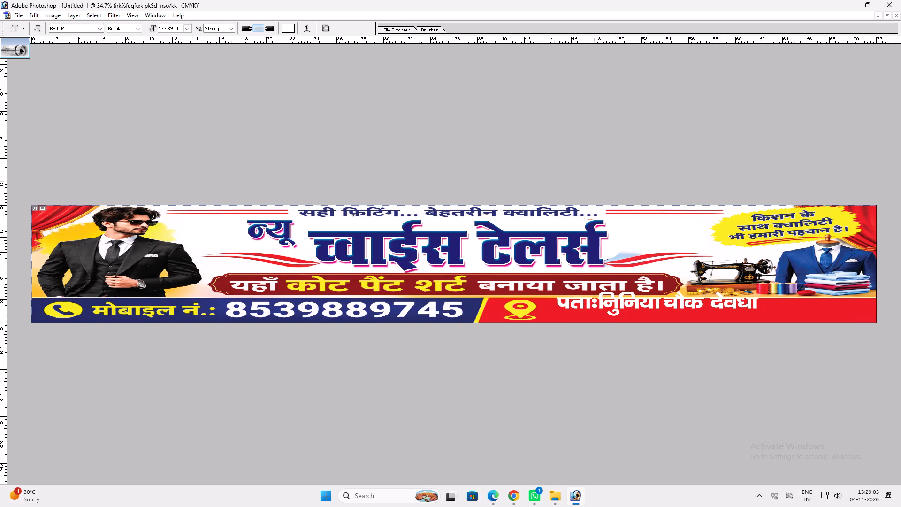
click(597, 303)
text(&)
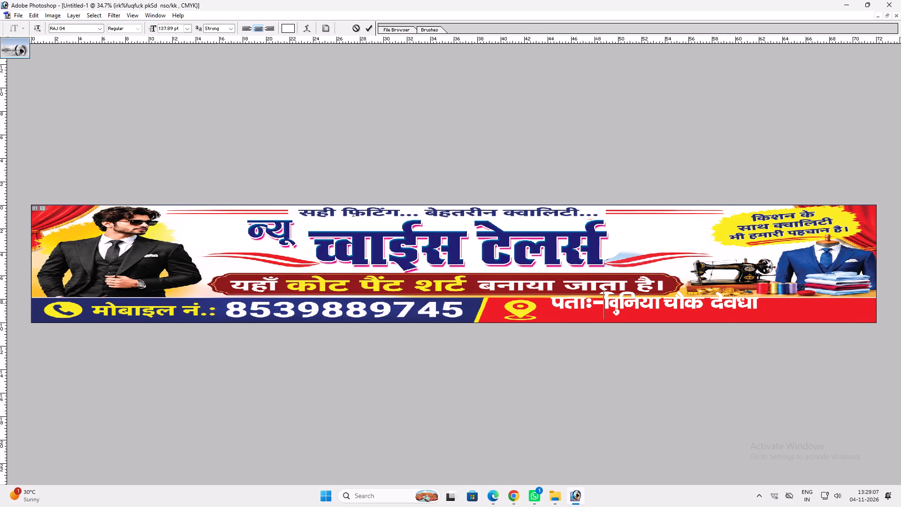
key(space)
click(631, 309)
click(623, 307)
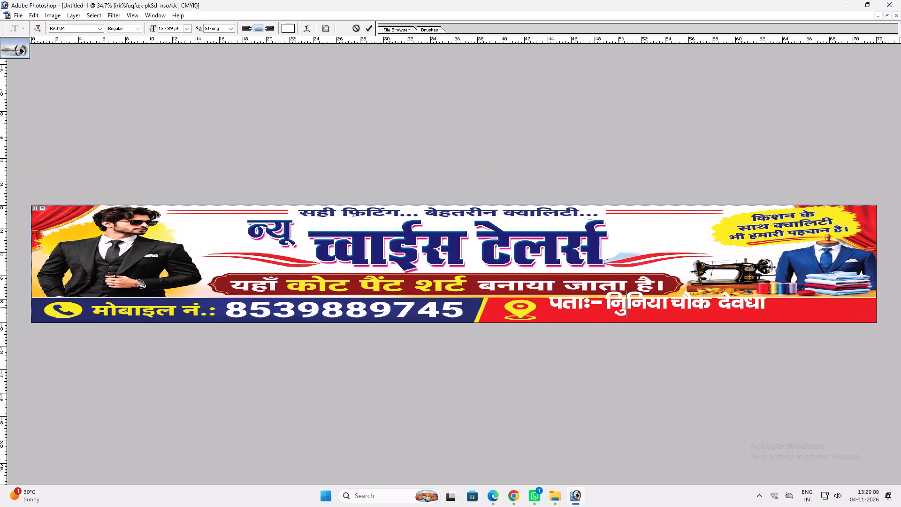
key(BackSpace)
key(ctrl+z)
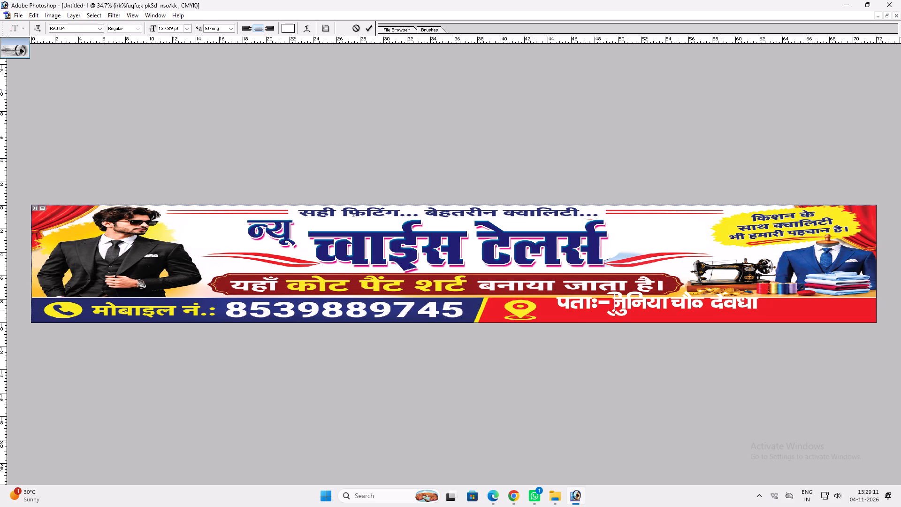
click(623, 310)
click(616, 307)
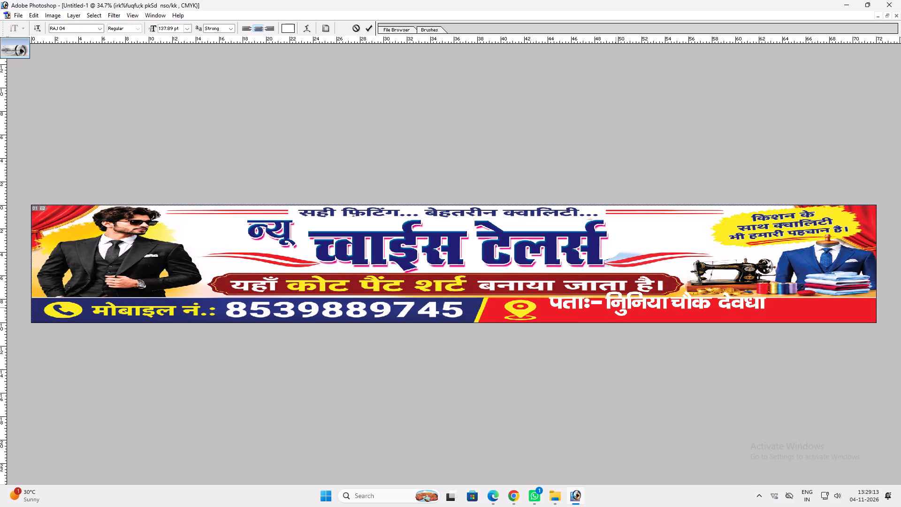
key(BackSpace)
key(Return)
Place the address line in the red footer strip, flatten it to about 73% height and widen it to nearly fill the strip.
key(v)
key(v)
drag(628, 315, 623, 325)
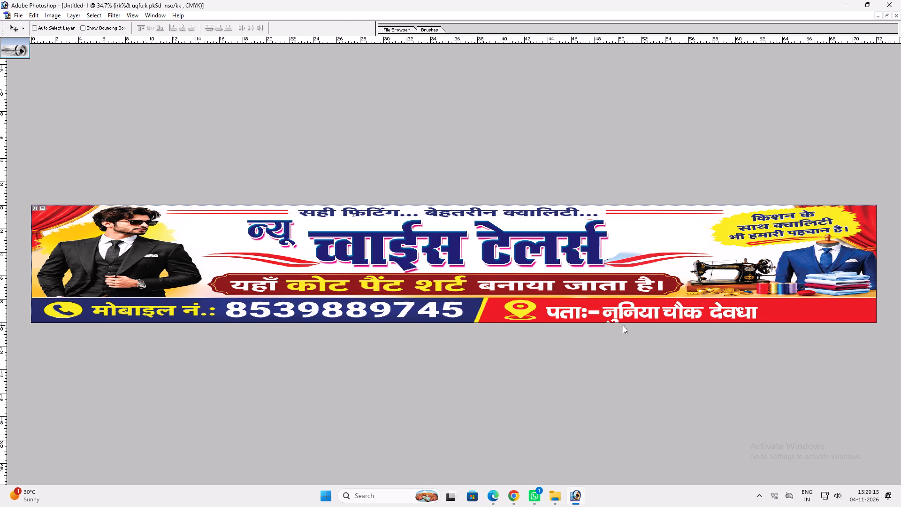
key(ctrl+t)
ctrl+drag(638, 322, 653, 317)
shift+drag(757, 306, 879, 294)
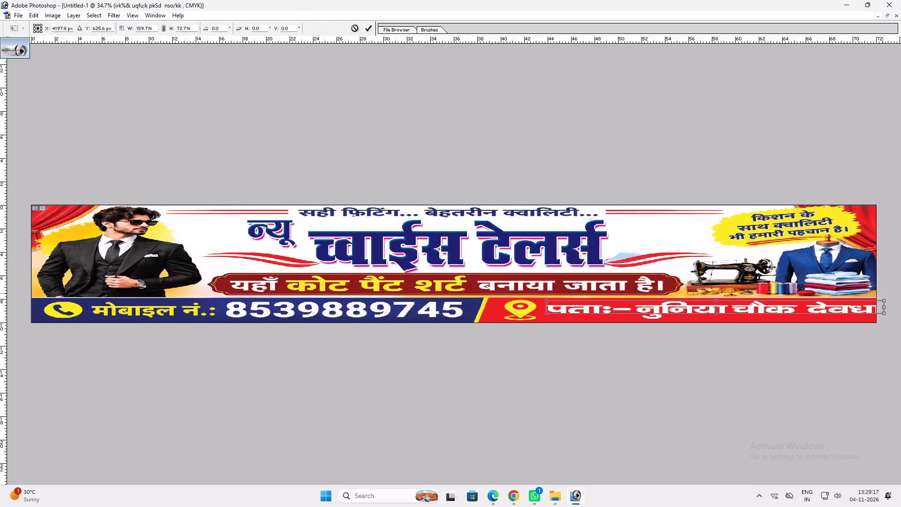
shift+drag(879, 294, 859, 298)
shift+click(840, 311)
key(shift+Return)
key(v)
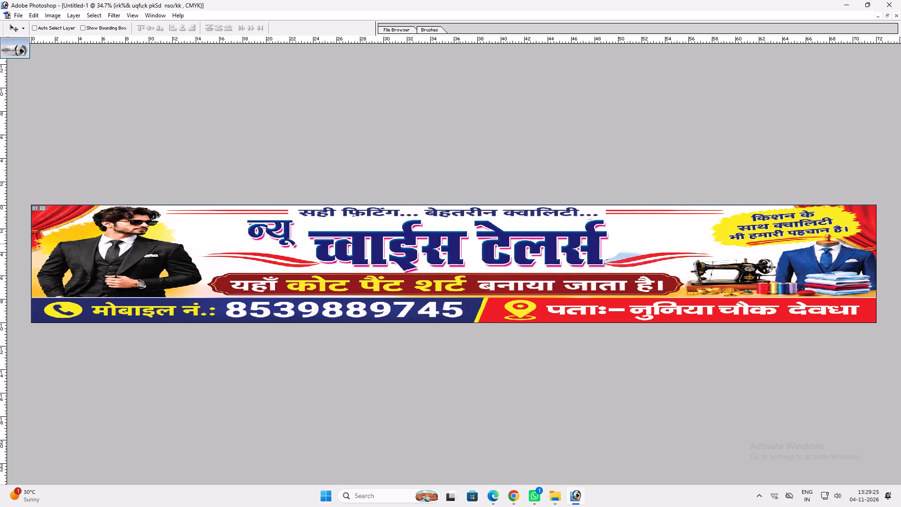
Move "न्यू" leftward and enlarge it, mainly in width, up to the start of "च्वाईस".
ctrl+click(276, 234)
ctrl+click(274, 234)
drag(273, 234, 258, 236)
key(ctrl+t)
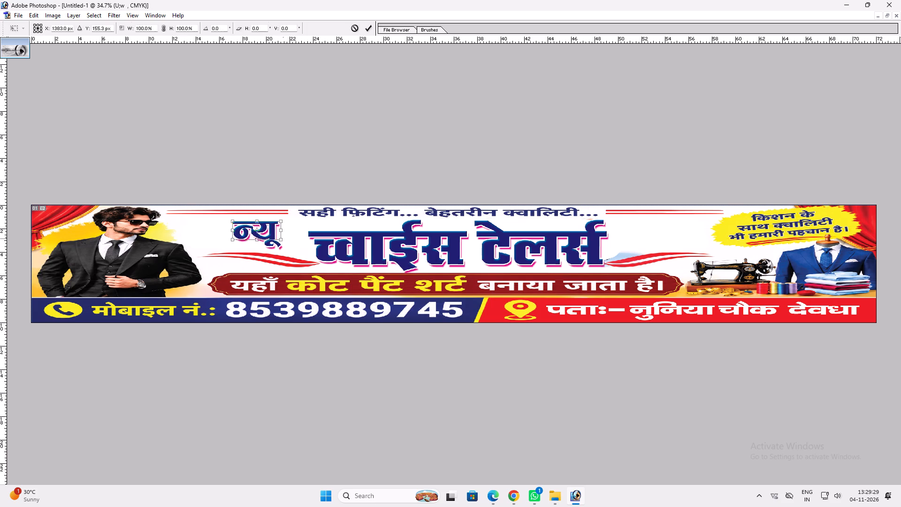
shift+drag(282, 242, 287, 243)
shift+drag(288, 236, 299, 234)
key(shift+Return)
key(v)
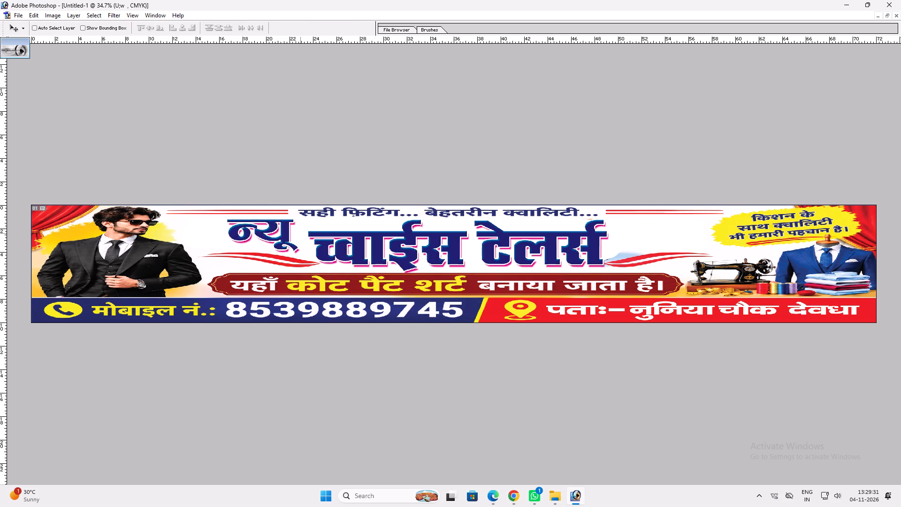
Save the banner as a TIFF named "New Choice Talor 10x6= 1 pc dstr ff f" in the 04.11.2026 folder.
key(ctrl+shift+s)
text(6x0)
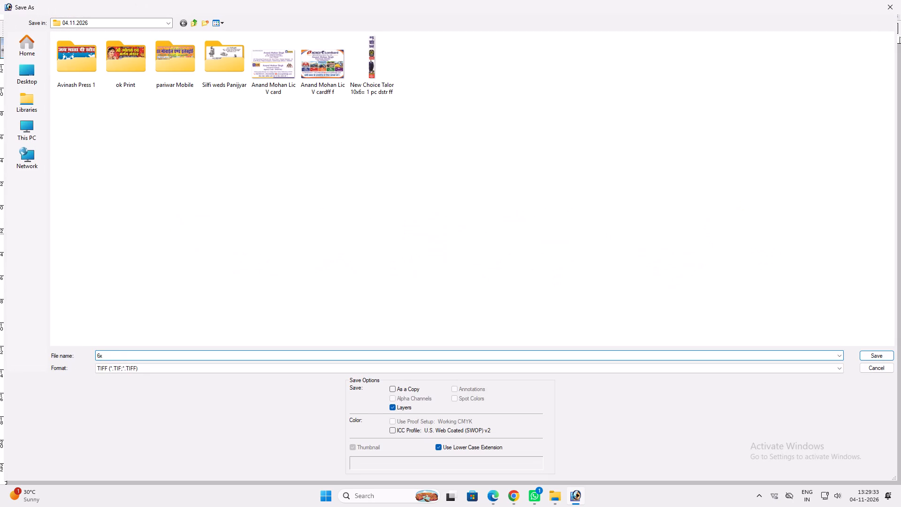
key(BackSpace)
click(359, 71)
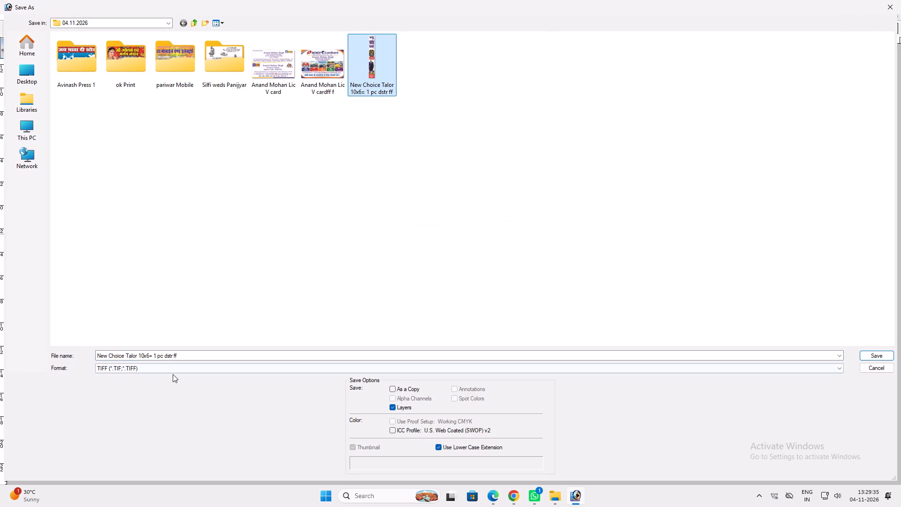
click(185, 354)
drag(185, 354, 143, 361)
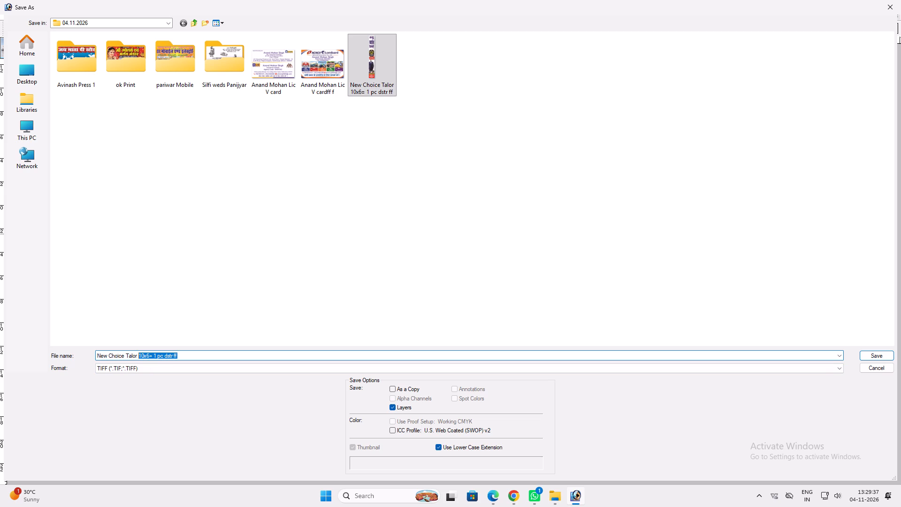
click(179, 357)
key(space)
key(f)
key(Return)
key(Return)
key(Return)
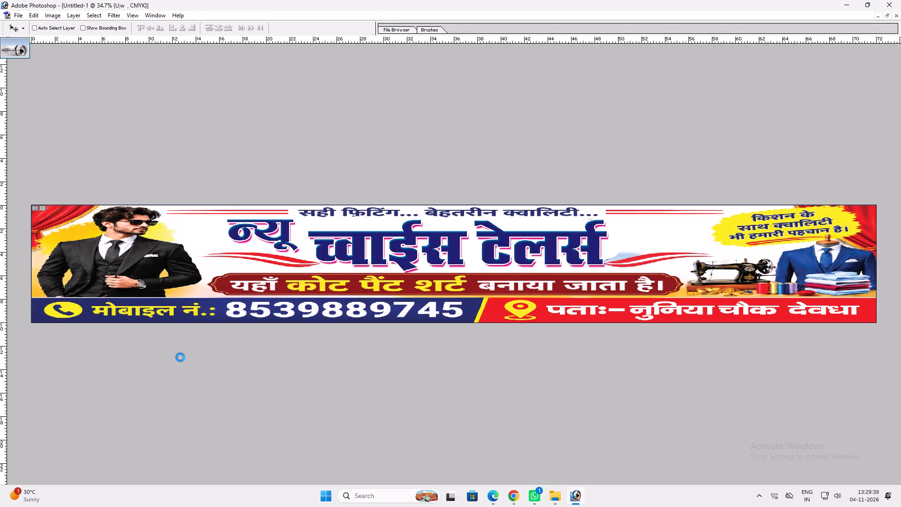
Close the finished banner and the vertical New Choice Talor design.
key(ctrl+w)
key(ctrl+w)
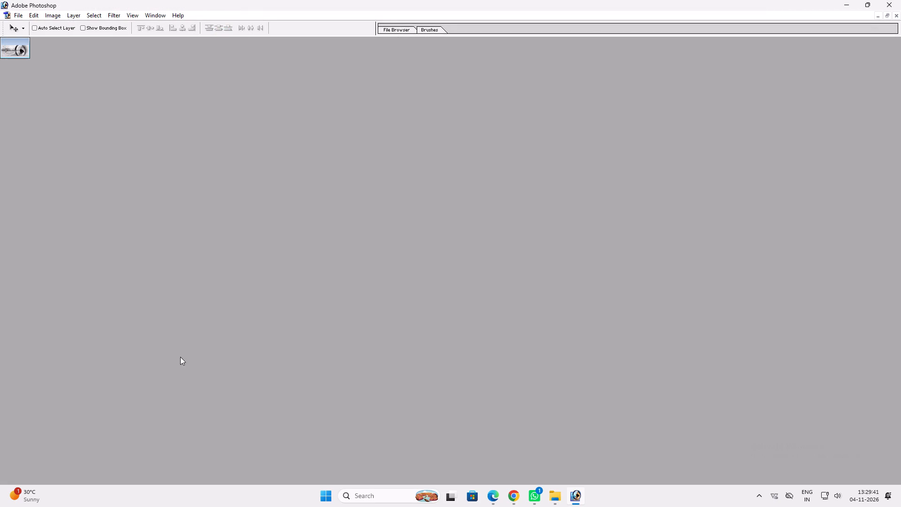
Select "New Choice Talor 10x6= 1 pc dstr ff f" in the 04.11.2026 folder for opening.
double_click(542, 163)
click(420, 84)
click(397, 78)
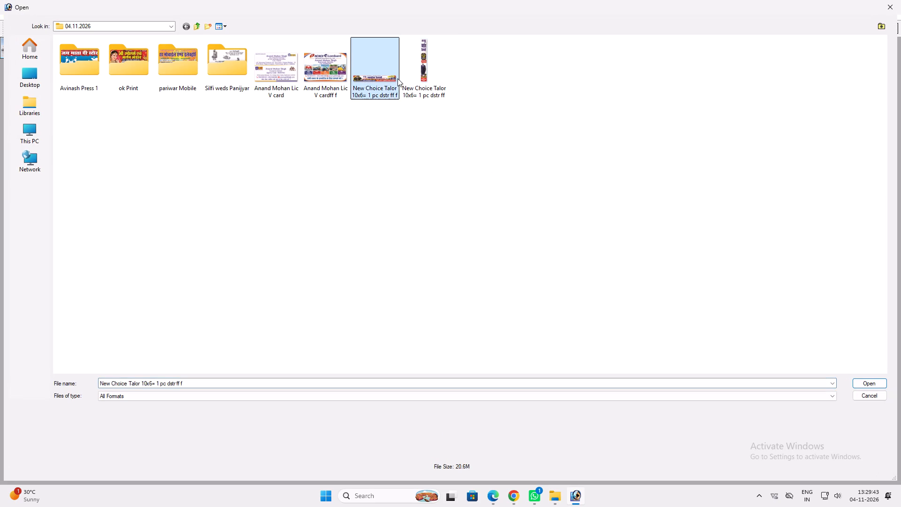